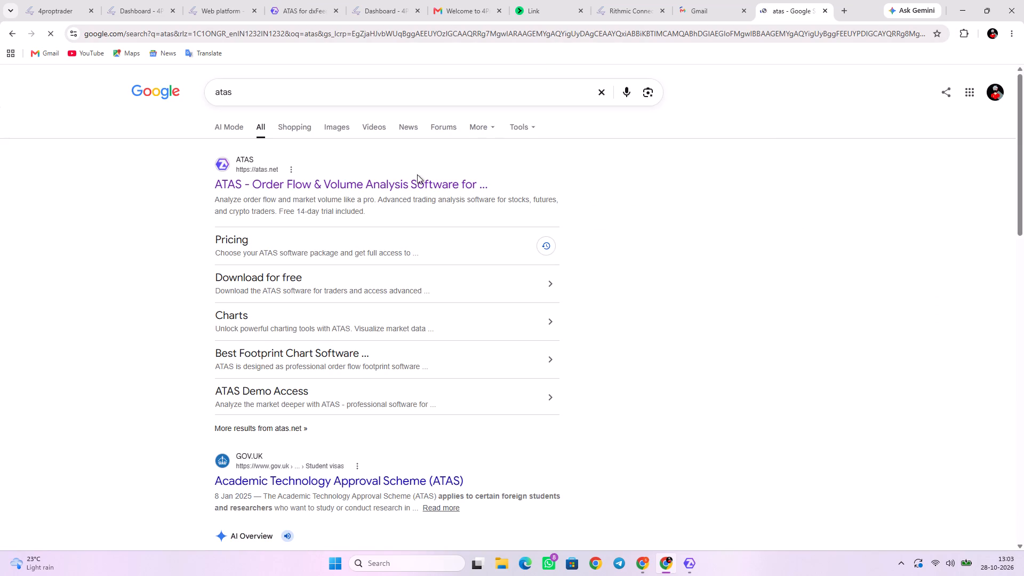
Open the ATAS website from the search results and go to the My profile page of the account's personal area.
click(409, 182)
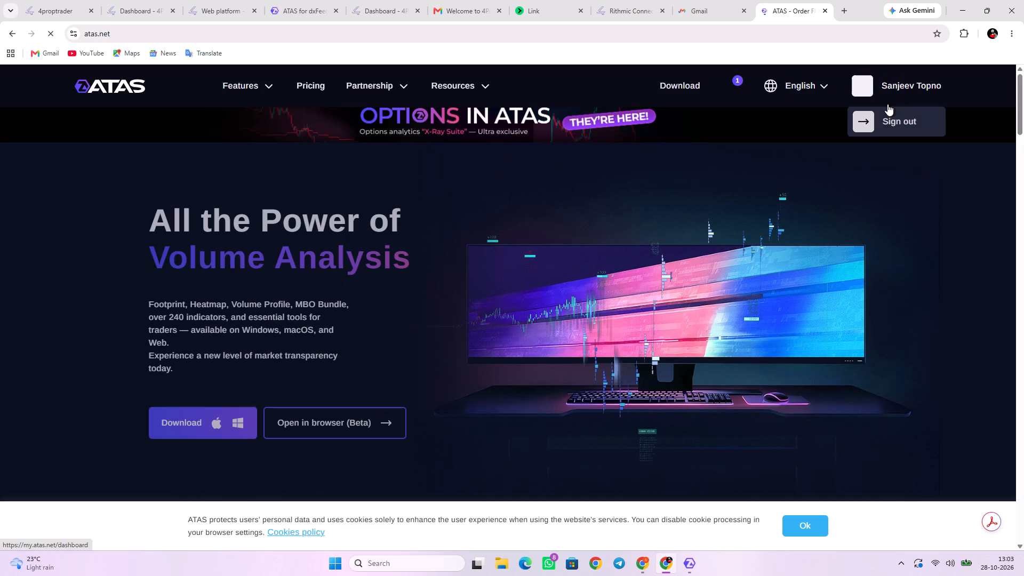
click(867, 80)
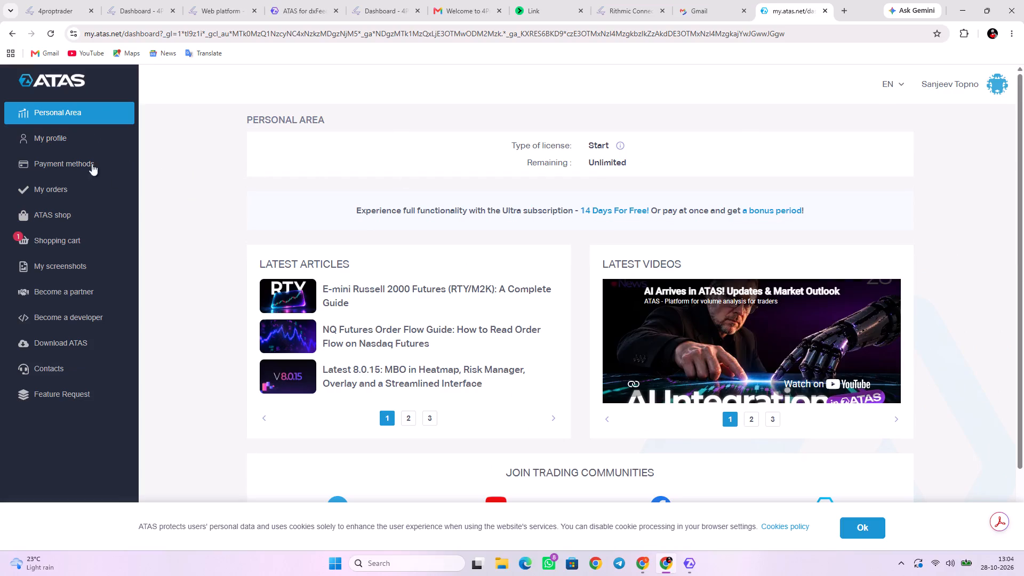
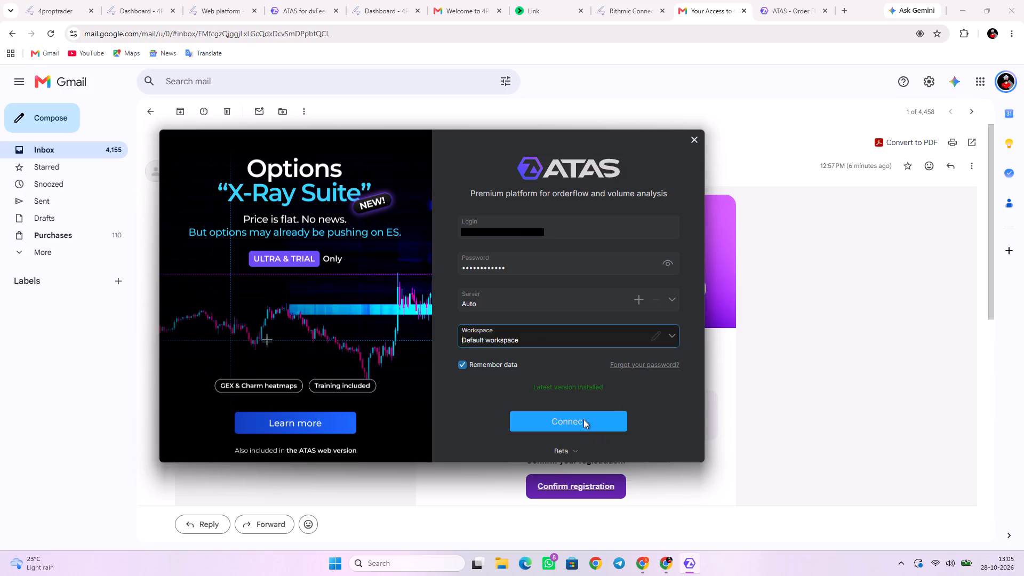
Connect to ATAS with the saved login and the Default workspace, and maximize the workspace window.
click(583, 419)
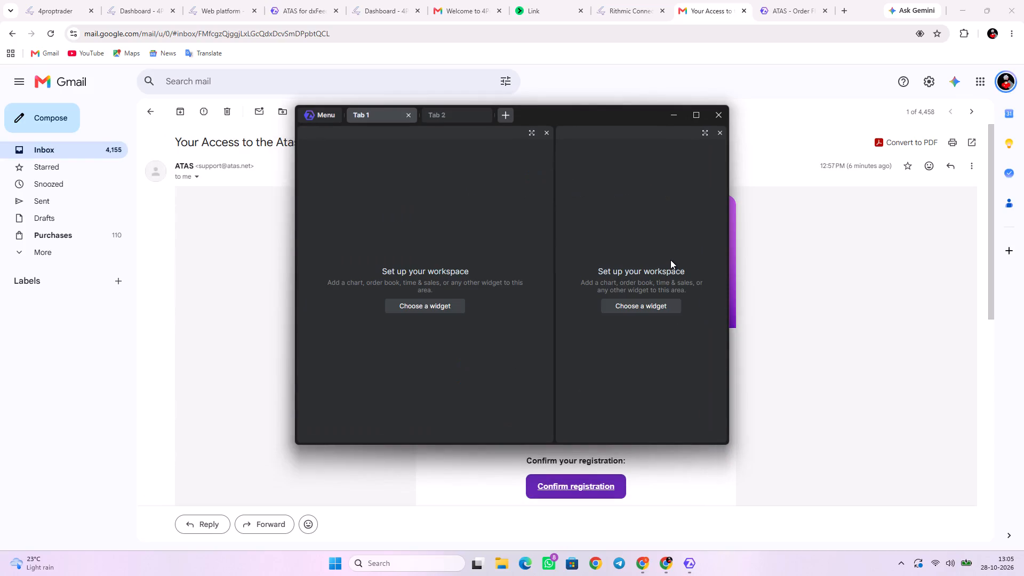
click(695, 114)
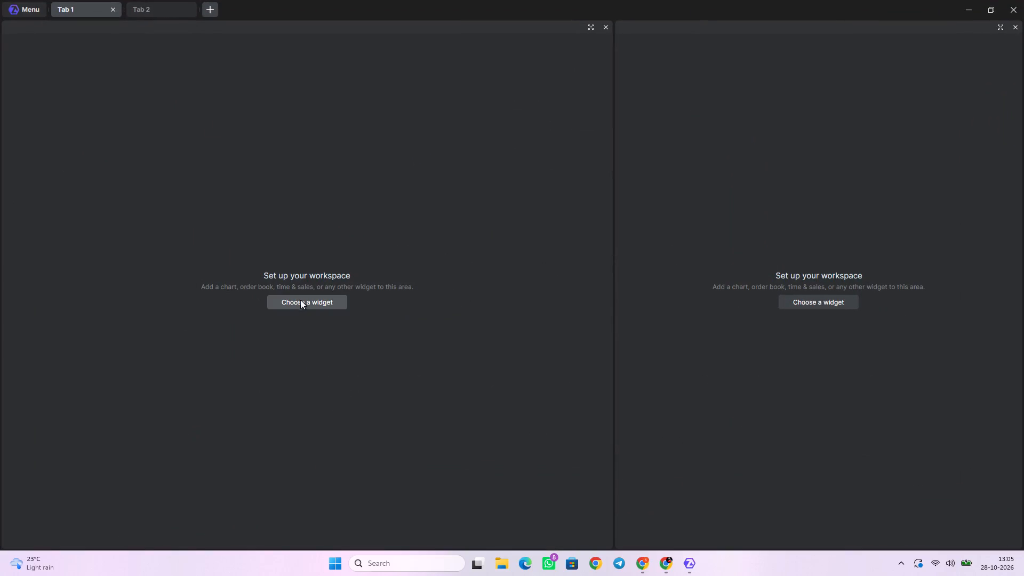
Add a Chart widget to the larger empty area of Tab 1 and assign it the ES (E-mini S&P 500) instrument.
click(303, 300)
click(297, 314)
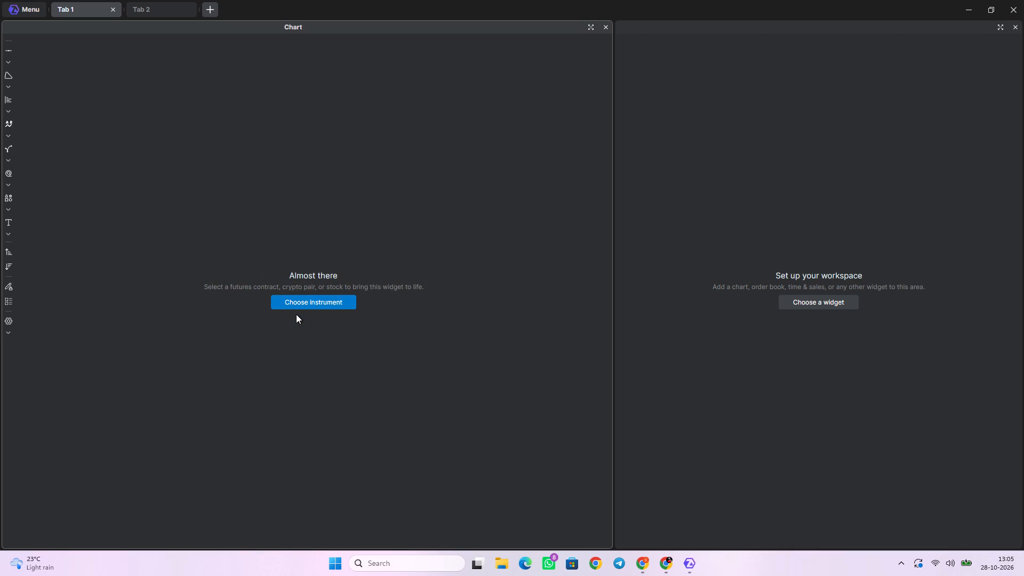
click(317, 301)
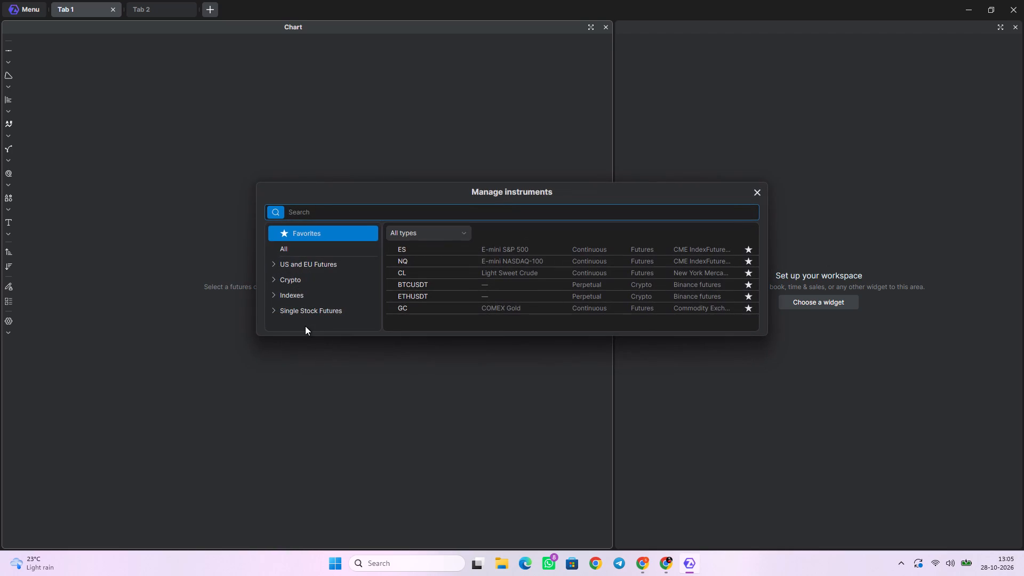
click(433, 248)
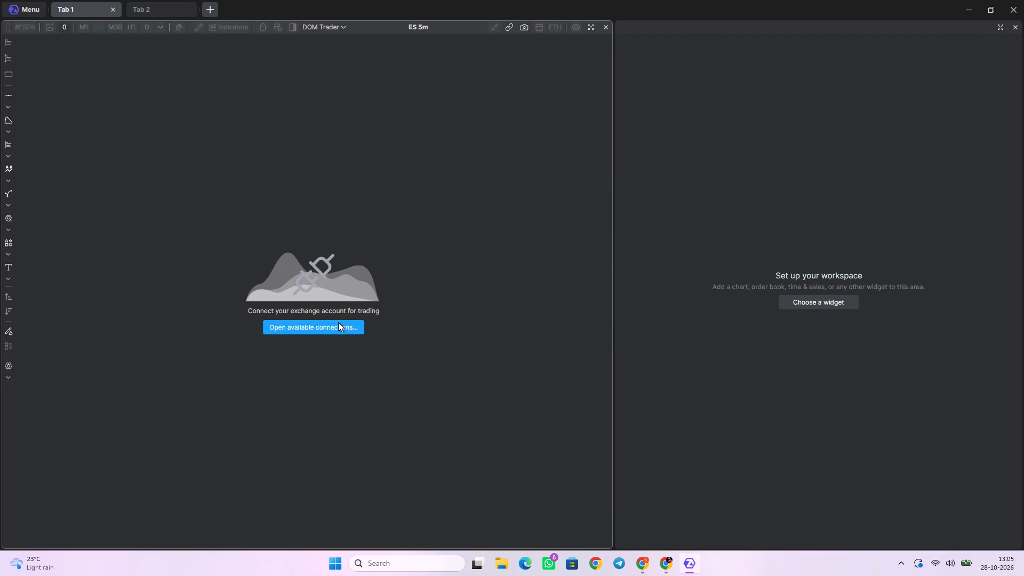
Open the available connections for linking an exchange account to the ES chart.
click(319, 327)
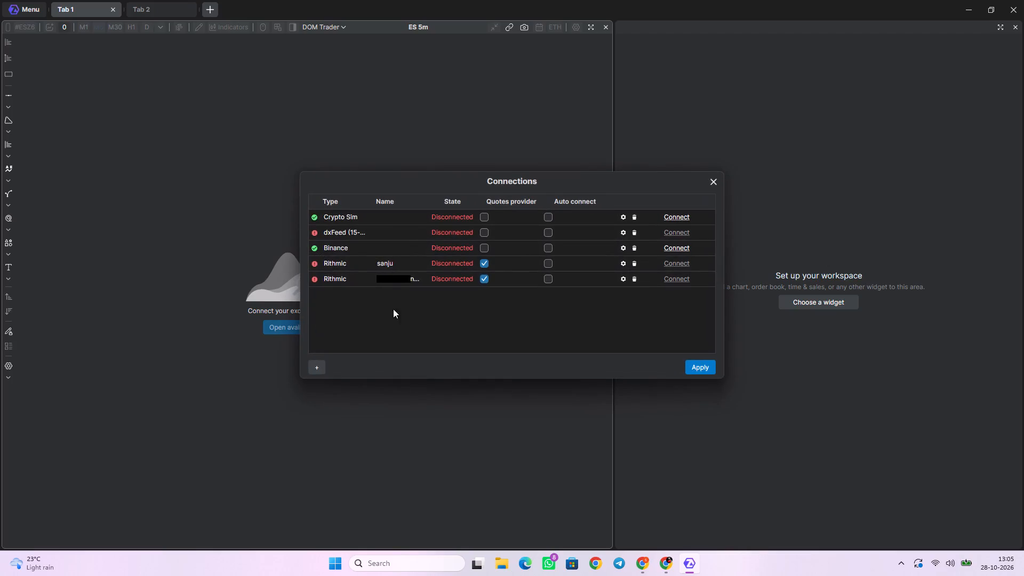
Delete both Rithmic connections from the Connections list, leaving the Crypto Sim, dxFeed and Binance entries.
click(635, 279)
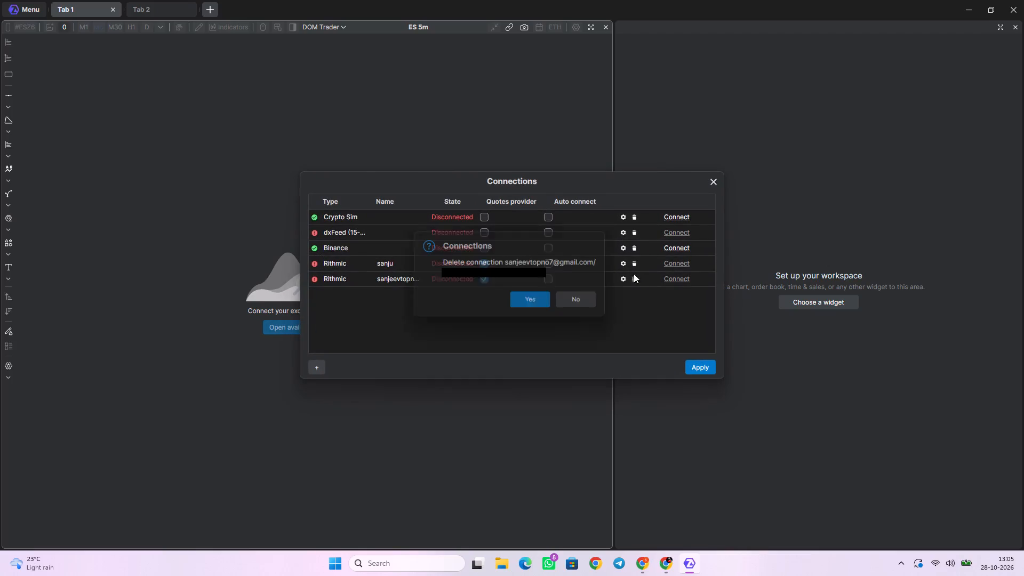
click(542, 301)
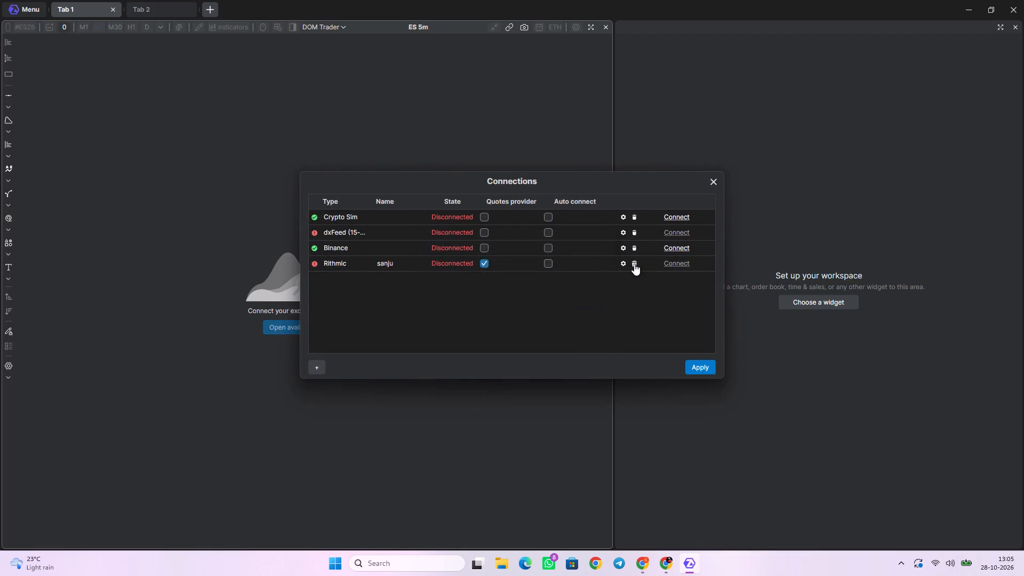
click(634, 263)
click(497, 294)
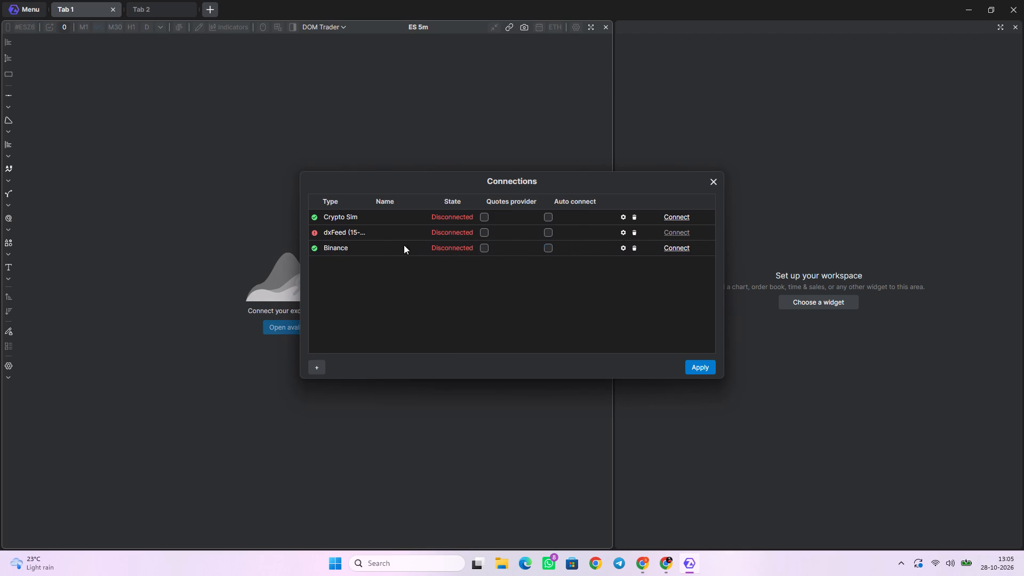
click(373, 230)
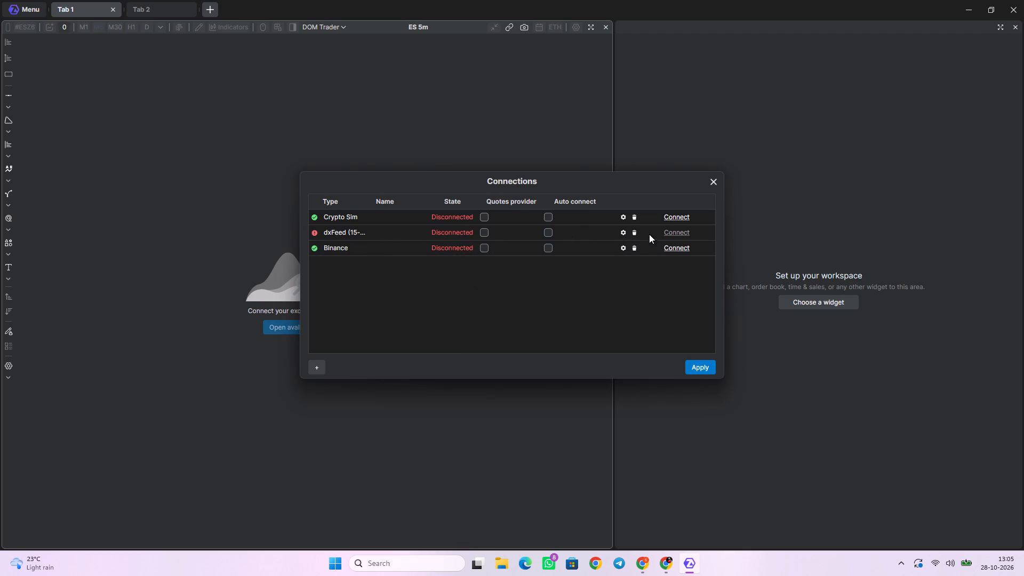
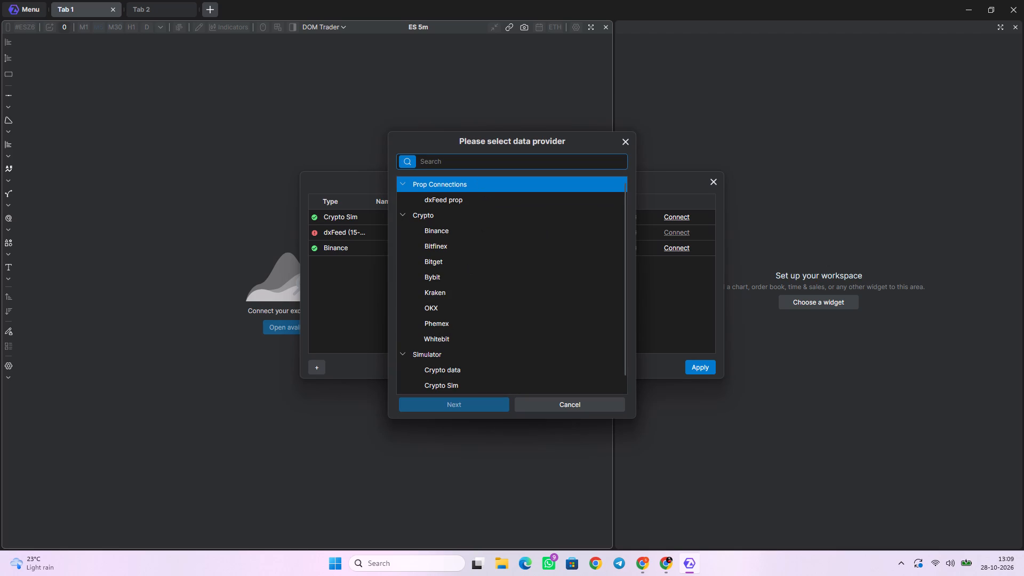
Search the data provider list for 4prop, then clear the search to restore the full list.
key(4)
text(prop)
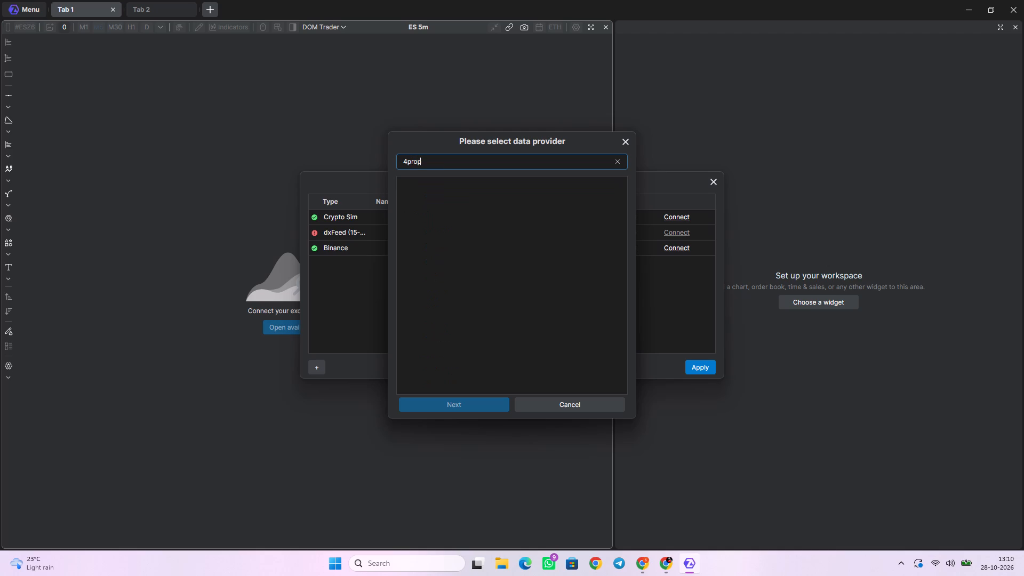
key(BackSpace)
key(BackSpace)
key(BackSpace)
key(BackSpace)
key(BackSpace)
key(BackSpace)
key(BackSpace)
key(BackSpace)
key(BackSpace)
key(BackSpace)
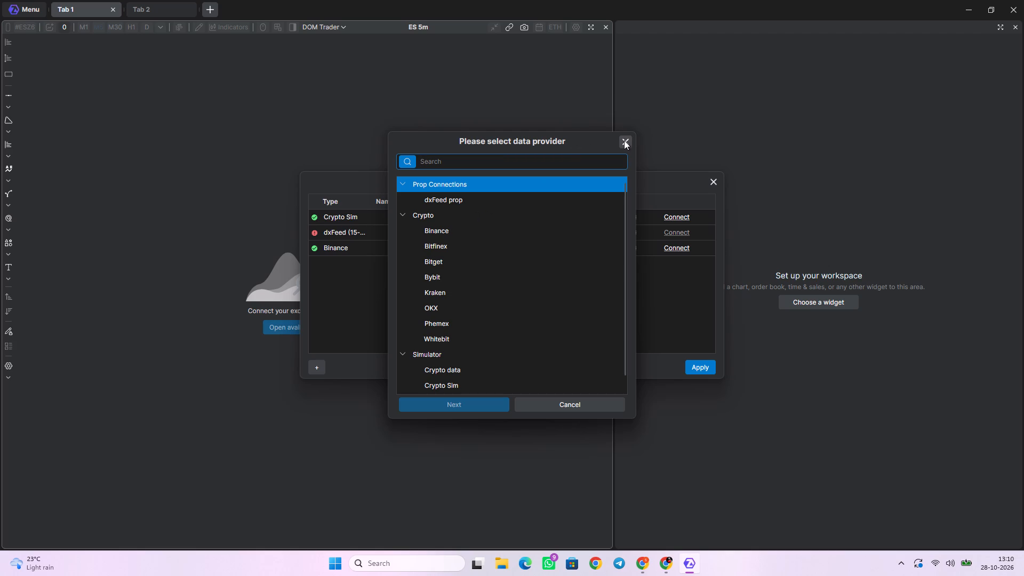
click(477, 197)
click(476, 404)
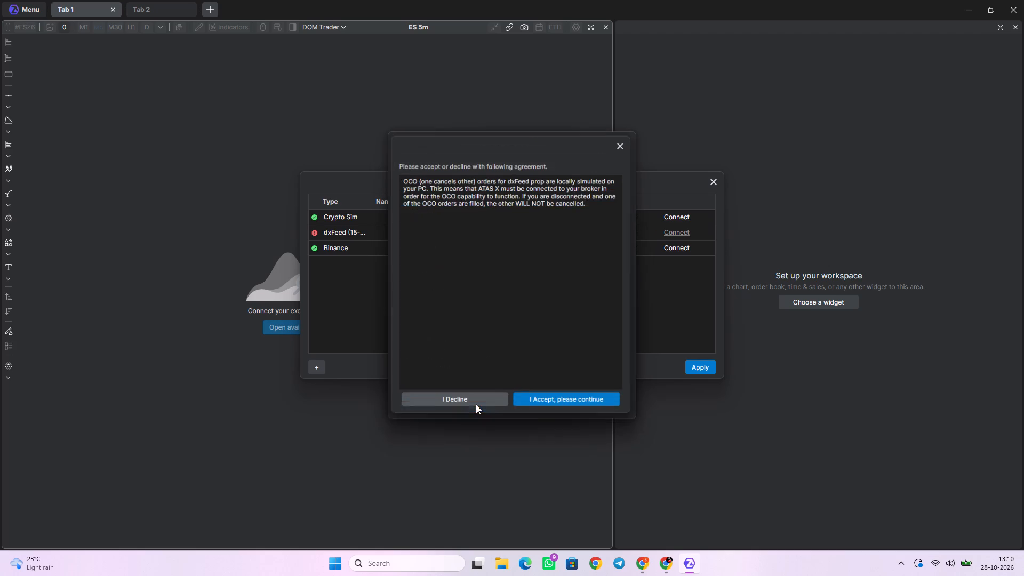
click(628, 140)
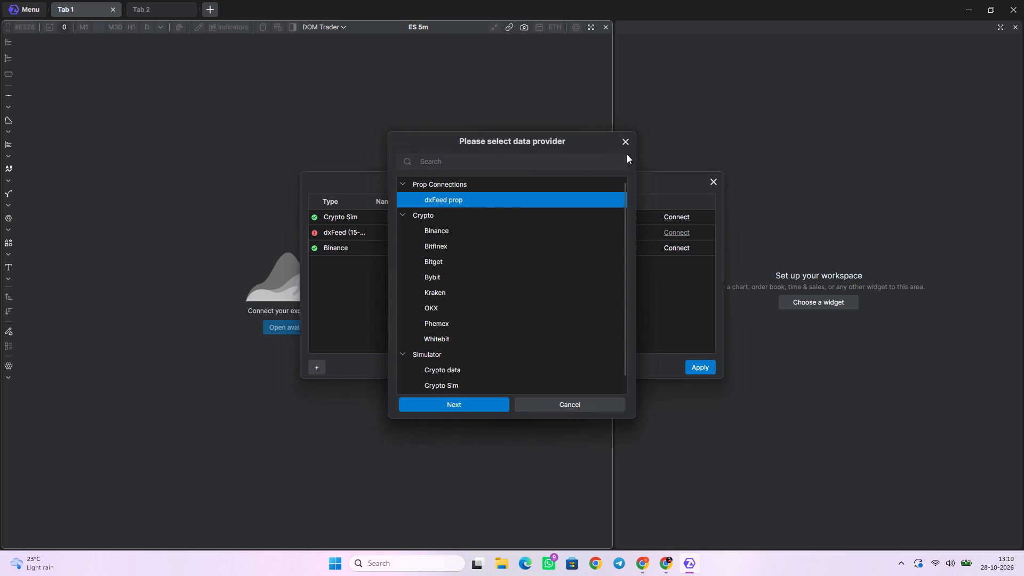
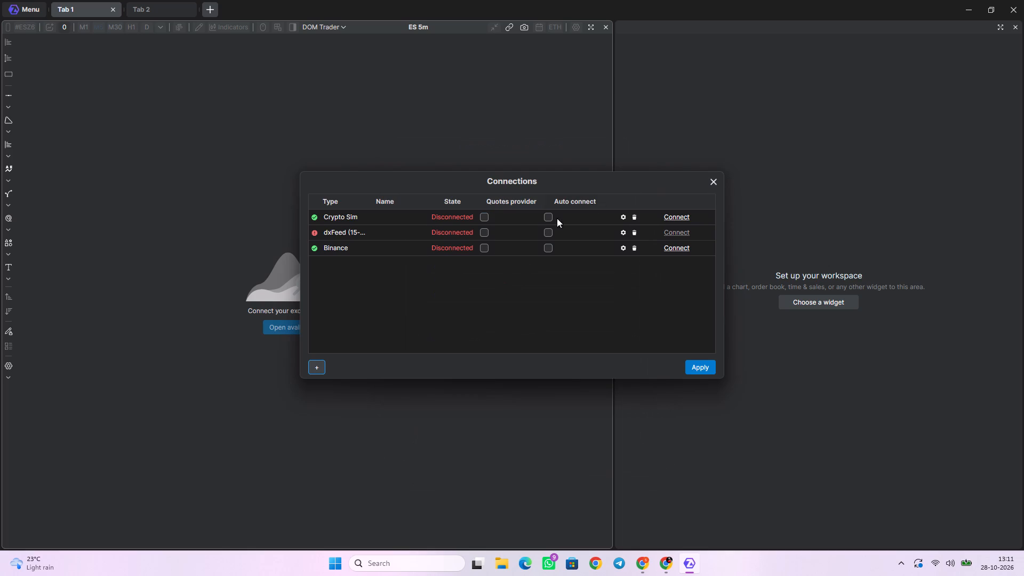
Start adding a new connection and look through the available prop, crypto and simulator data providers.
click(313, 367)
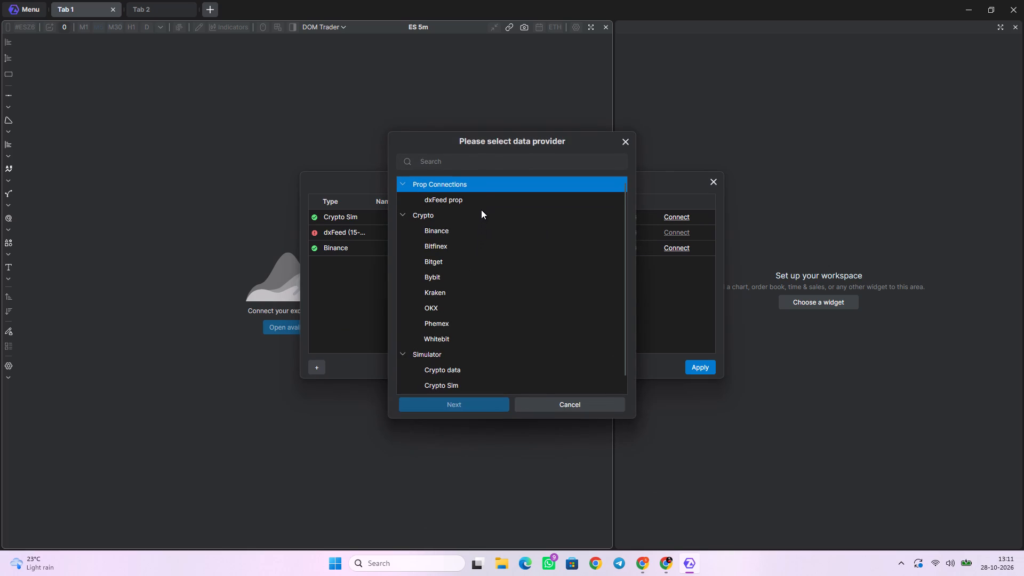
scroll(467, 328, down, 9)
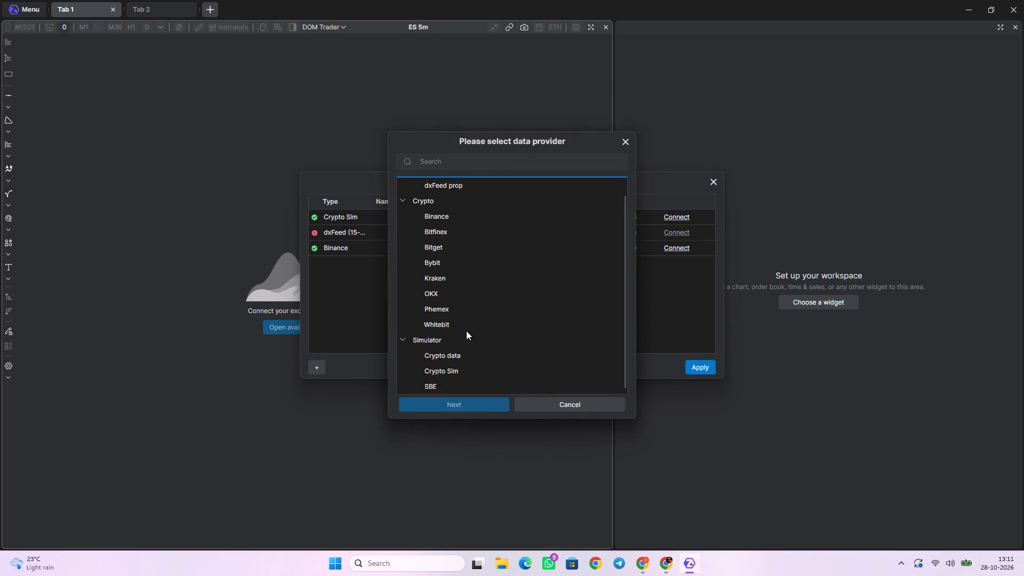
scroll(466, 331, up, 3)
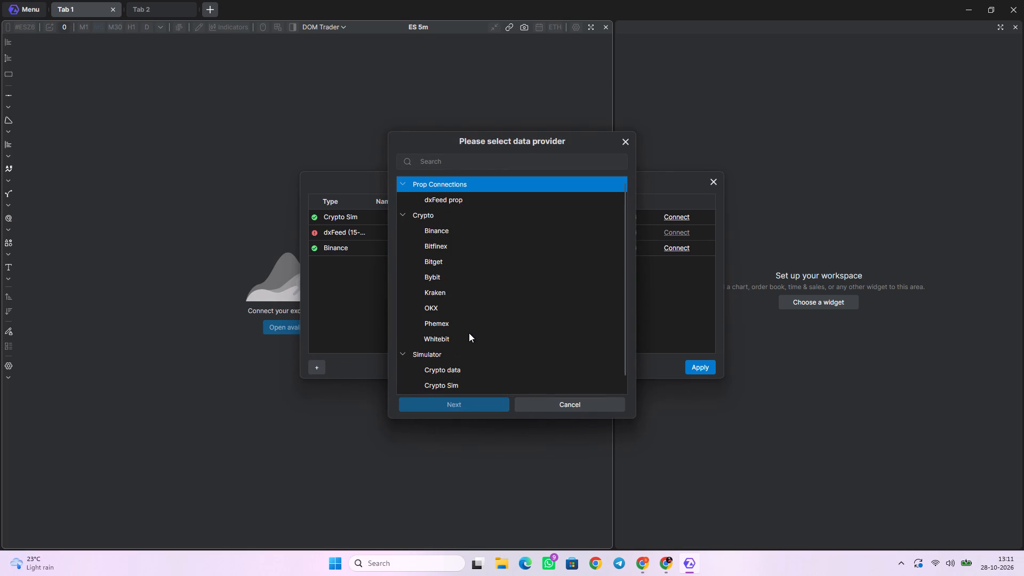
scroll(469, 333, up, 3)
scroll(462, 273, down, 4)
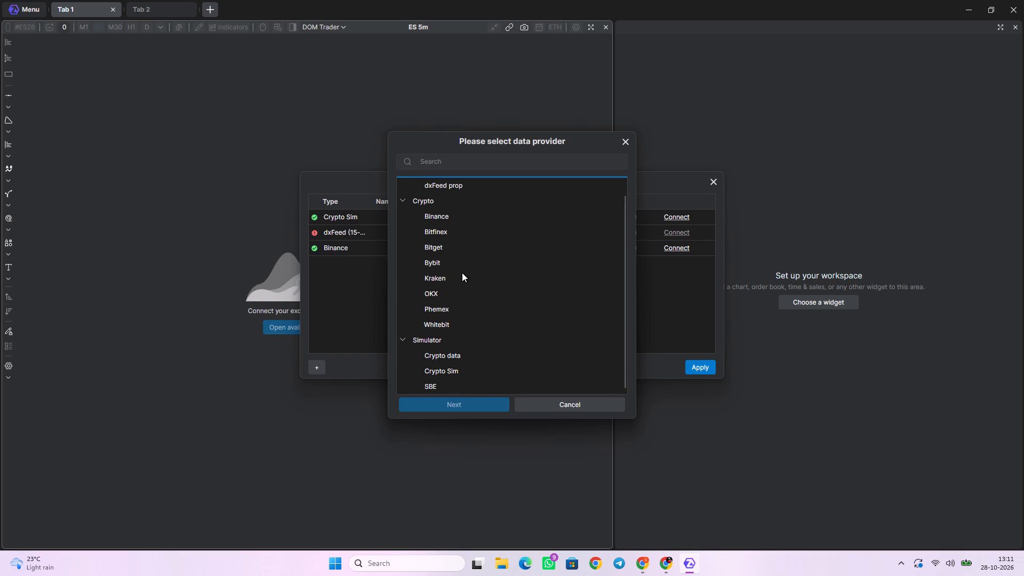
scroll(463, 285, up, 6)
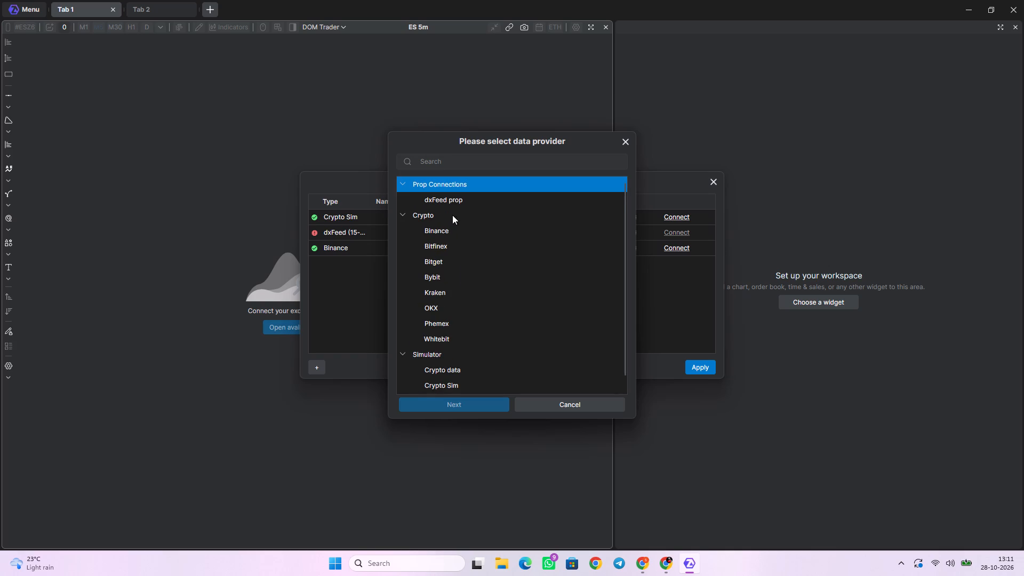
Choose dxFeed prop under Prop Connections as the data provider and proceed to its connection settings.
click(449, 198)
click(474, 404)
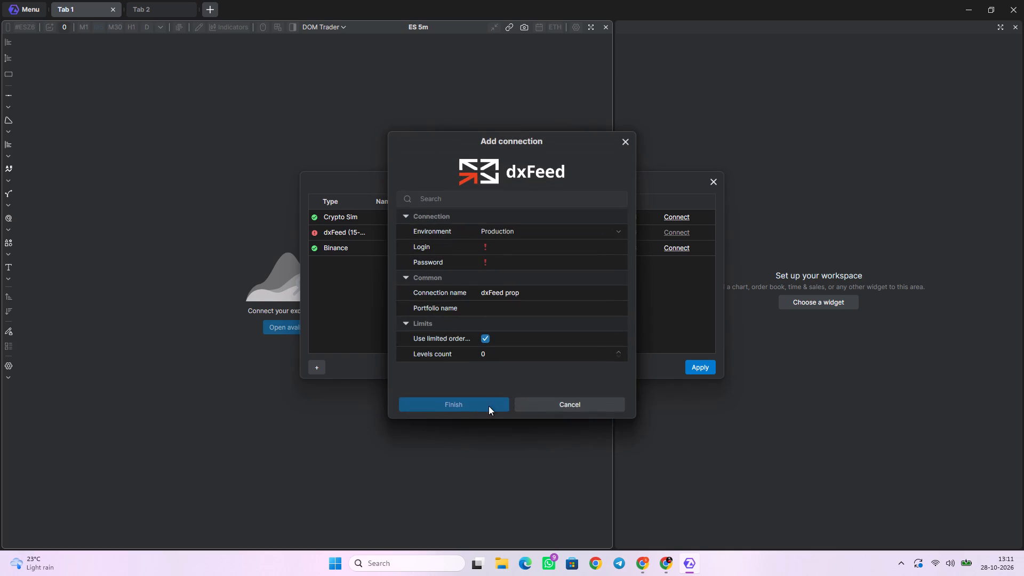
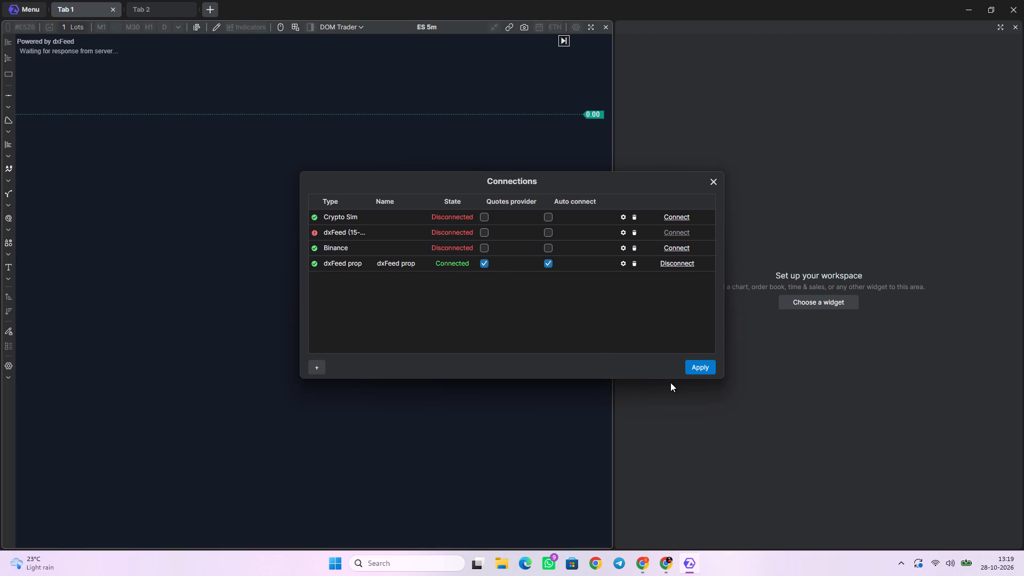
click(703, 369)
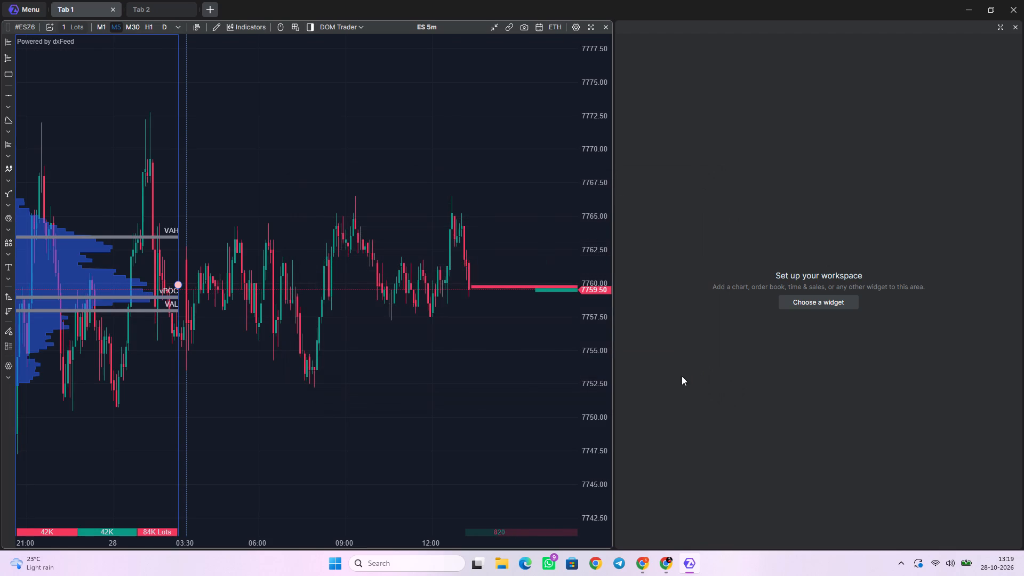
Close the empty widget area beside the ES 5m chart so the chart fills the tab.
scroll(470, 313, up, 8)
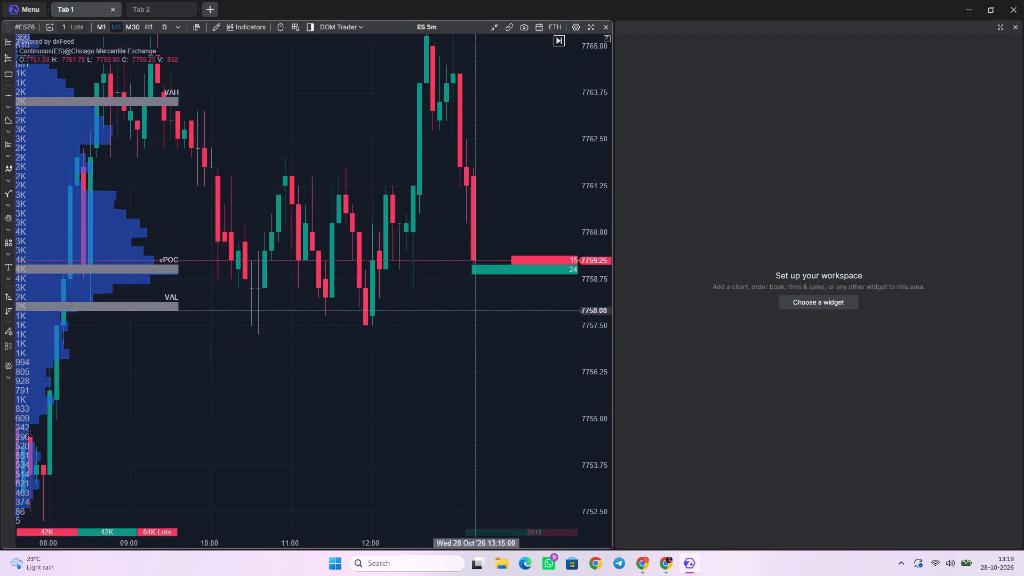
scroll(477, 312, down, 15)
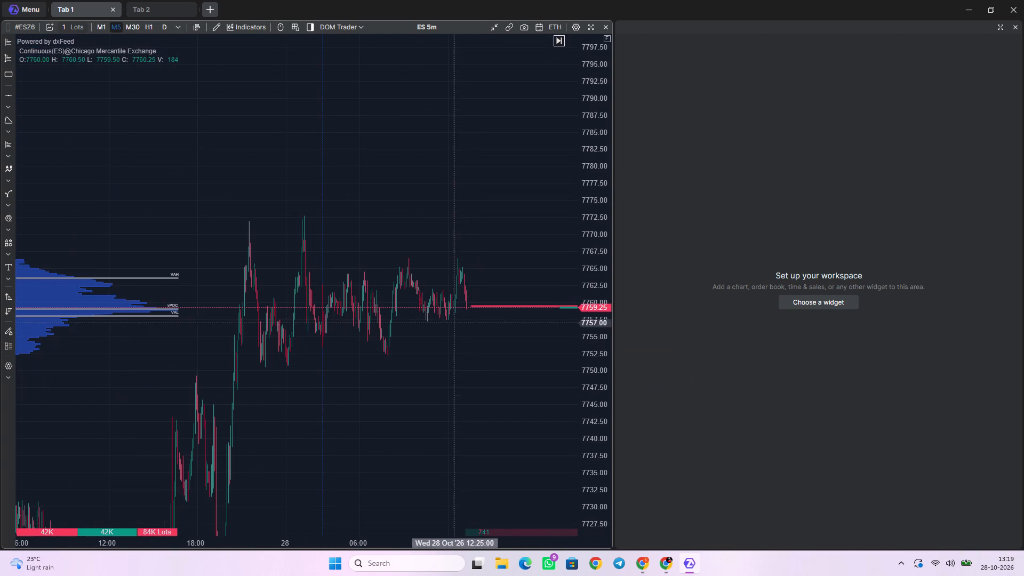
click(1013, 26)
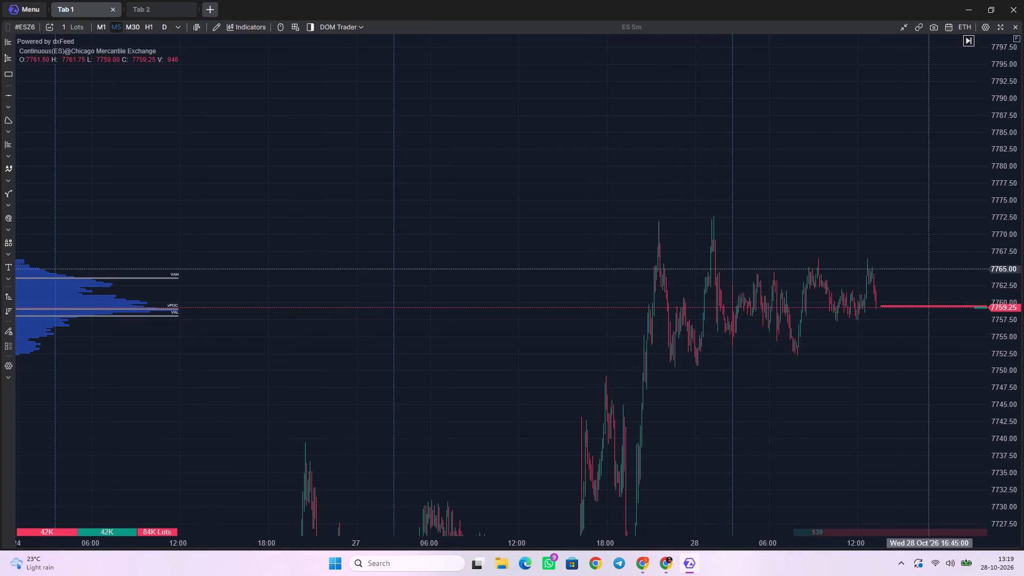
Search the favourite indicators for "orb", clear the search and look through the favourites list.
scroll(1005, 245, down, 20)
scroll(1005, 245, down, 1)
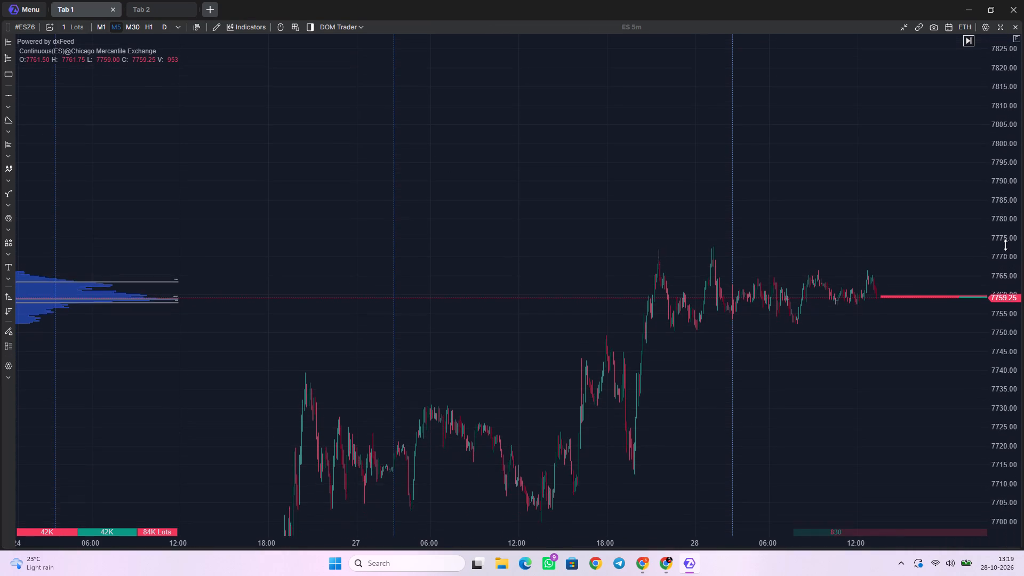
scroll(1005, 245, down, 9)
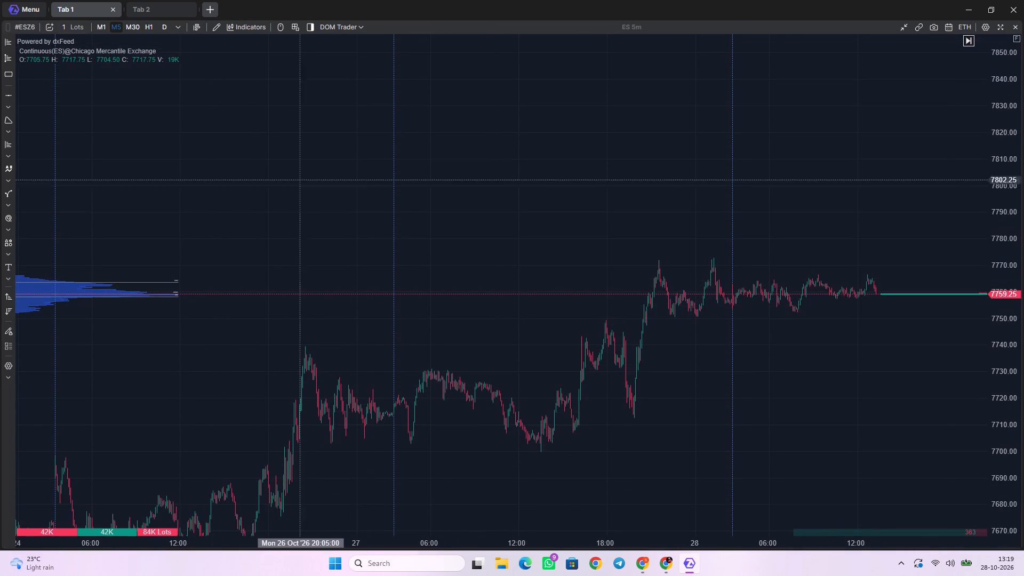
click(246, 22)
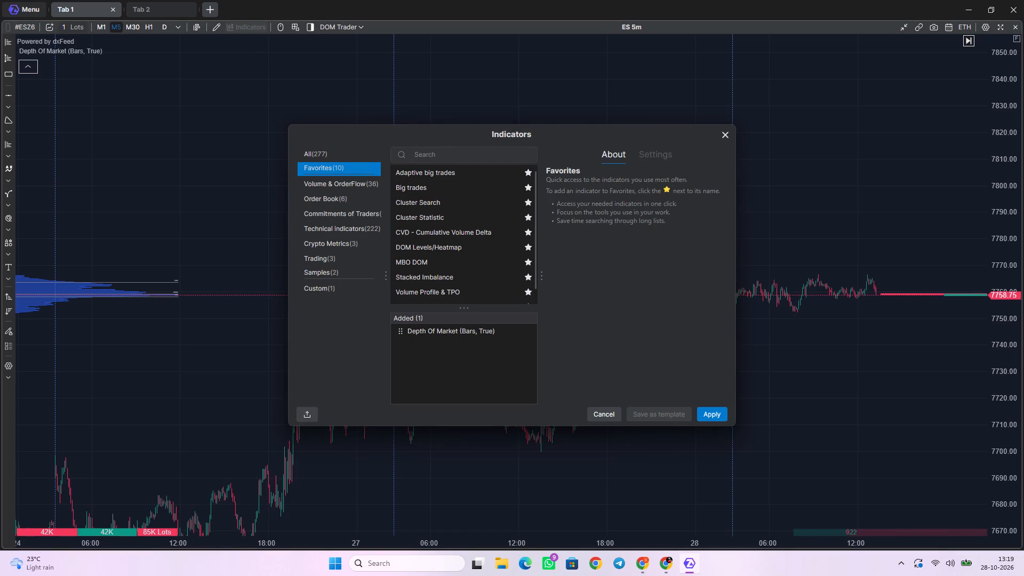
click(415, 158)
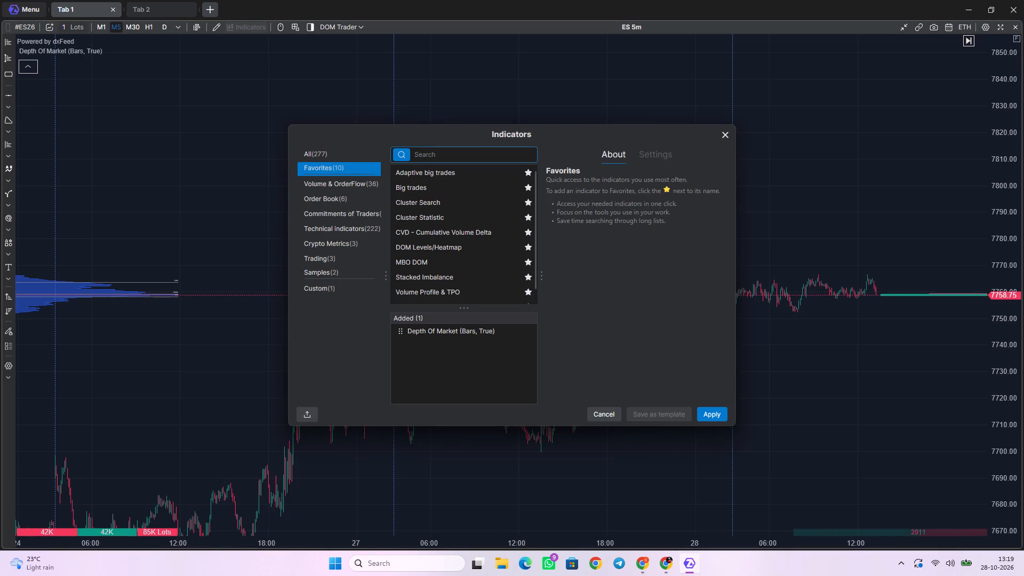
text(orb)
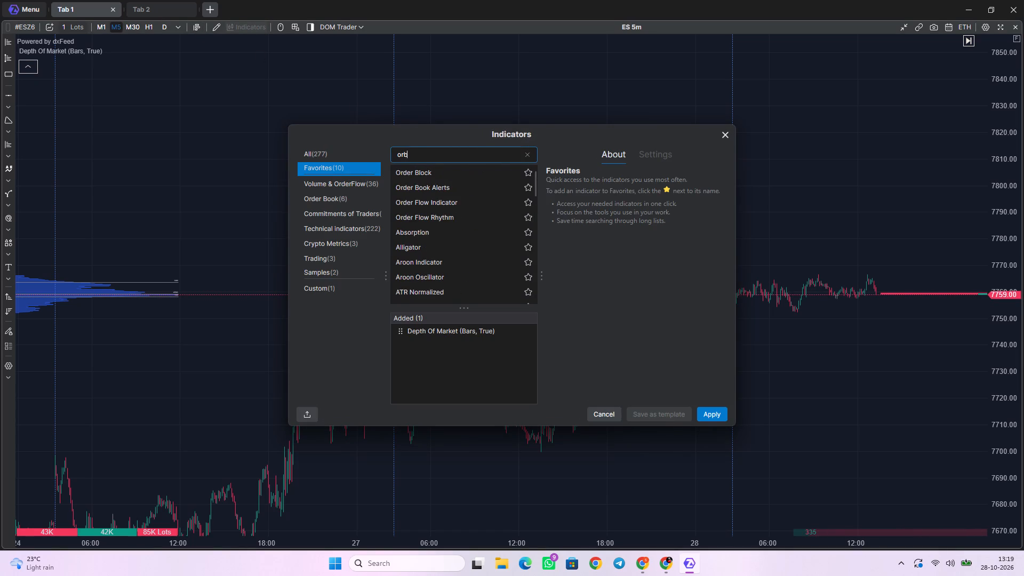
click(530, 154)
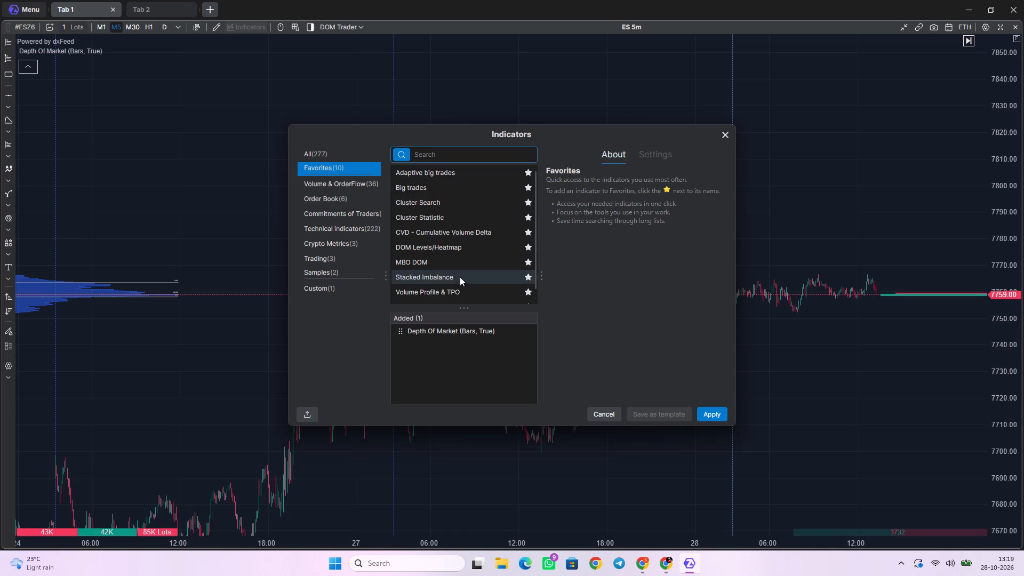
scroll(460, 277, down, 7)
scroll(460, 277, up, 6)
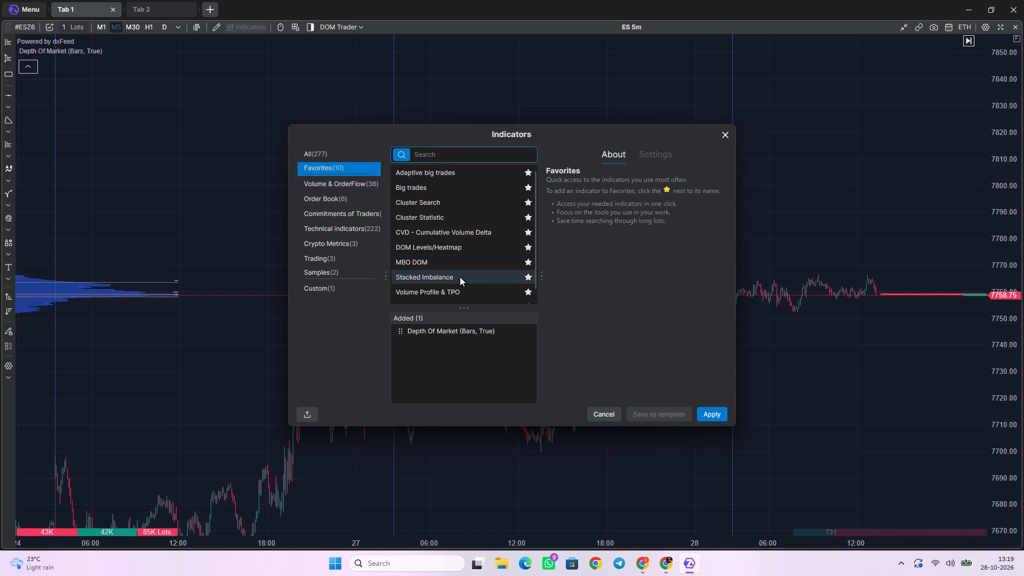
click(721, 135)
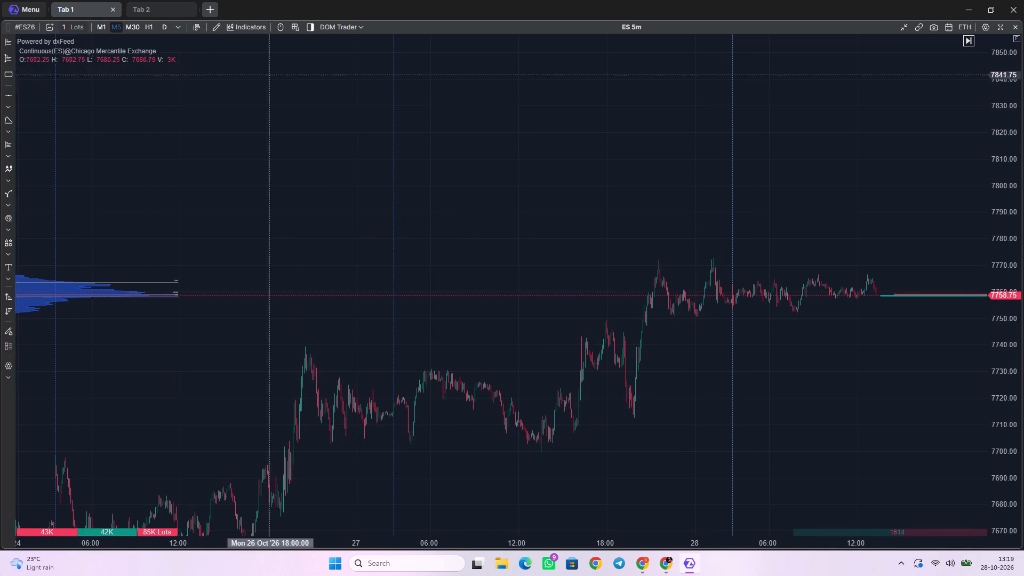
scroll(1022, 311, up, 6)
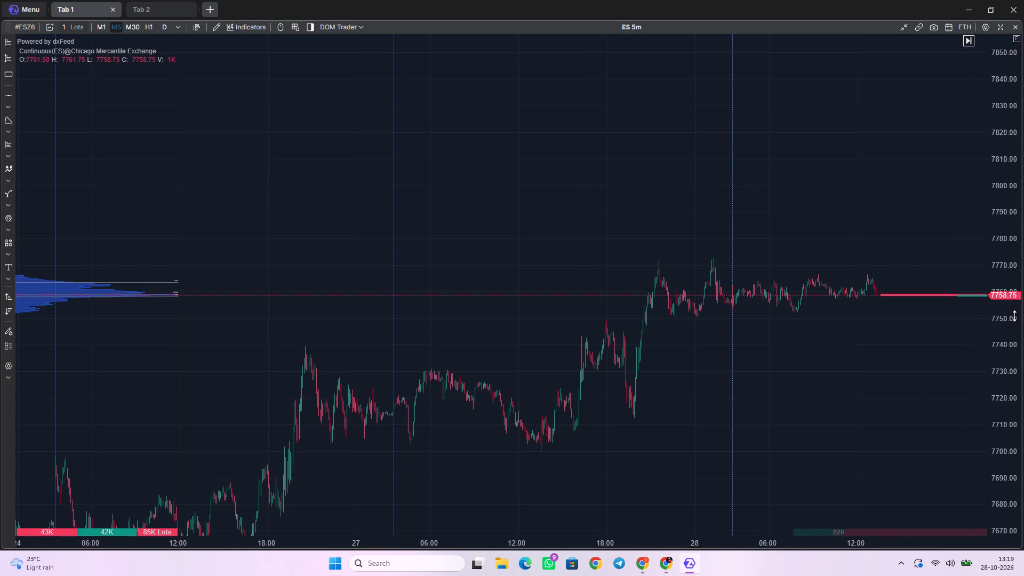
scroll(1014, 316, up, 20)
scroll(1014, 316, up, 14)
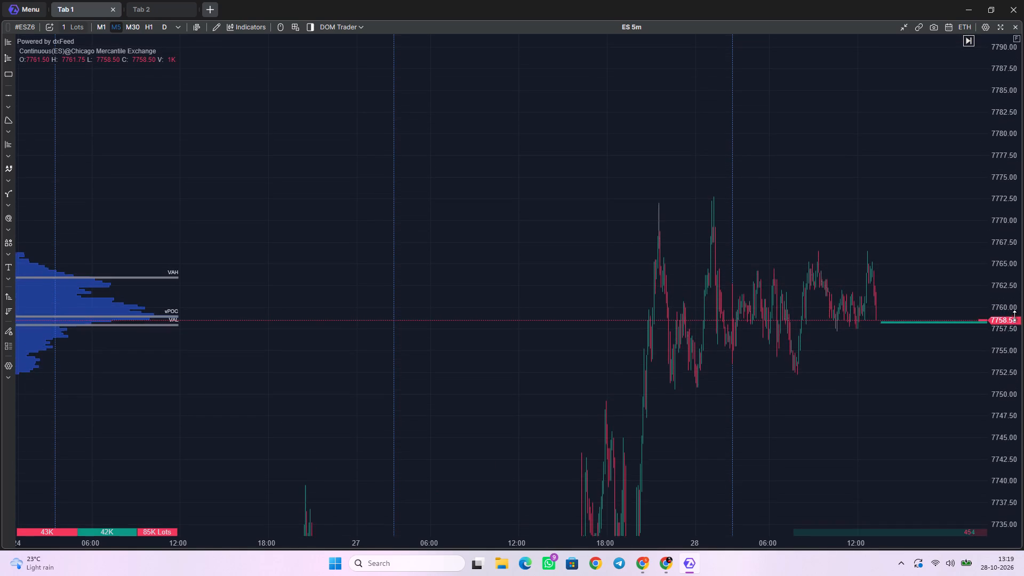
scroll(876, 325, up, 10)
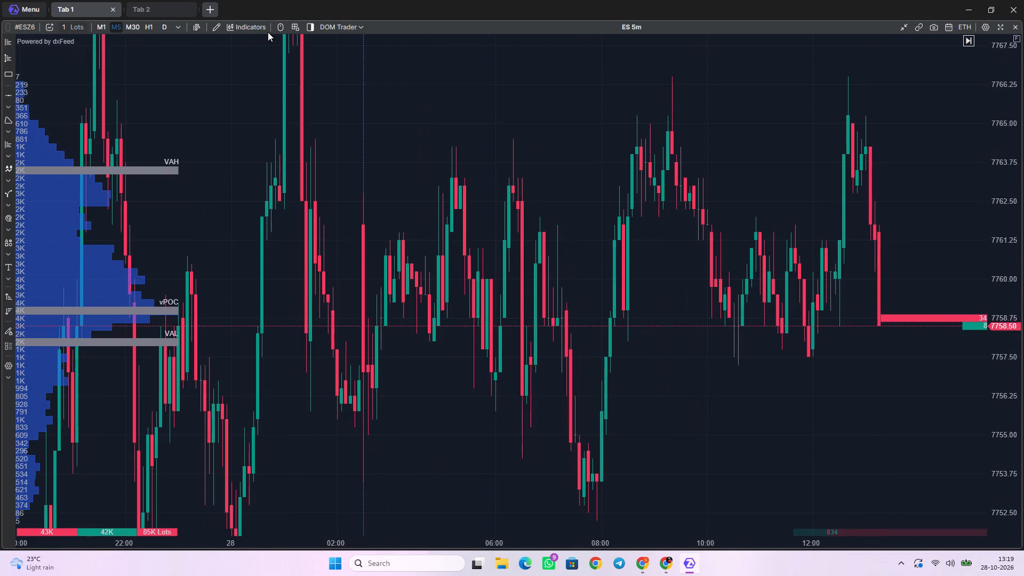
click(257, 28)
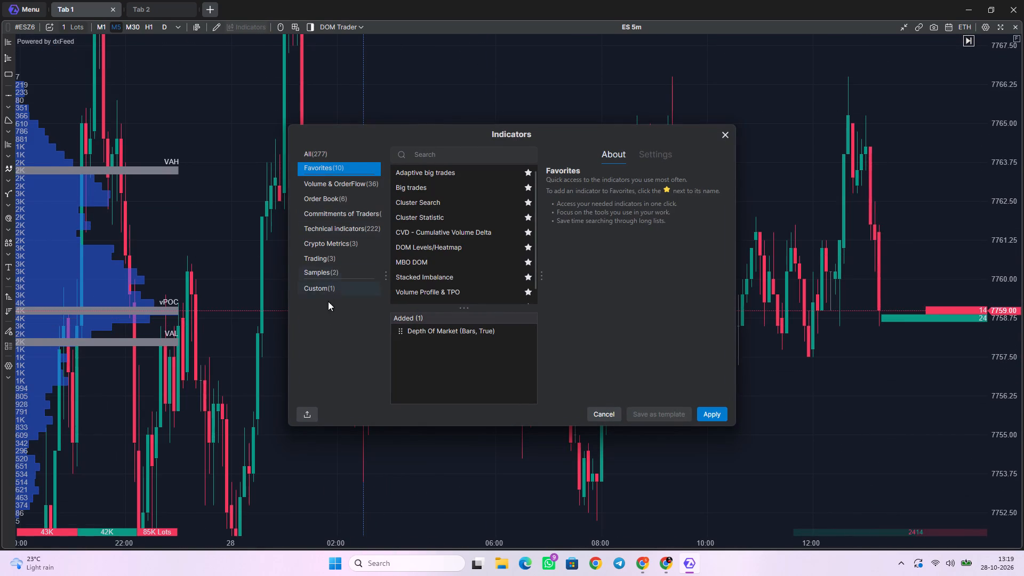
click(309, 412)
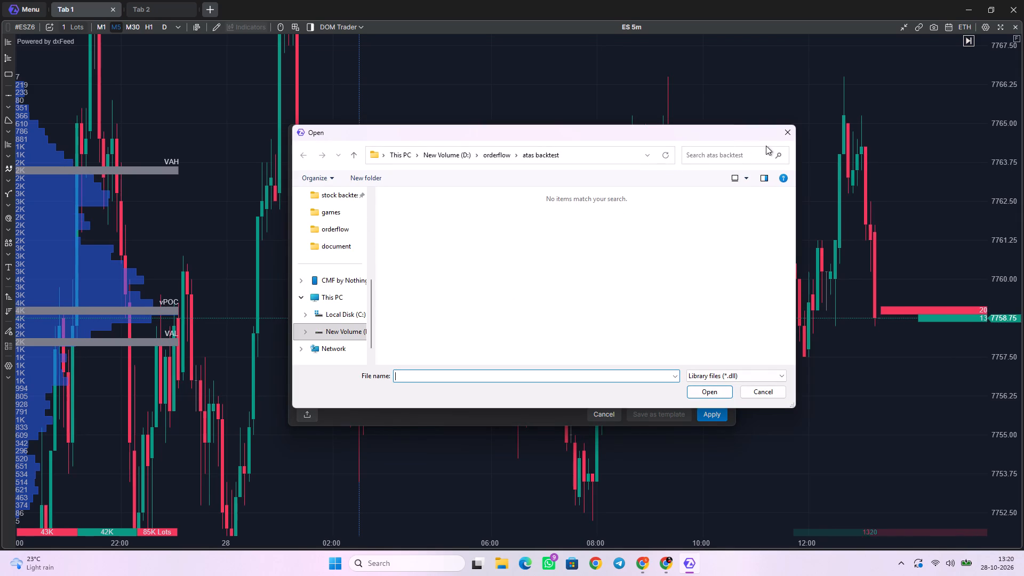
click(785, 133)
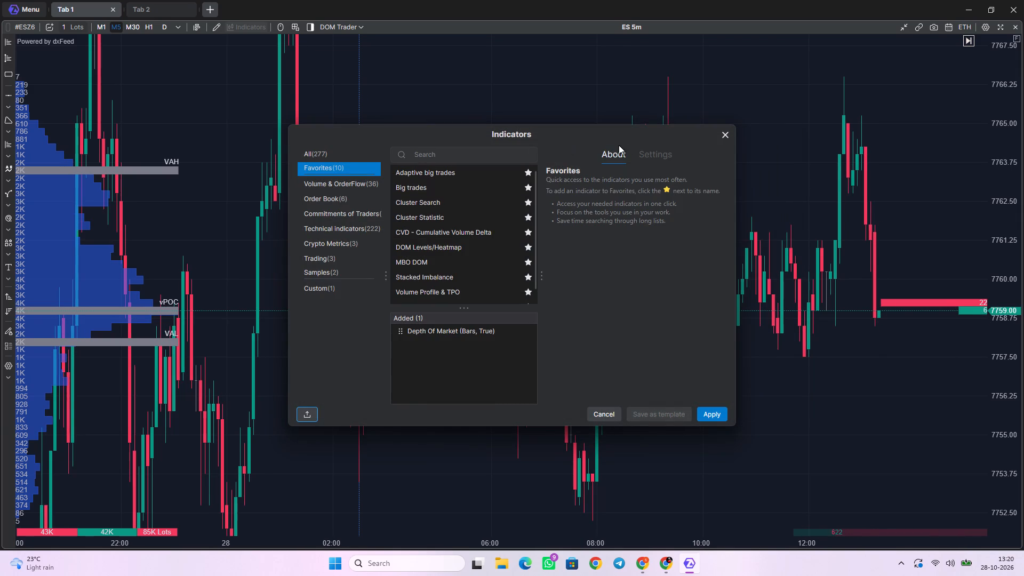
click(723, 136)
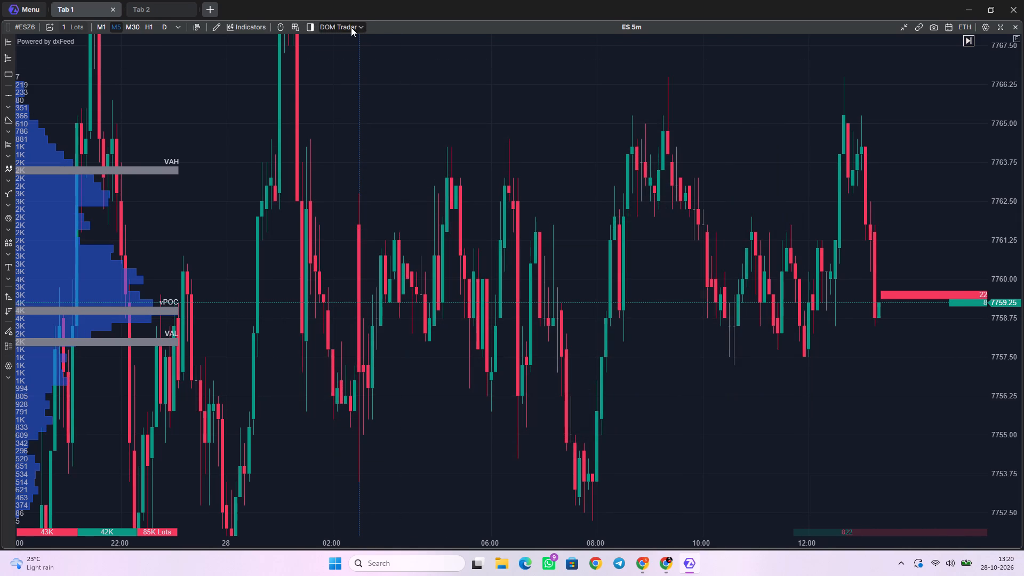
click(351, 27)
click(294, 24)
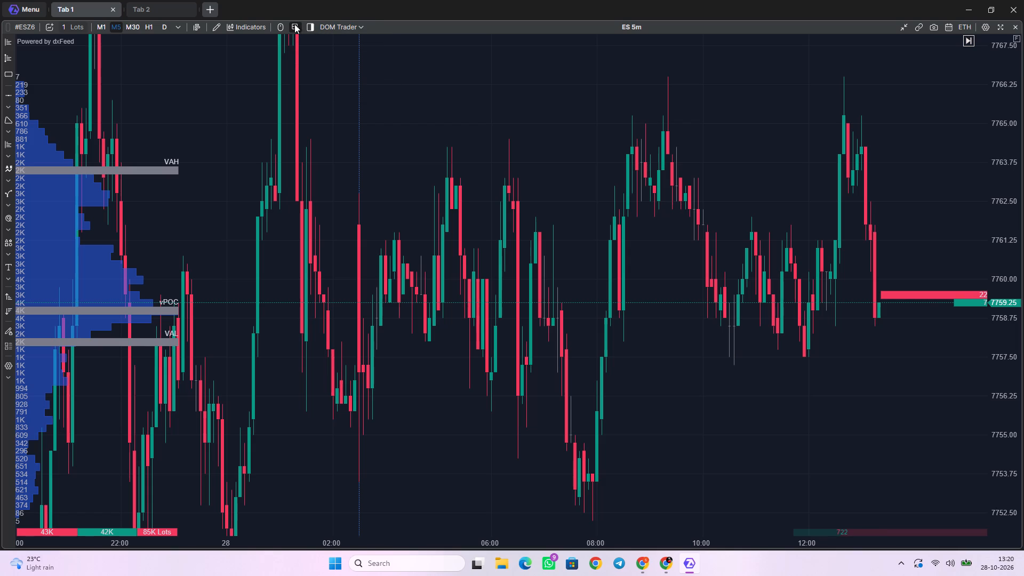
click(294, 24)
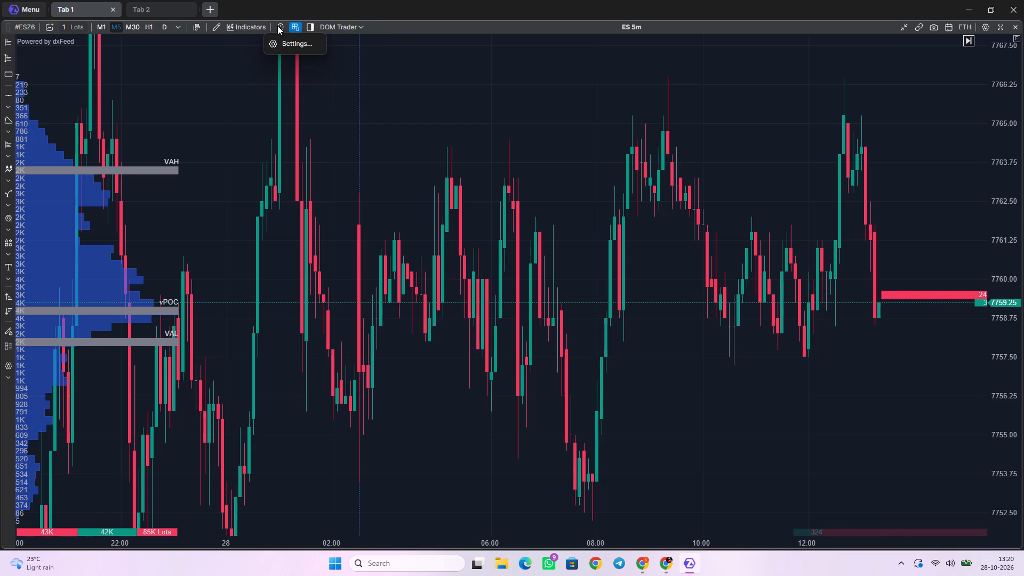
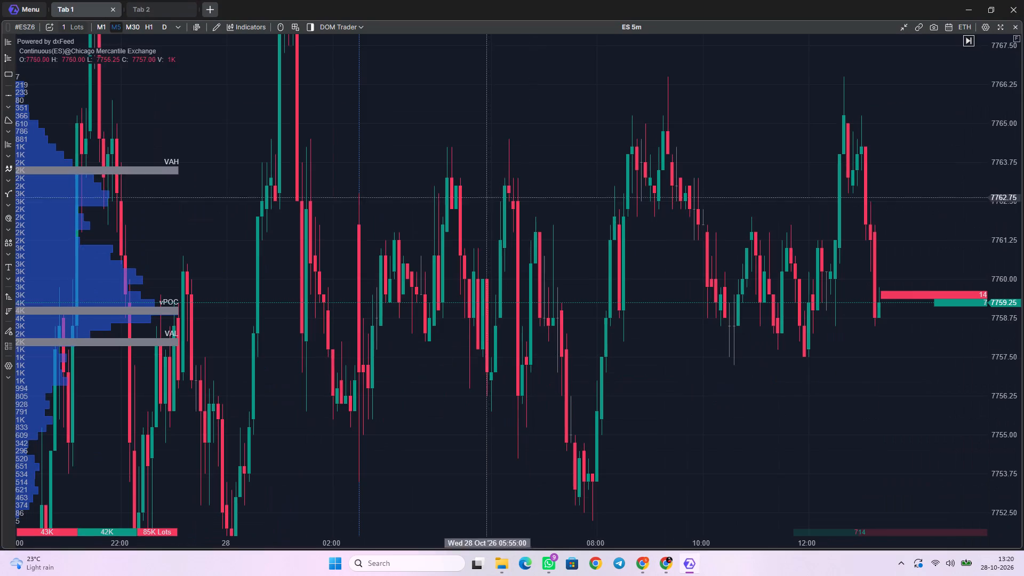
Import the chart template file "Akhil custome orb.cts" from the Downloads folder into the chart settings templates.
click(296, 25)
click(297, 43)
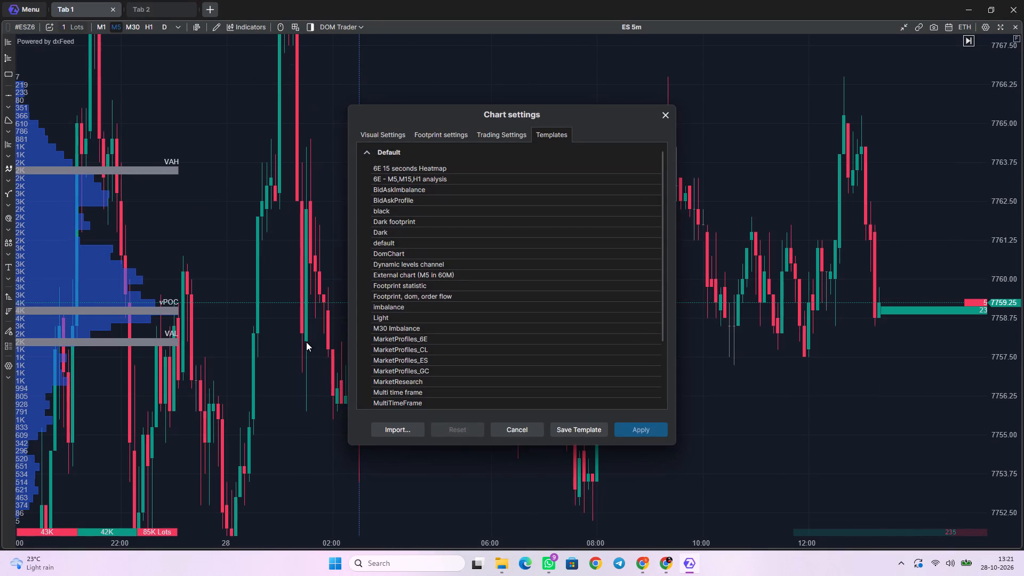
click(401, 428)
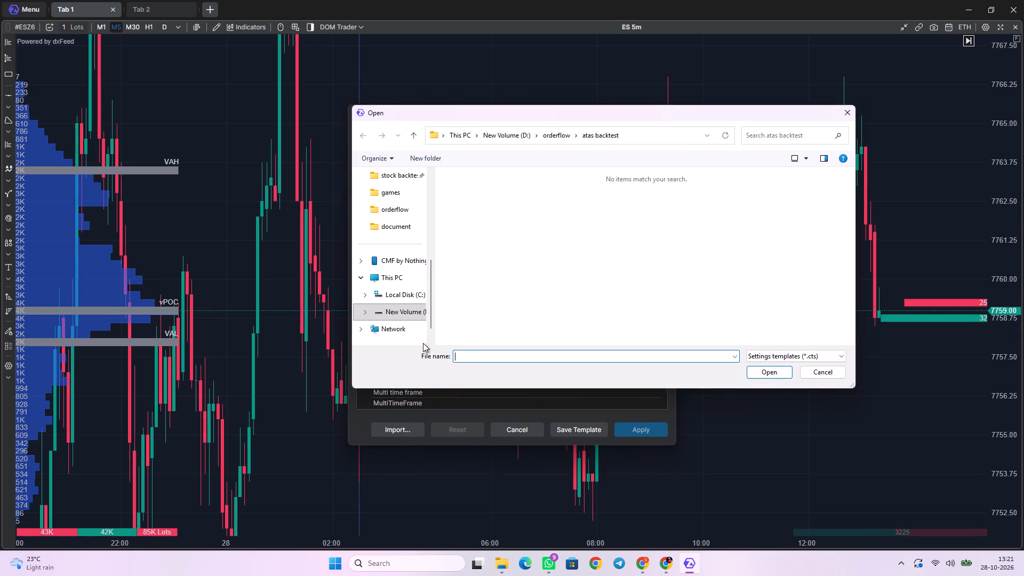
scroll(404, 286, up, 6)
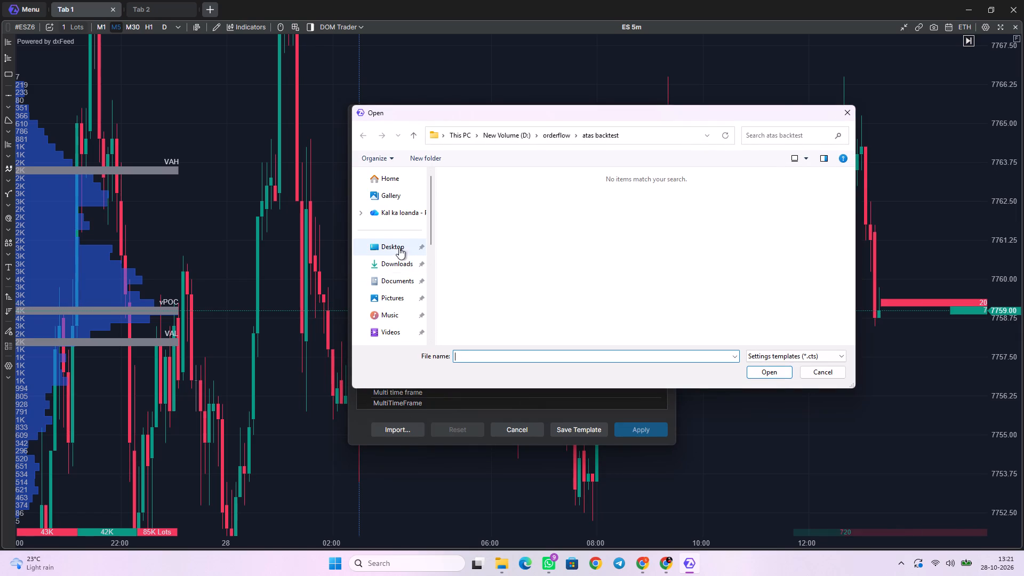
click(396, 258)
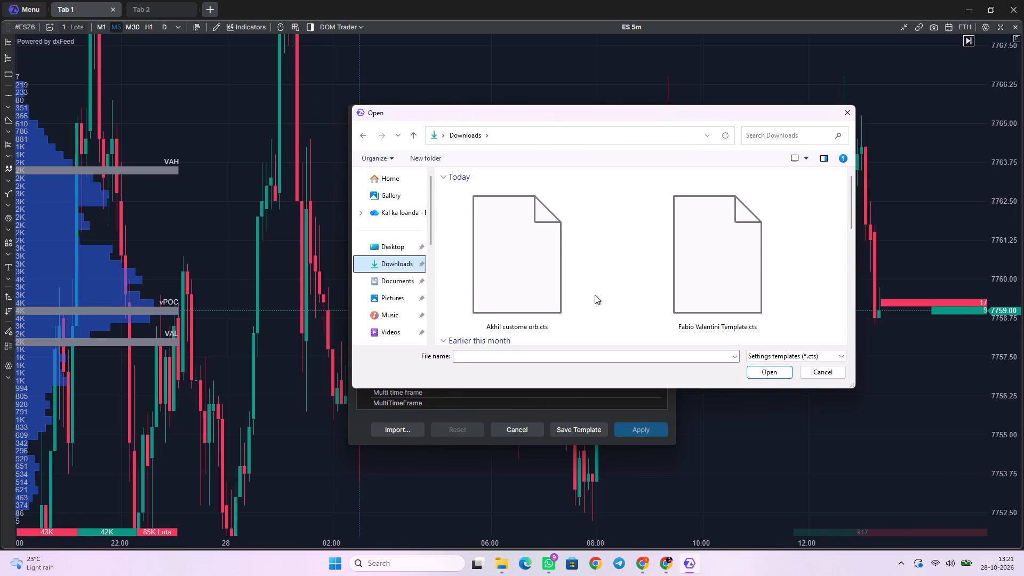
click(529, 280)
click(780, 374)
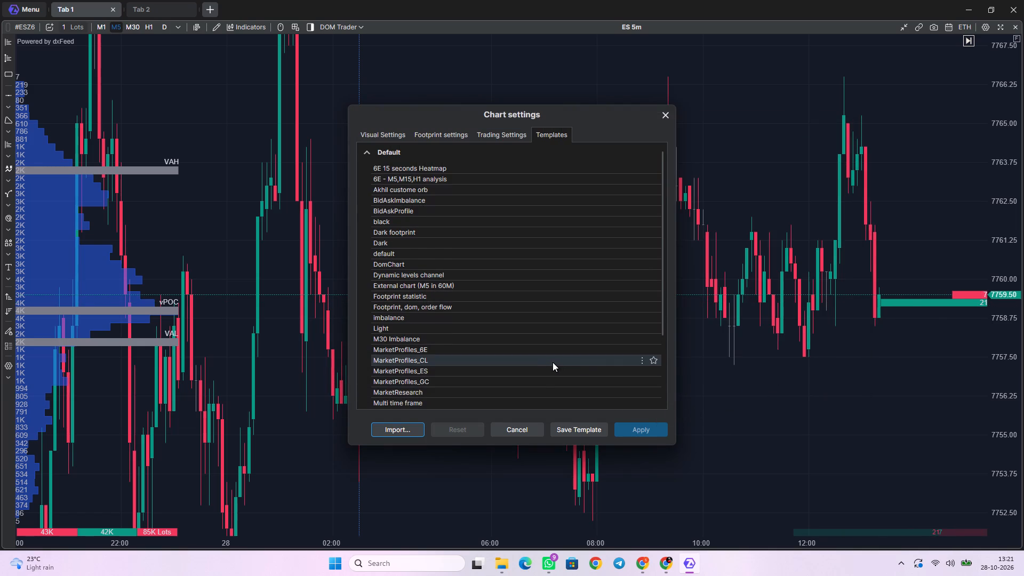
Apply the imported "Akhil custome orb" template to the ES chart.
scroll(553, 362, down, 5)
scroll(551, 362, up, 4)
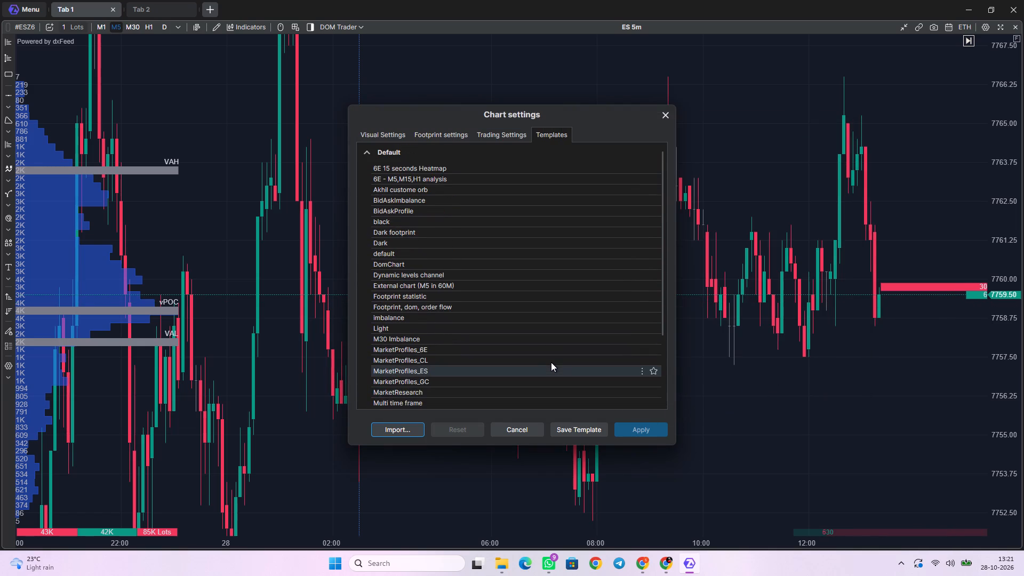
scroll(551, 362, up, 2)
click(469, 194)
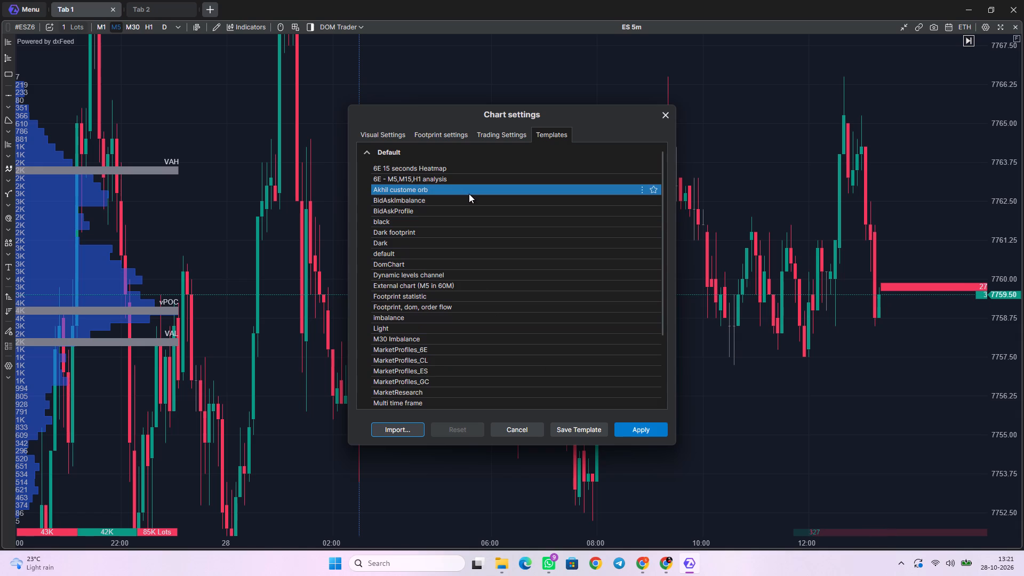
click(581, 426)
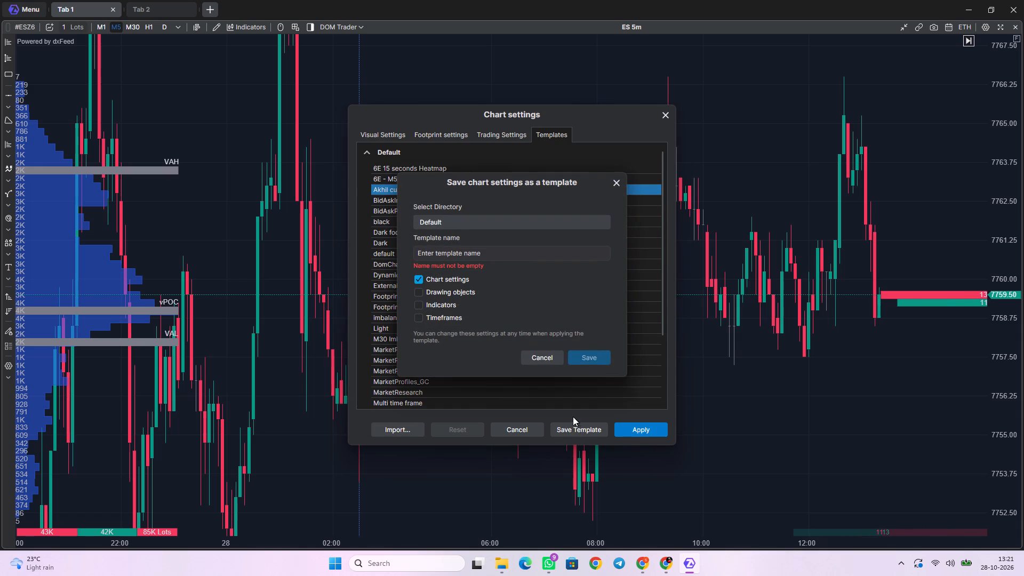
click(617, 181)
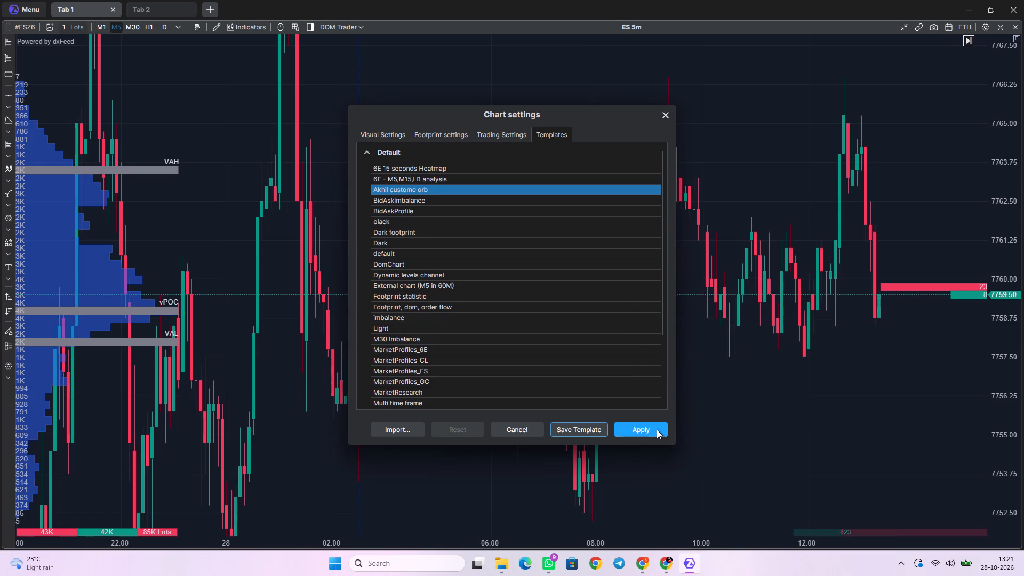
click(657, 429)
click(589, 315)
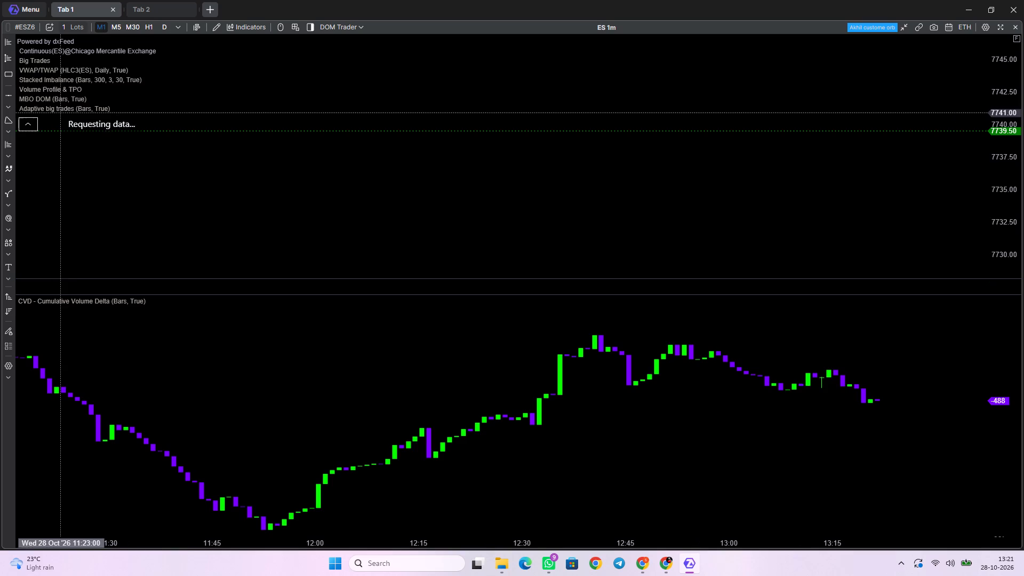
Examine the templated ES 1m chart across the session, including its volume profile, big trades and Cumulative Volume Delta.
scroll(334, 253, down, 11)
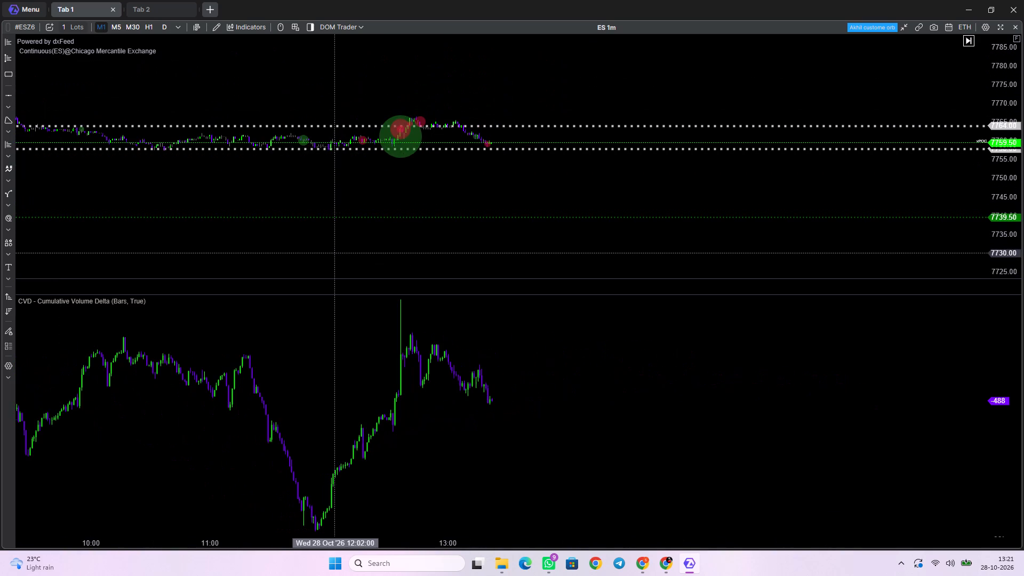
double_click(1006, 153)
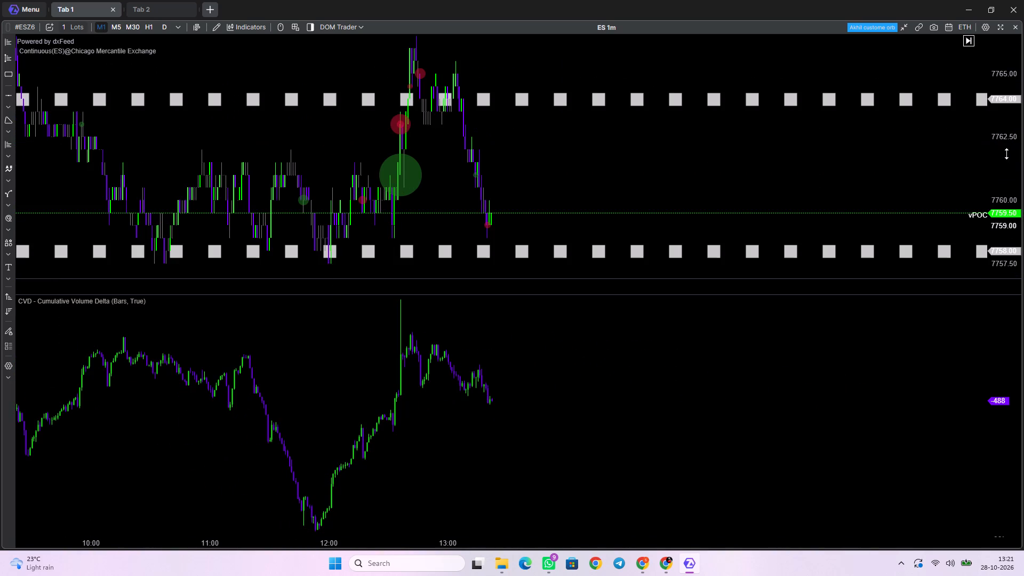
scroll(814, 169, down, 7)
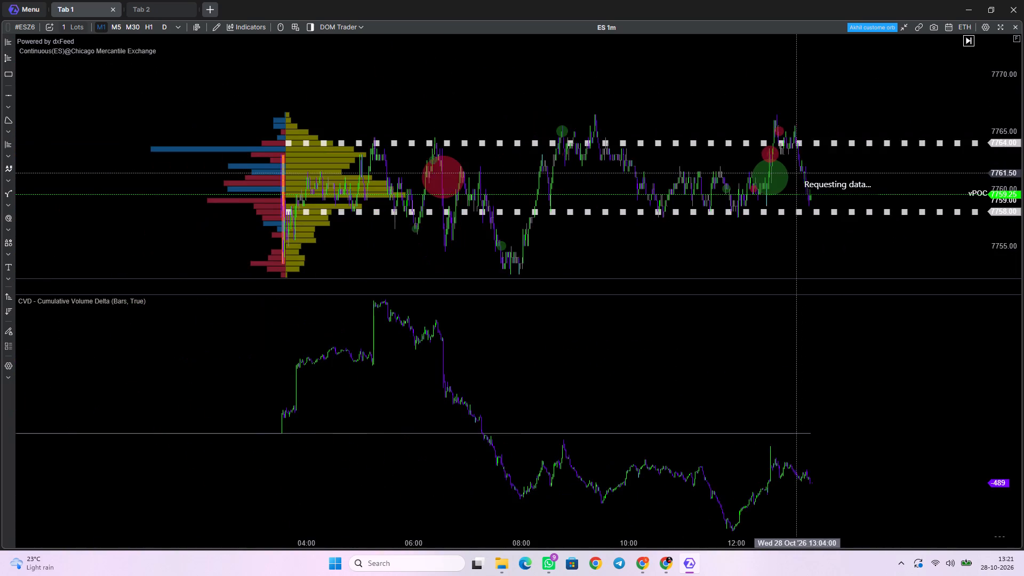
scroll(795, 173, down, 2)
scroll(794, 173, up, 4)
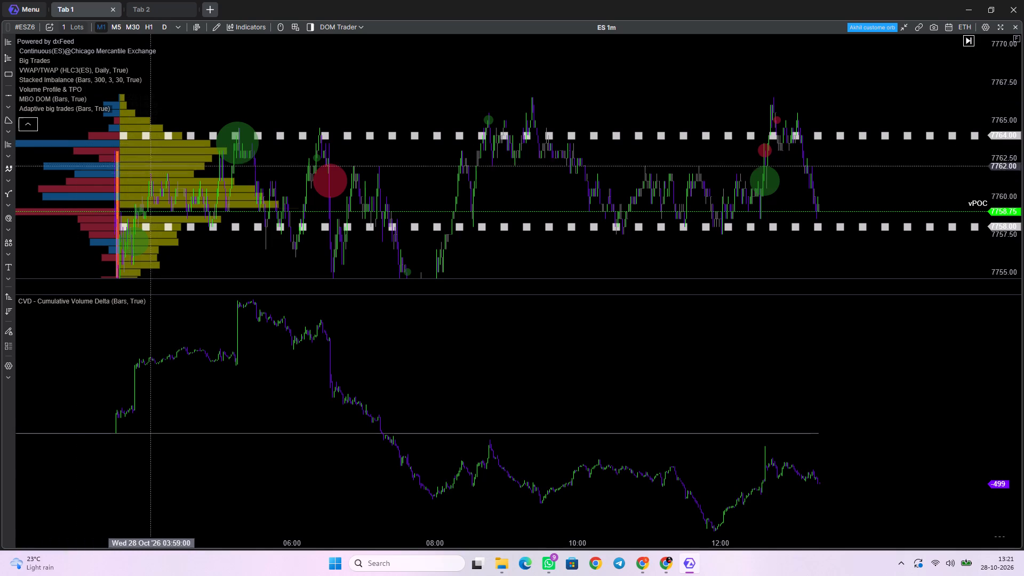
scroll(143, 221, down, 9)
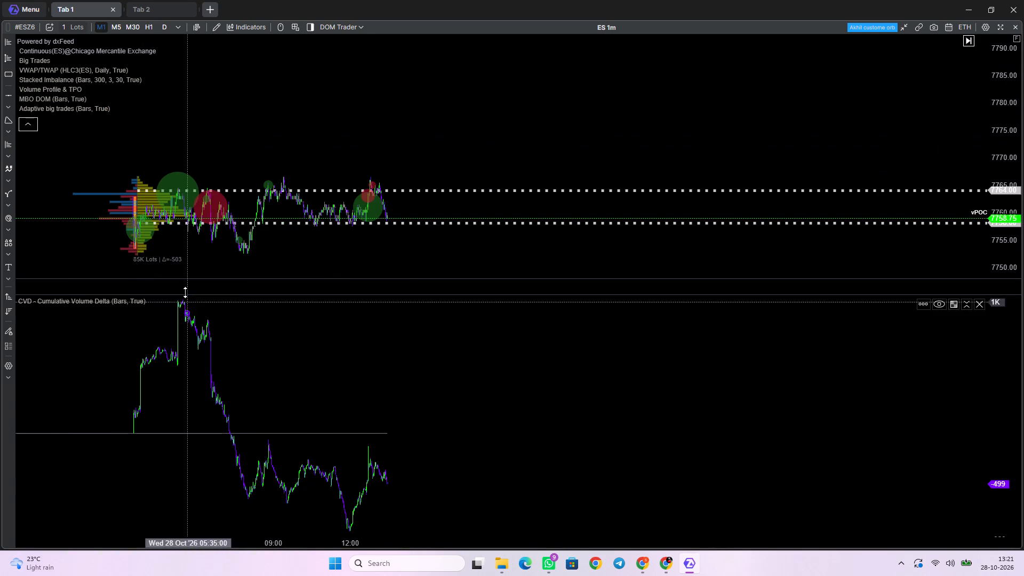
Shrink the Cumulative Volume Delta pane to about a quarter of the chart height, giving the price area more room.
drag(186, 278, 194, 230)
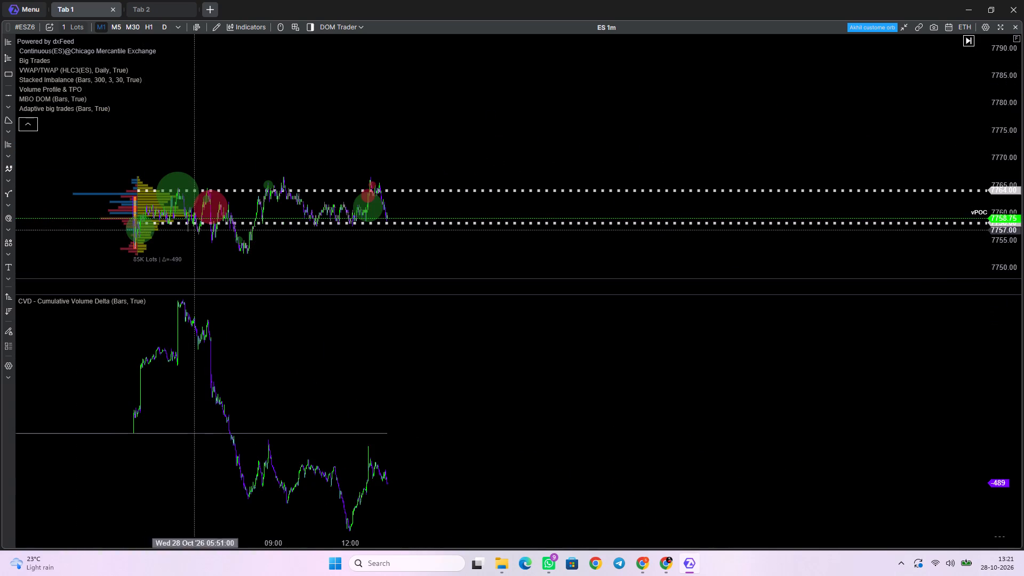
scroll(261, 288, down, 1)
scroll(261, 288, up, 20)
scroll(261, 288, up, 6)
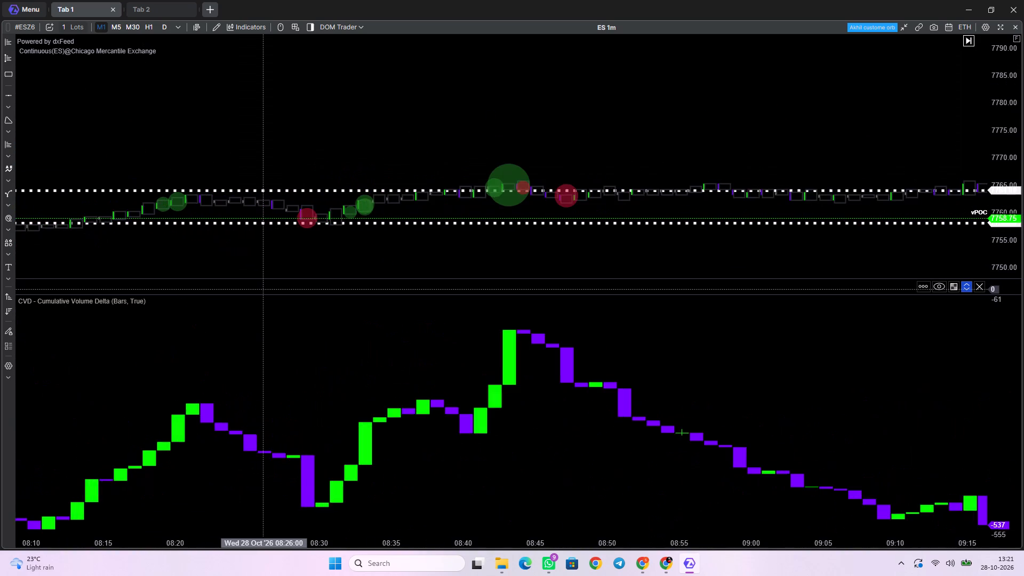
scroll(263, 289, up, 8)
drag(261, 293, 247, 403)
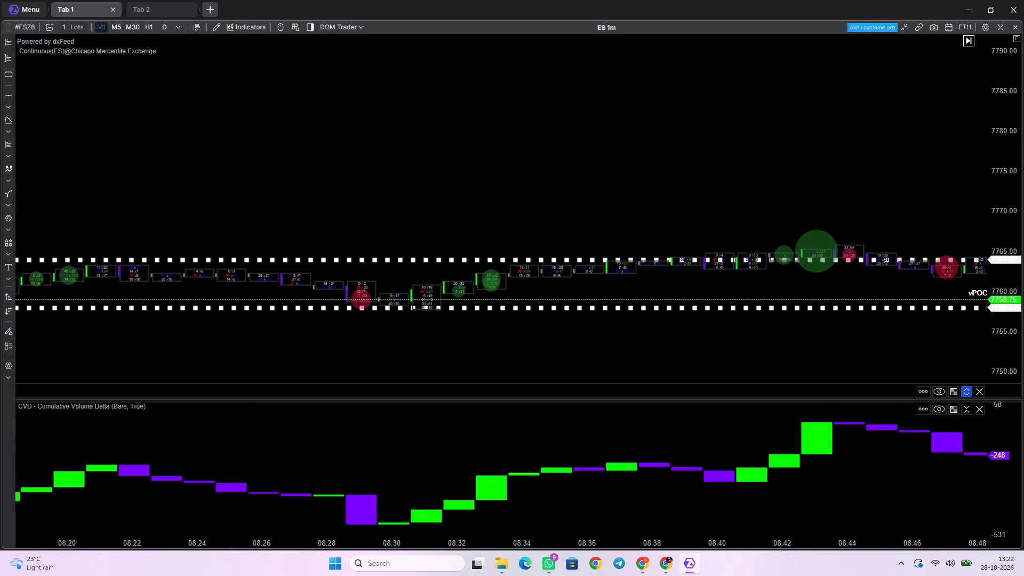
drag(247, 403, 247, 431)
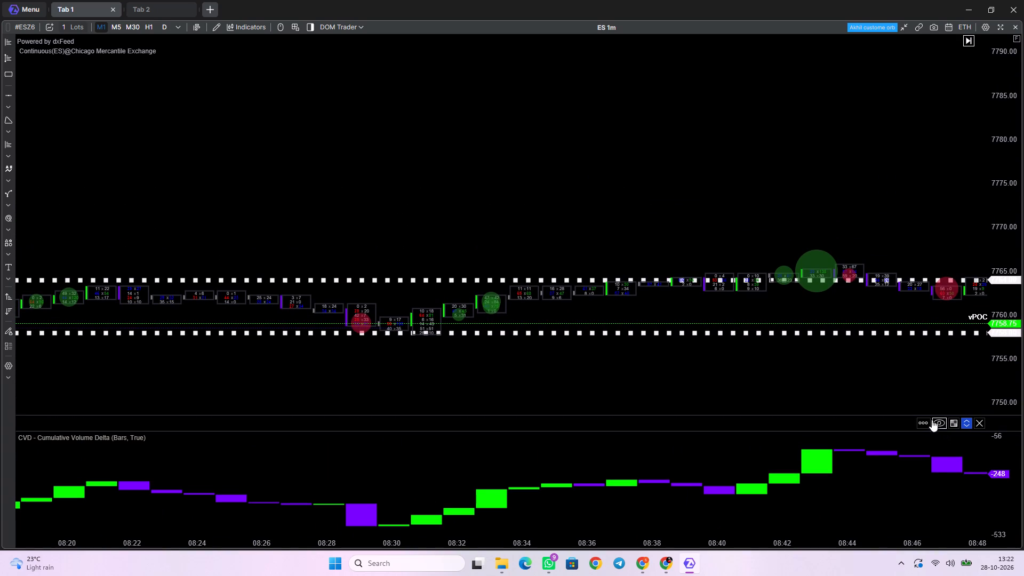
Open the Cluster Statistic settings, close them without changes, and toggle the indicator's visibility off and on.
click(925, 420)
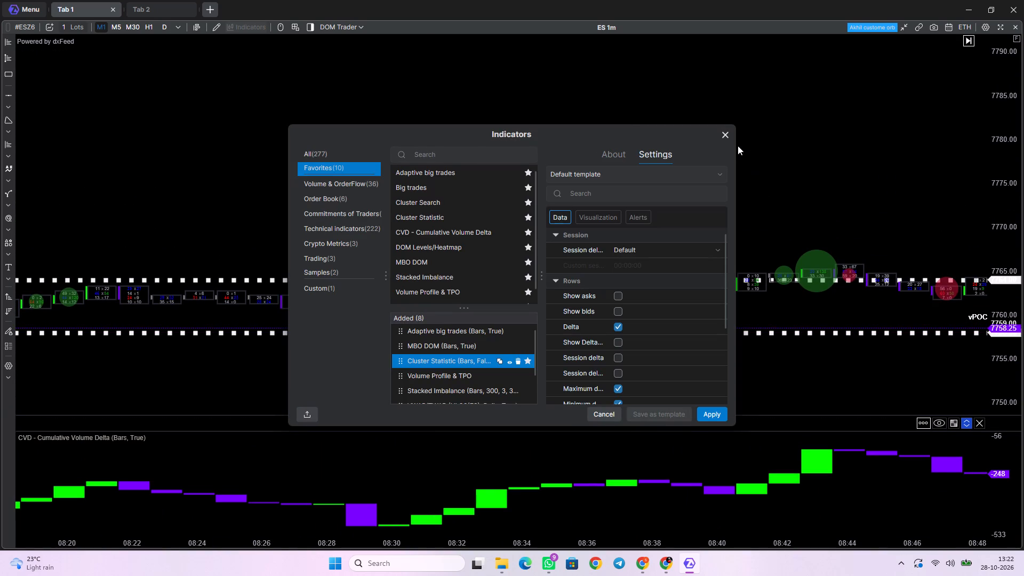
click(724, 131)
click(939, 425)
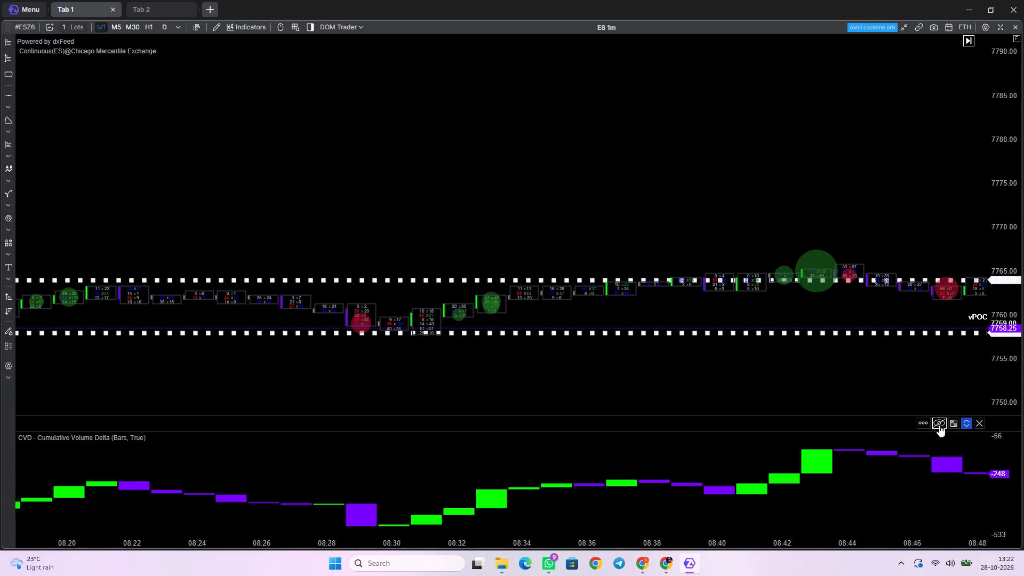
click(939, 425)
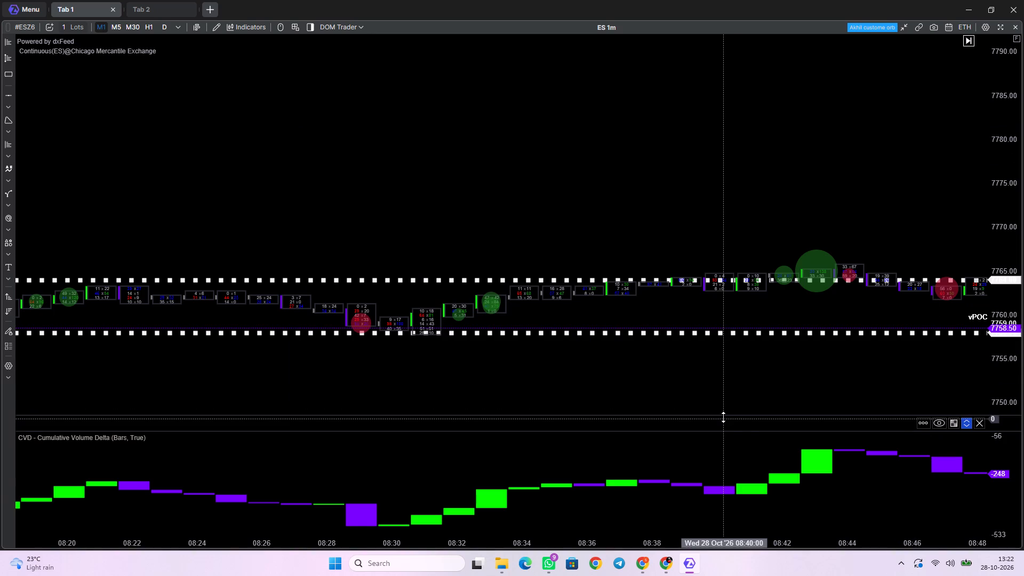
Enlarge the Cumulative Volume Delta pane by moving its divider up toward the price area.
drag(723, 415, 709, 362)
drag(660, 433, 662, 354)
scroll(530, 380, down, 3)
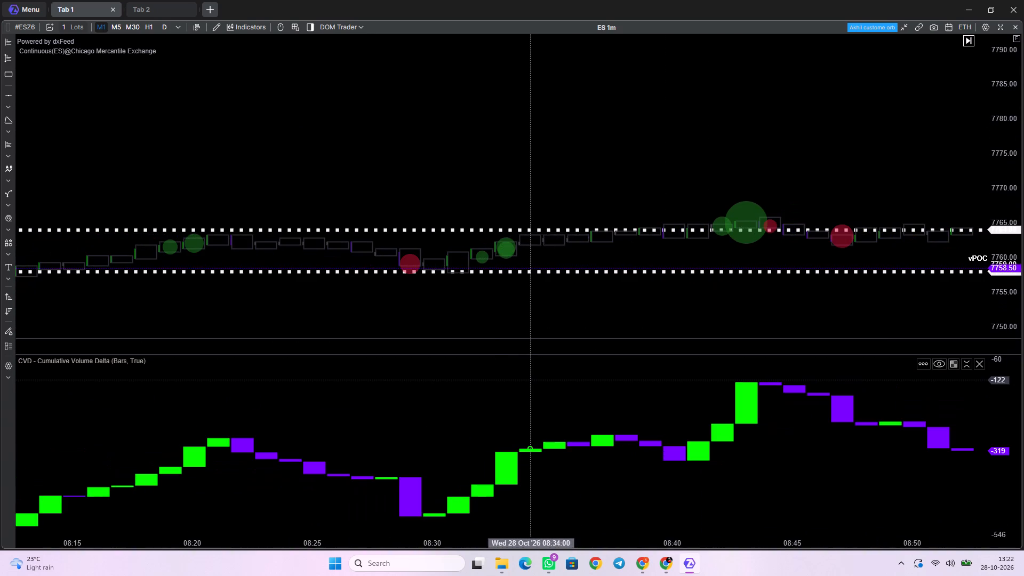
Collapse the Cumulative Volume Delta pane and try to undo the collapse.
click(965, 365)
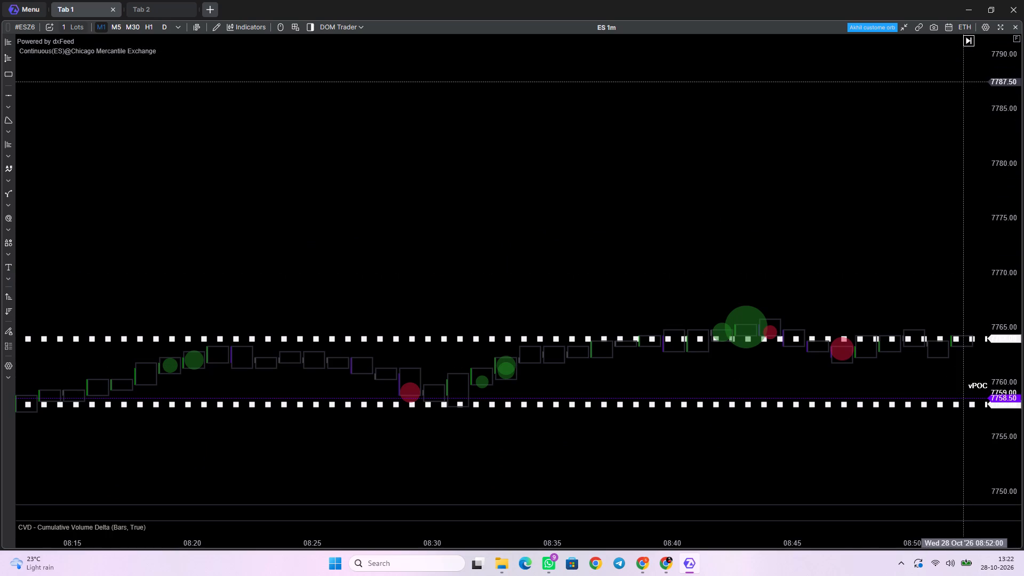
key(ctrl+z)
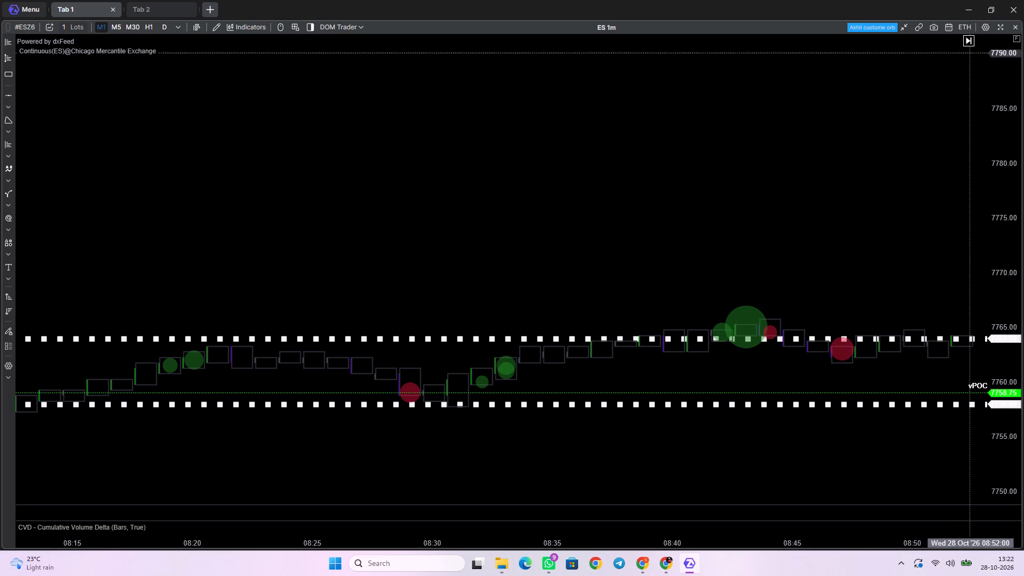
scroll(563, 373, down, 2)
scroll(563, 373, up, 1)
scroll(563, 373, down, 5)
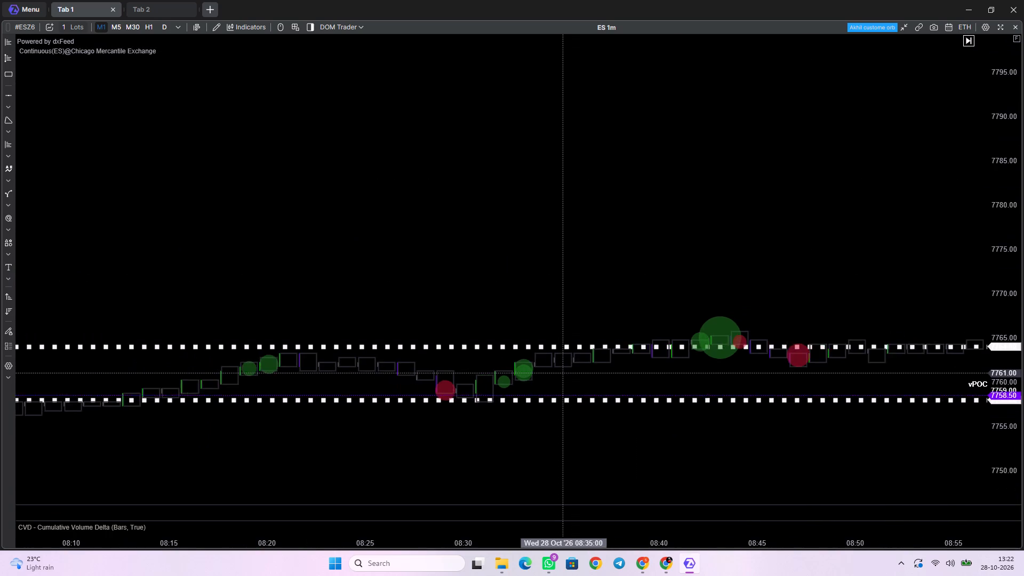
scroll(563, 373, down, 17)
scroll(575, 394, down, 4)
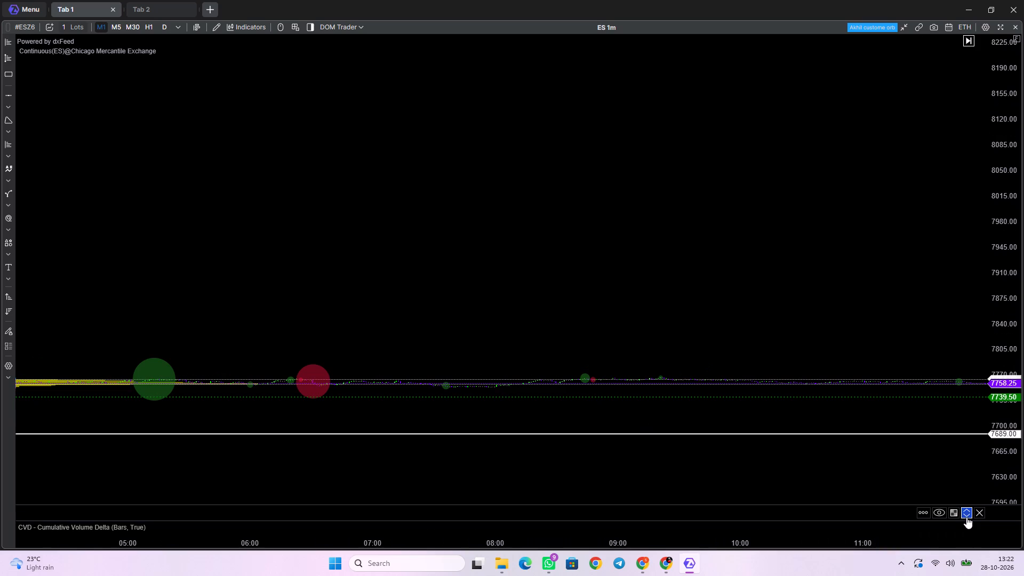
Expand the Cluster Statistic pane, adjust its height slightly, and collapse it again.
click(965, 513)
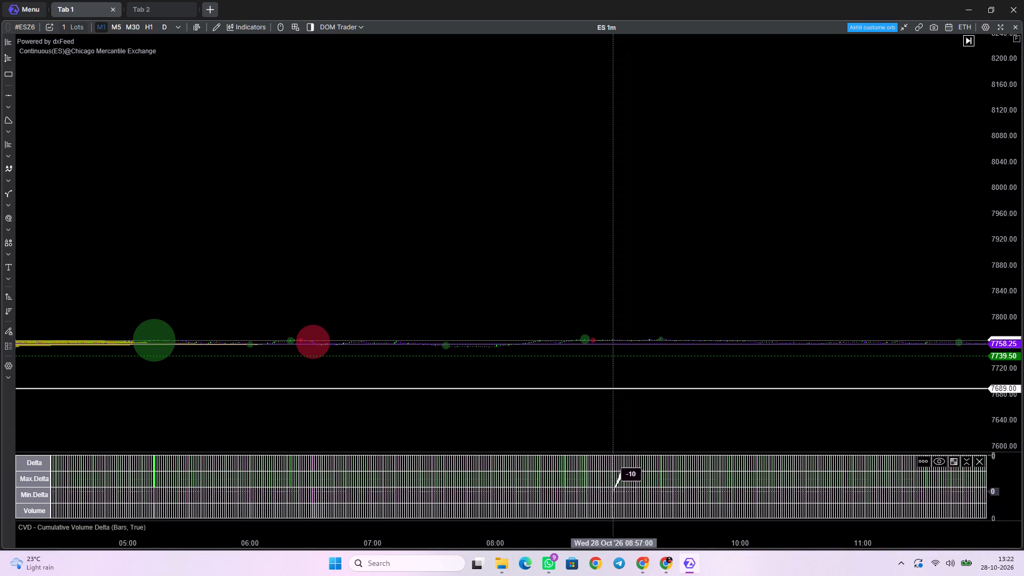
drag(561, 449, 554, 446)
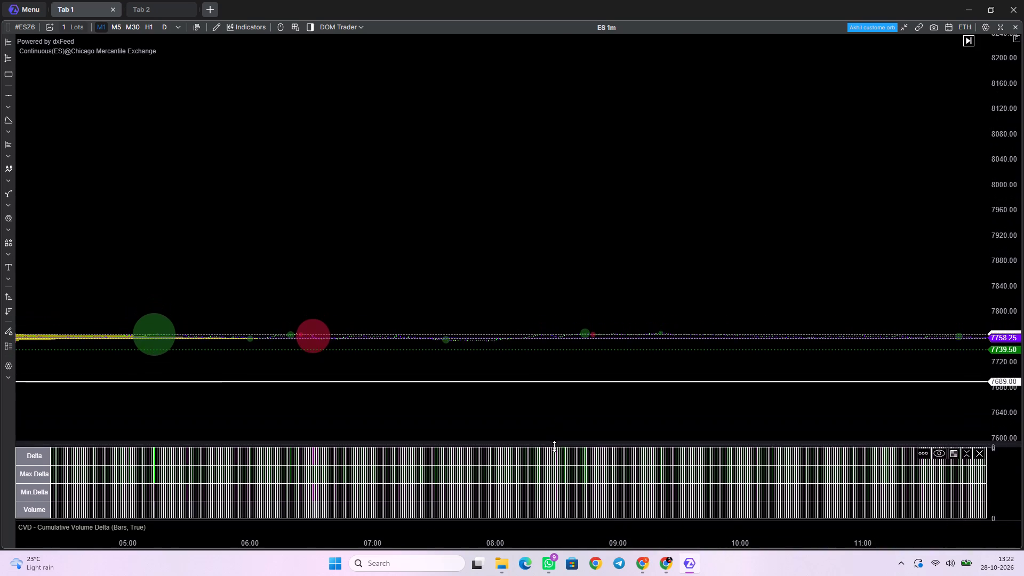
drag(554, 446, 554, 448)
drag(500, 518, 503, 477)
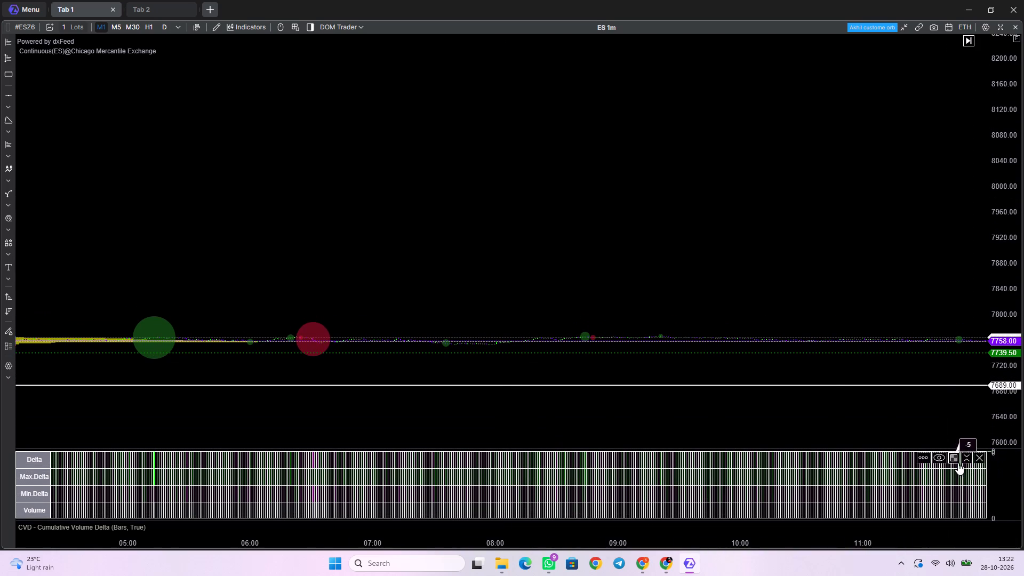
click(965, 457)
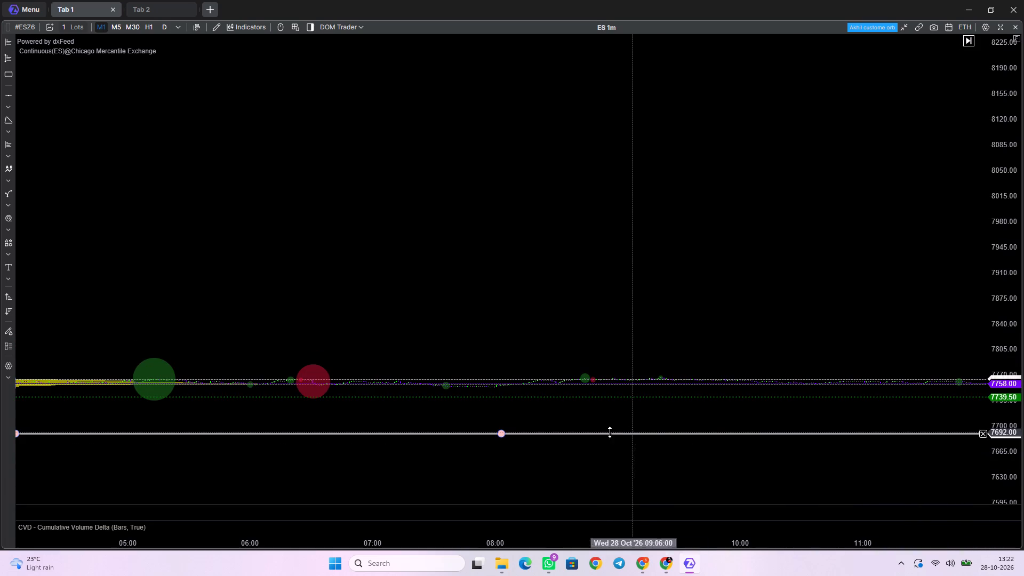
Expand the collapsed Cumulative Volume Delta pane and enlarge it to nearly a third of the chart height.
drag(389, 522, 398, 450)
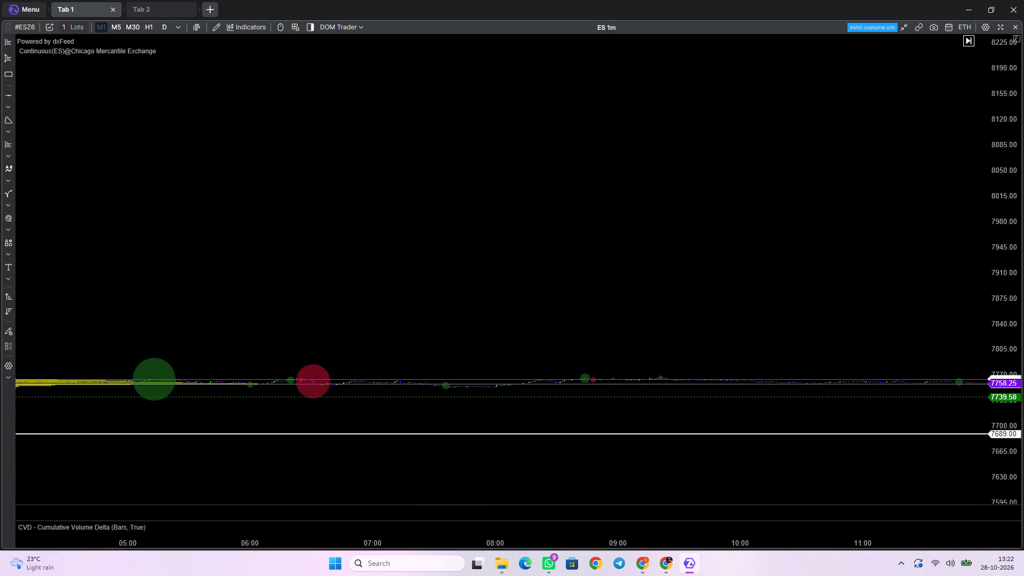
drag(398, 450, 398, 449)
click(966, 526)
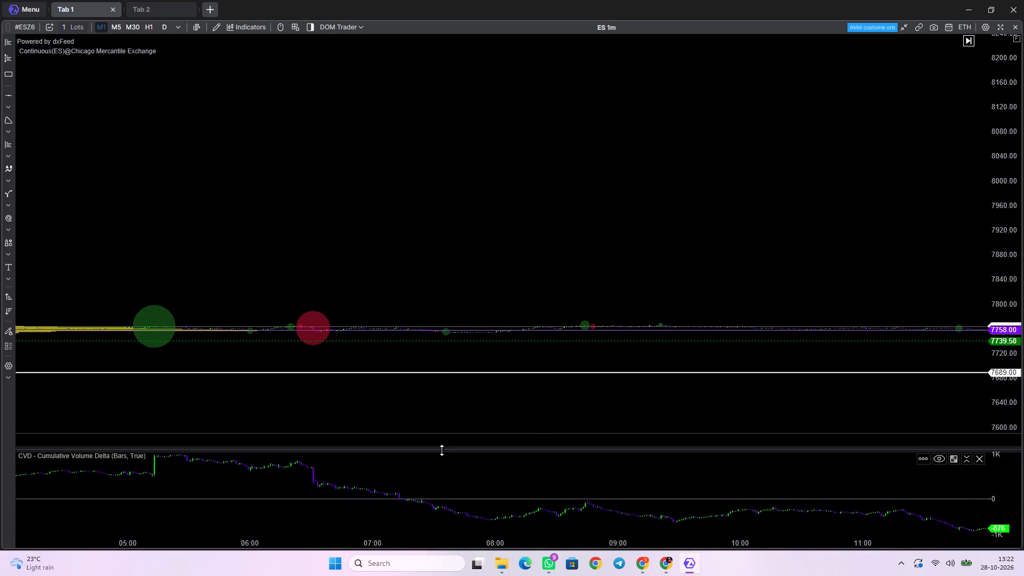
drag(442, 450, 452, 390)
Reset the price scale to auto-fit the bars on the ES 1m chart.
scroll(547, 418, up, 4)
scroll(633, 464, up, 1)
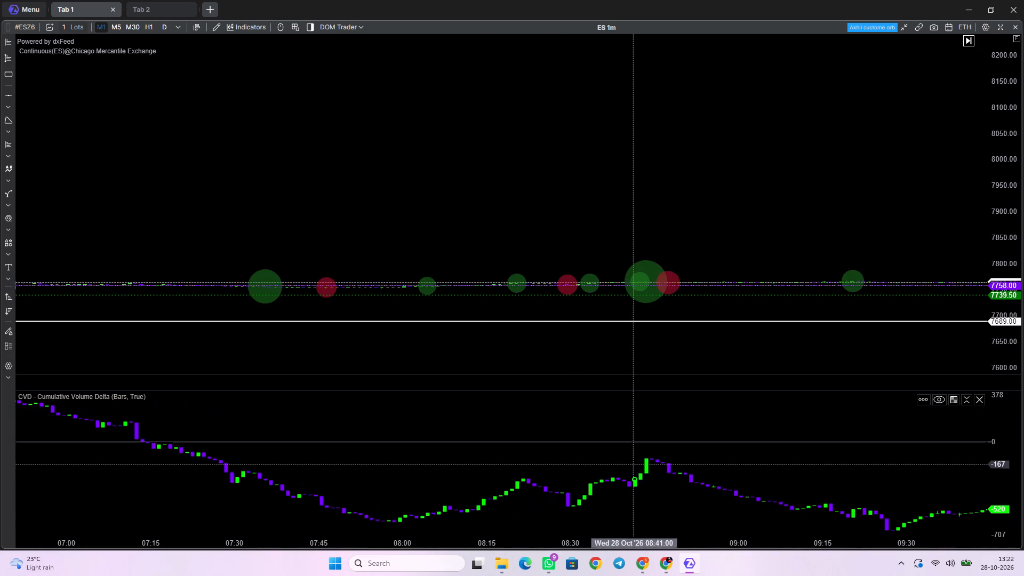
scroll(633, 464, up, 1)
double_click(1010, 240)
scroll(759, 231, down, 15)
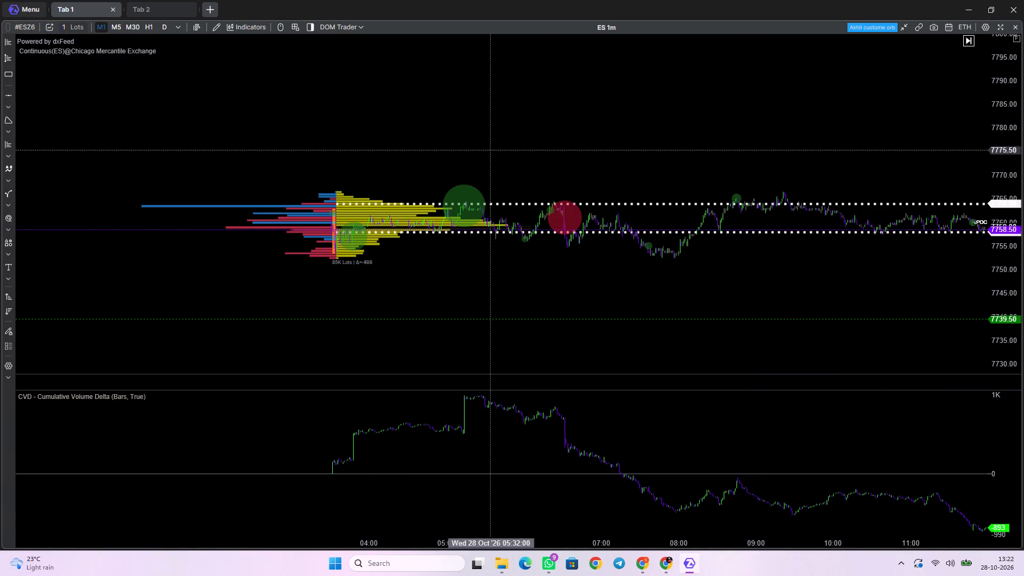
Examine the session's price action, volume profile and big trade markers on the ES 1m chart at different zoom levels.
drag(826, 263, 532, 249)
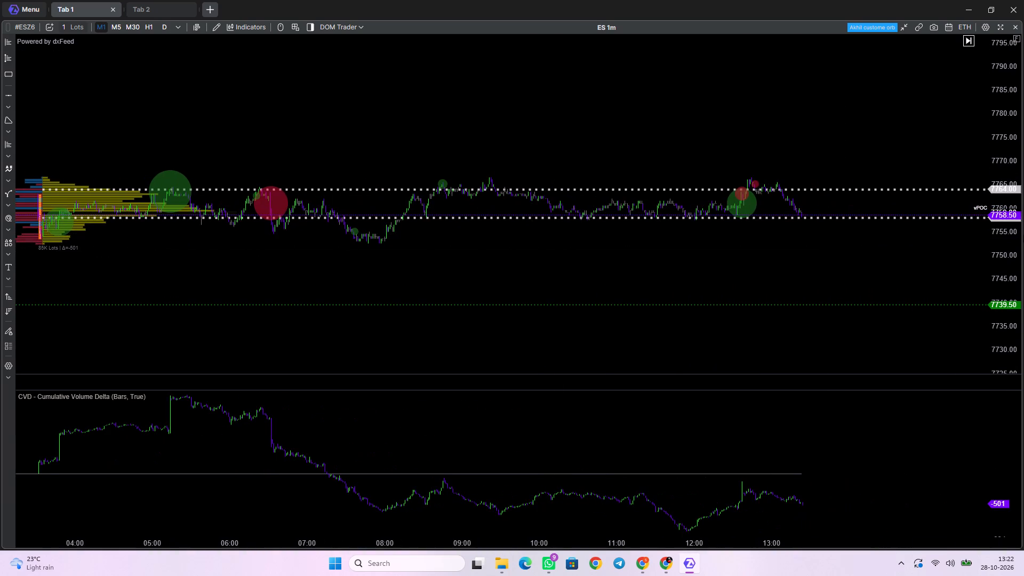
scroll(1007, 224, up, 20)
scroll(1007, 224, up, 11)
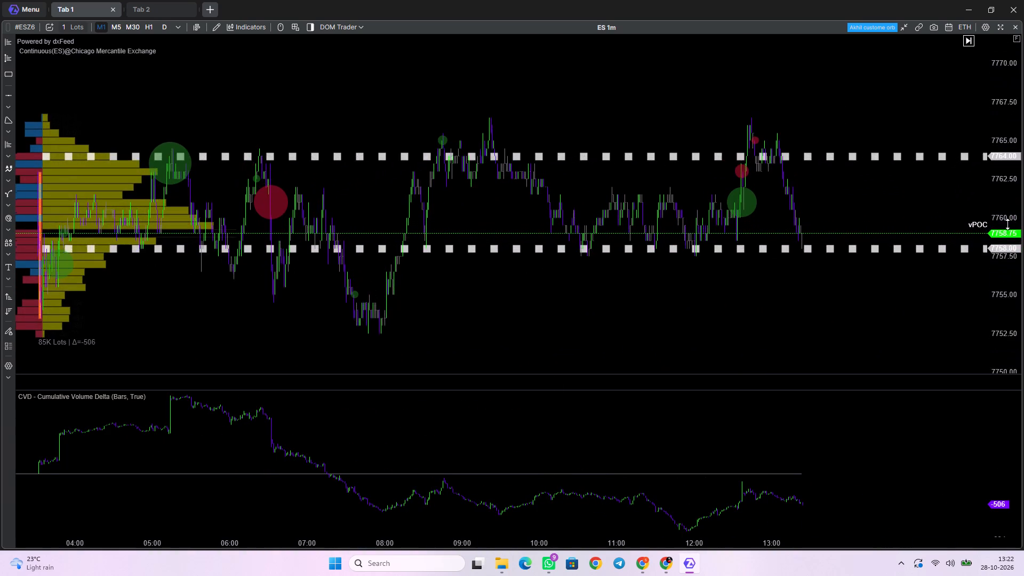
scroll(1007, 224, up, 18)
scroll(580, 246, up, 4)
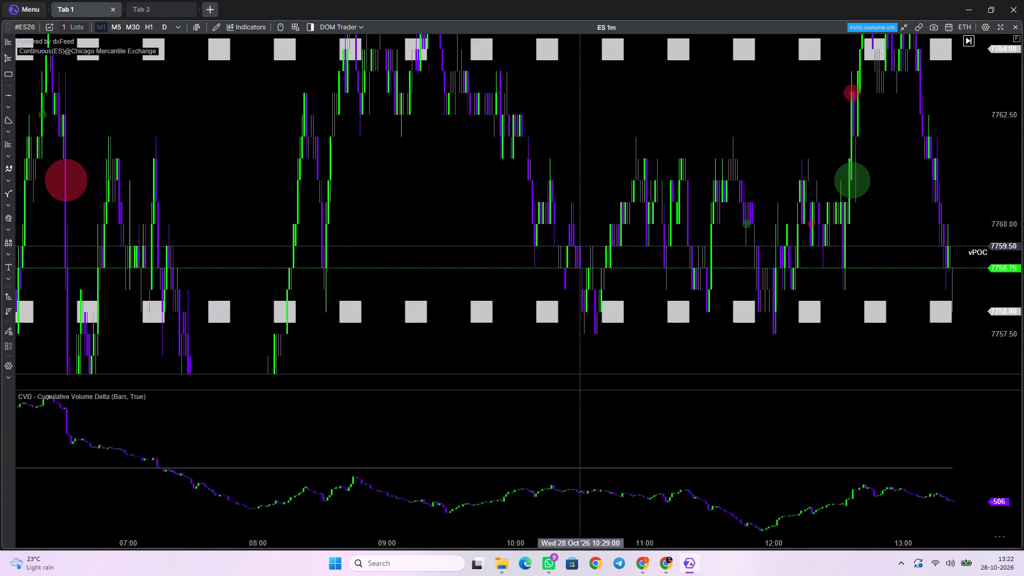
scroll(580, 246, down, 9)
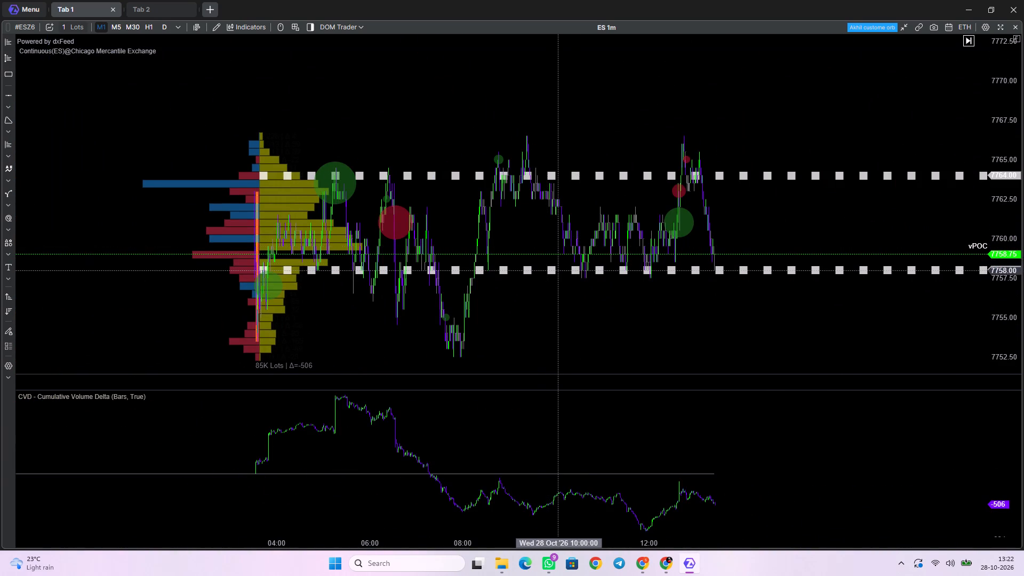
scroll(558, 271, down, 1)
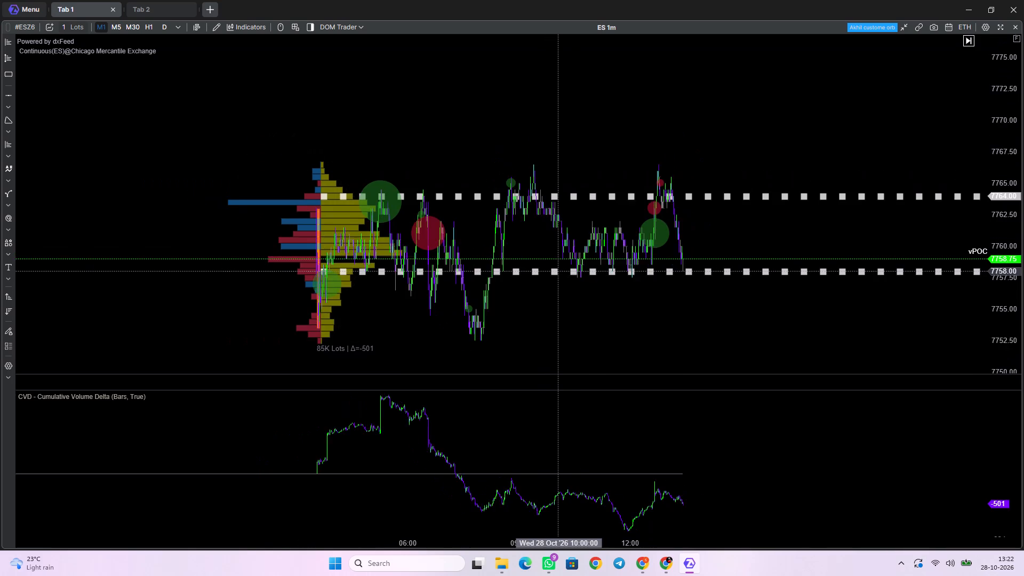
scroll(558, 271, down, 3)
scroll(558, 271, up, 5)
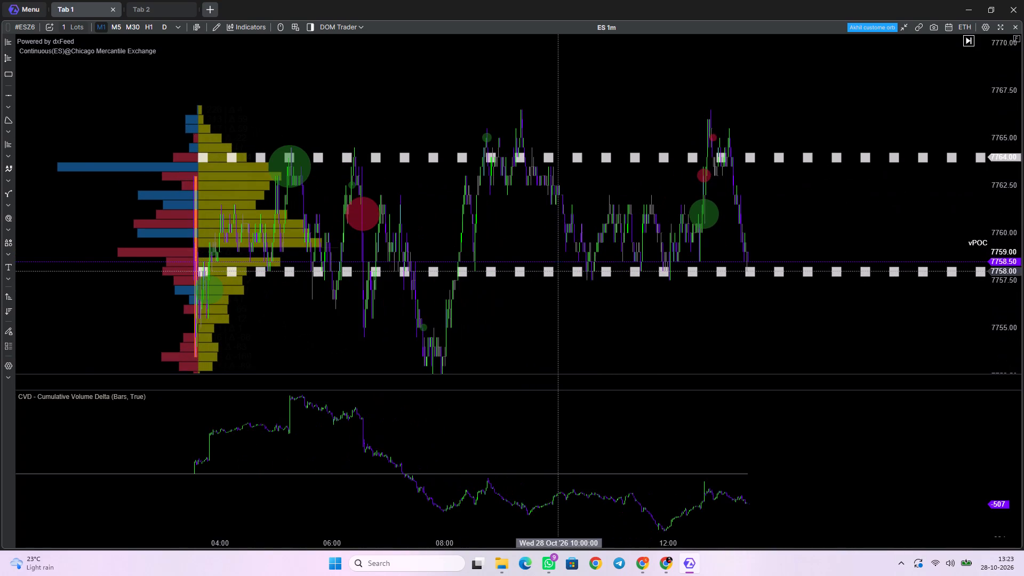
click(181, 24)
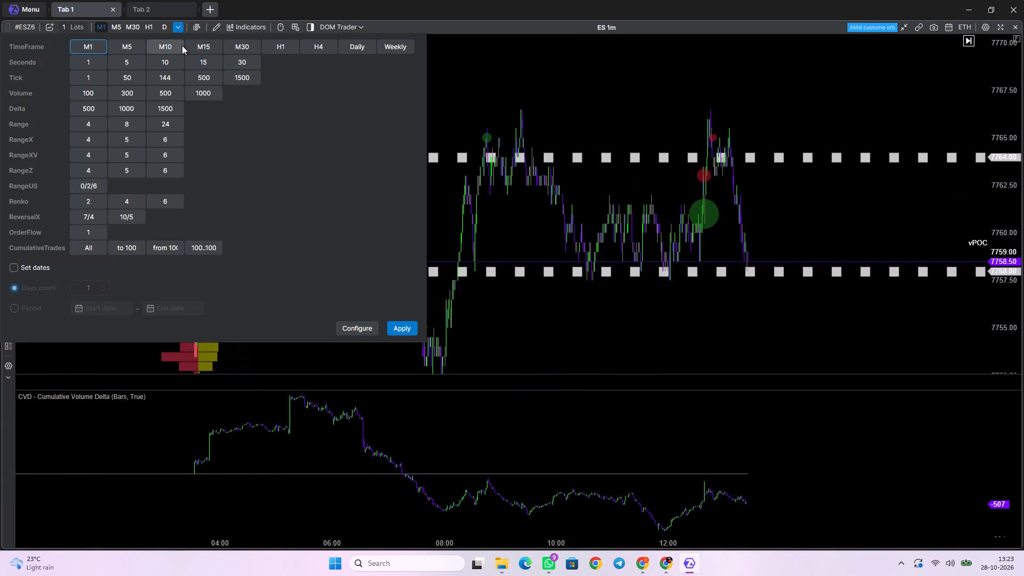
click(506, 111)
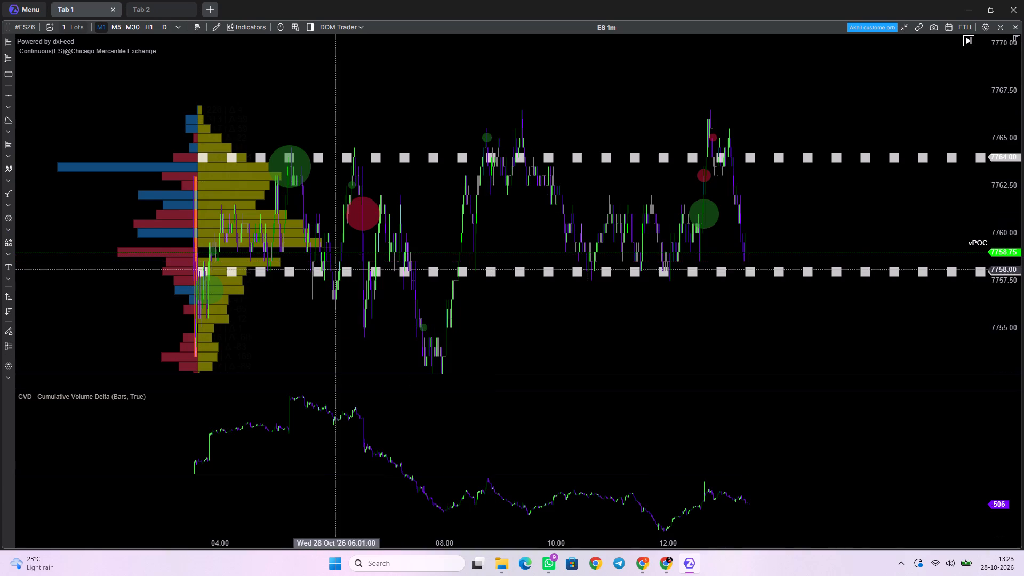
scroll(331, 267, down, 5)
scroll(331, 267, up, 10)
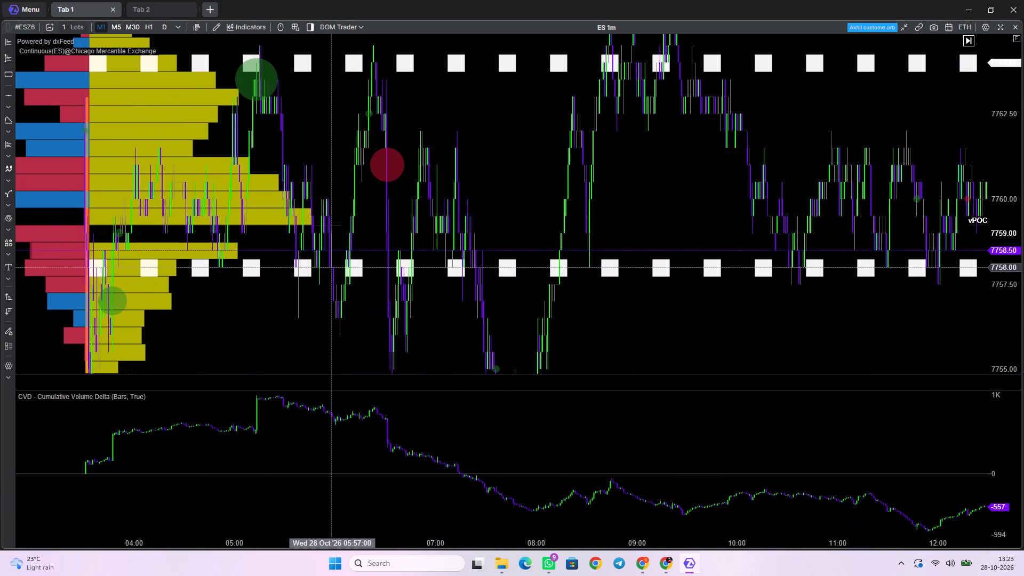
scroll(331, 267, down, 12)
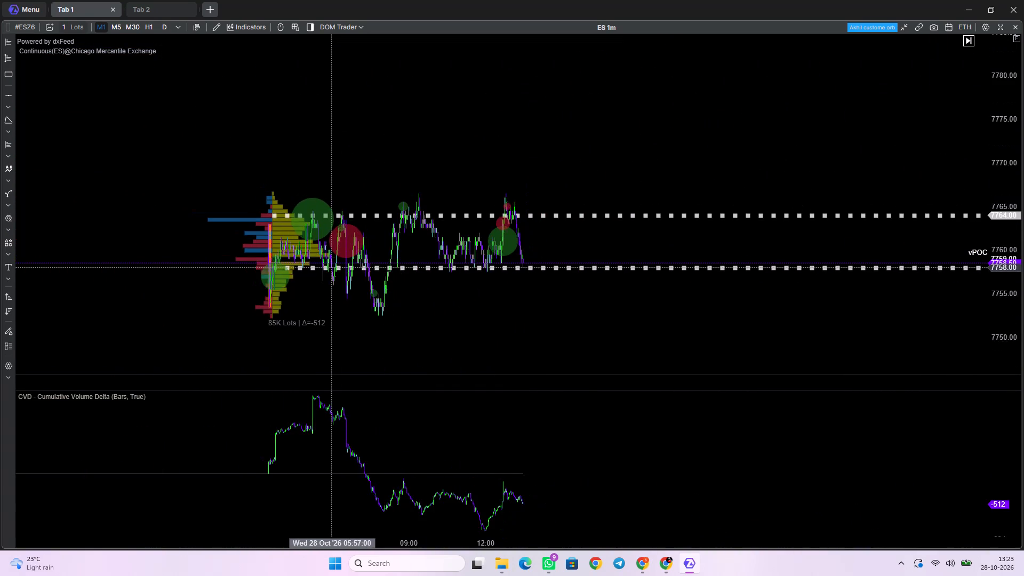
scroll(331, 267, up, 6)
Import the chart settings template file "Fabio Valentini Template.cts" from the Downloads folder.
click(298, 21)
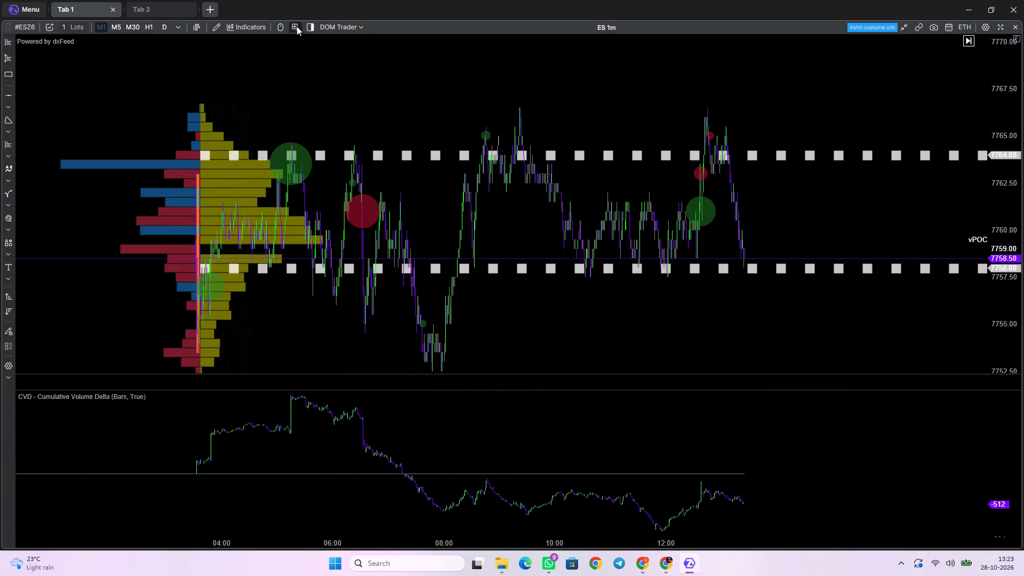
click(295, 24)
click(291, 45)
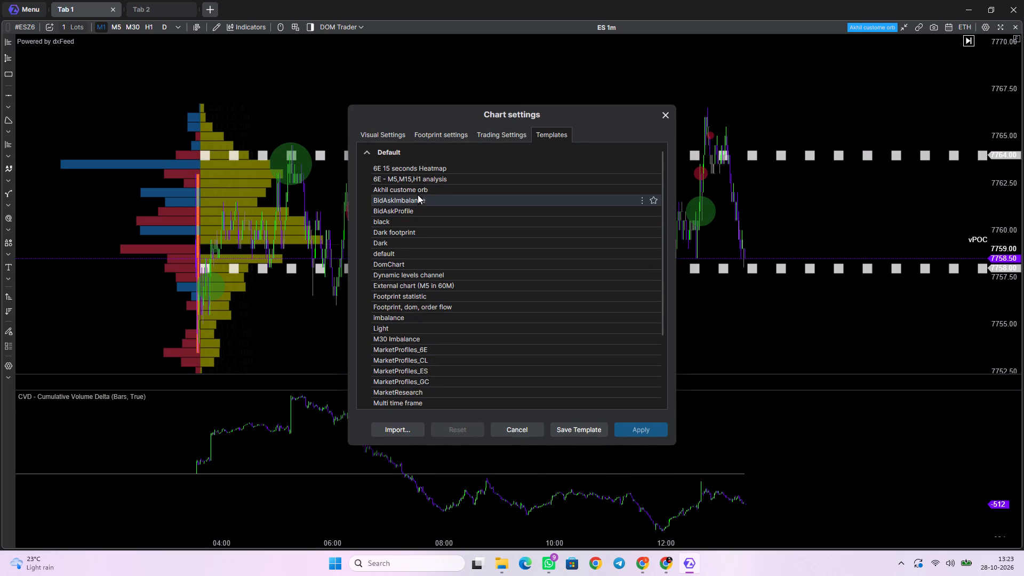
click(389, 427)
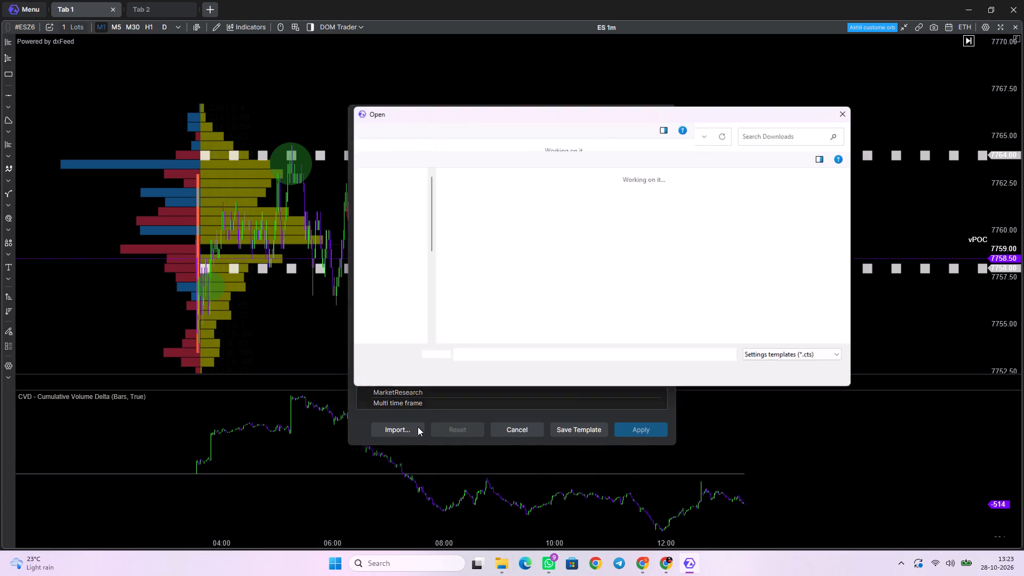
click(703, 264)
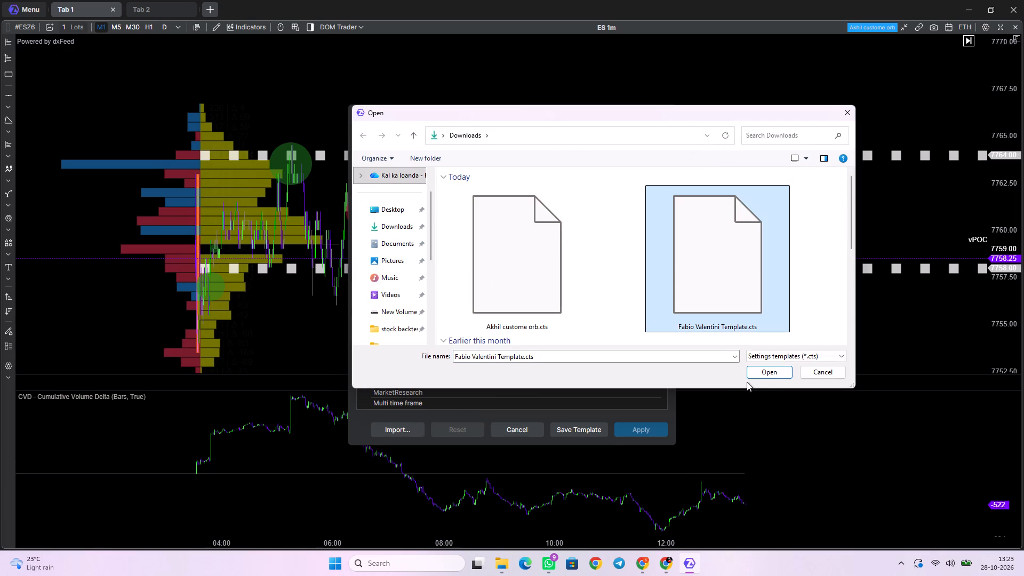
click(762, 371)
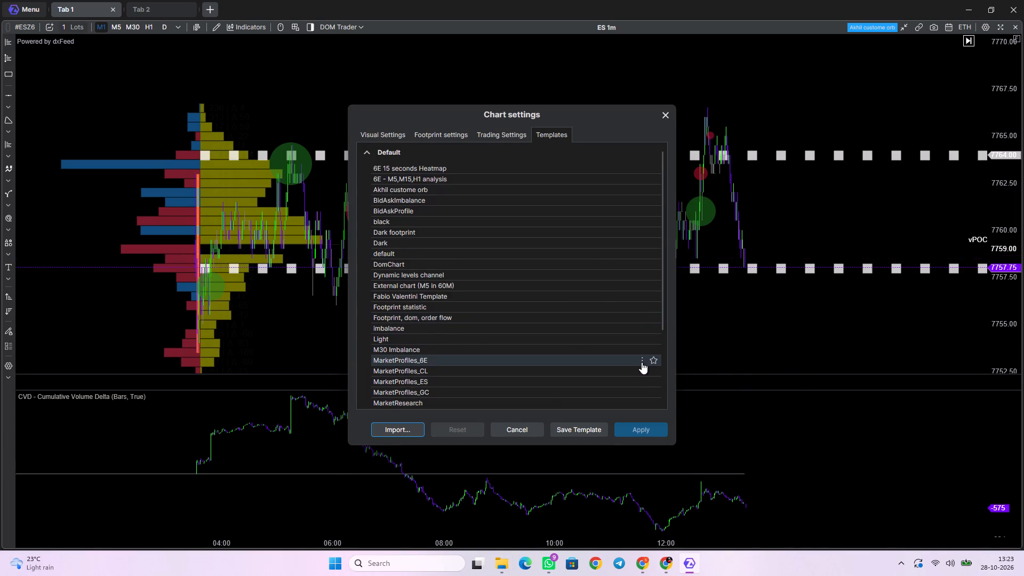
Look over the management options of the "Akhil custome orb" template in the chart template list.
click(470, 299)
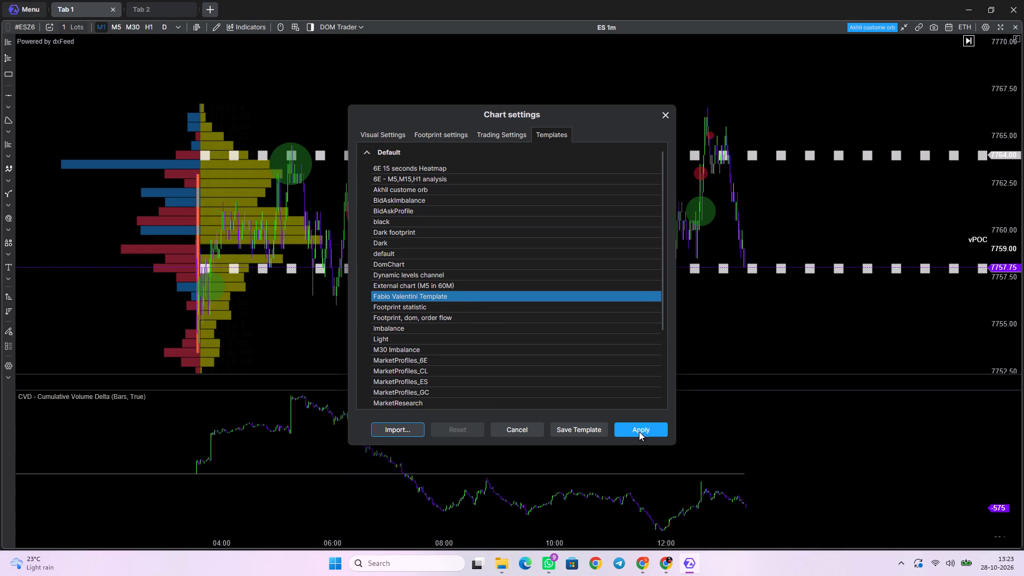
click(397, 188)
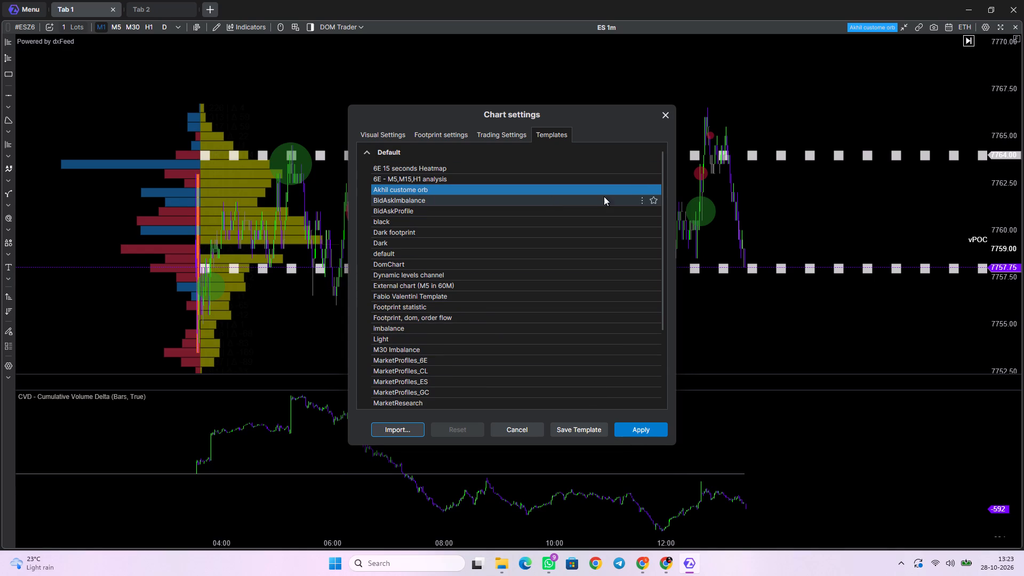
click(641, 188)
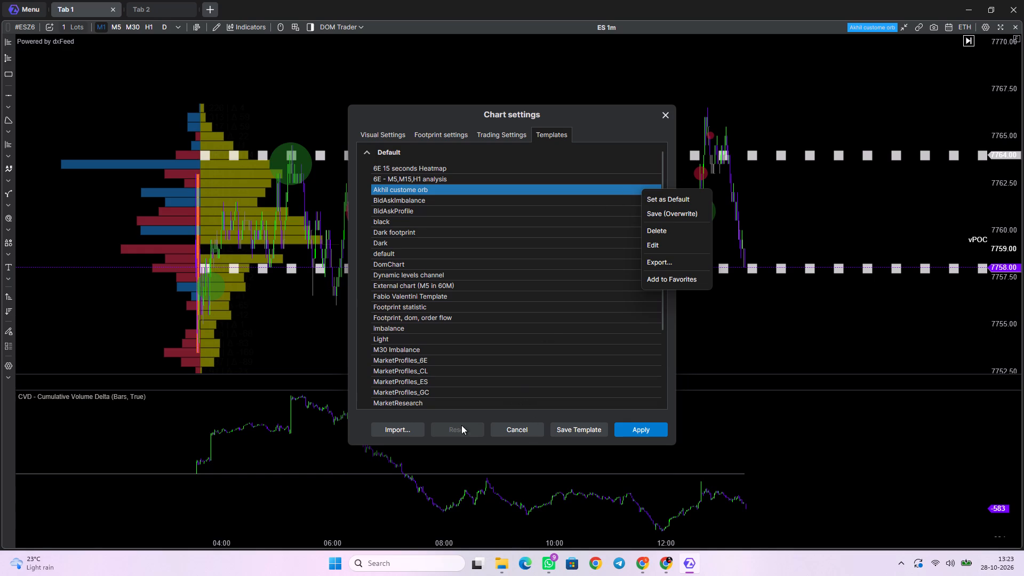
click(360, 419)
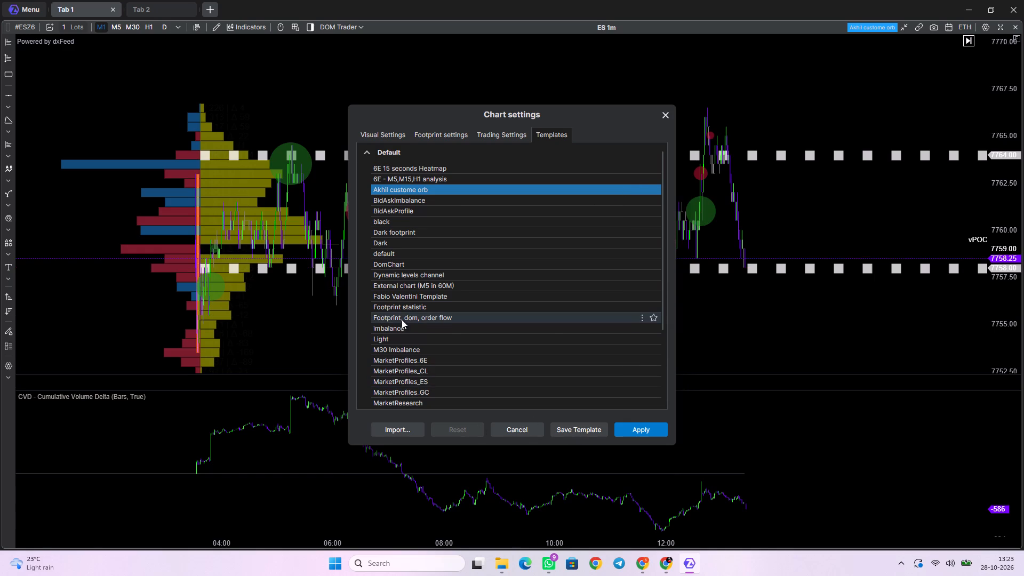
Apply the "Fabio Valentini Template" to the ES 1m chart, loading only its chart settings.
click(405, 300)
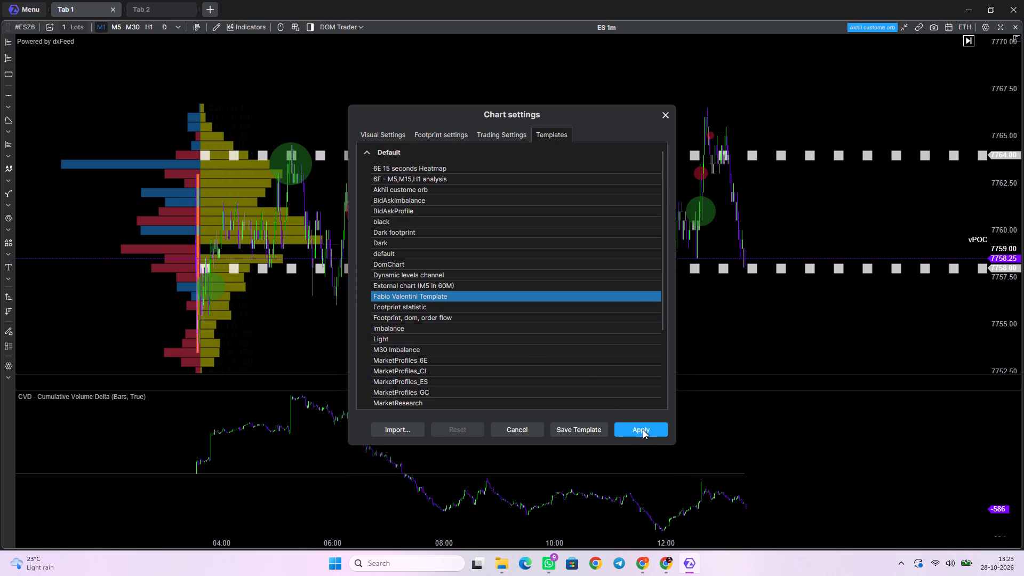
click(643, 429)
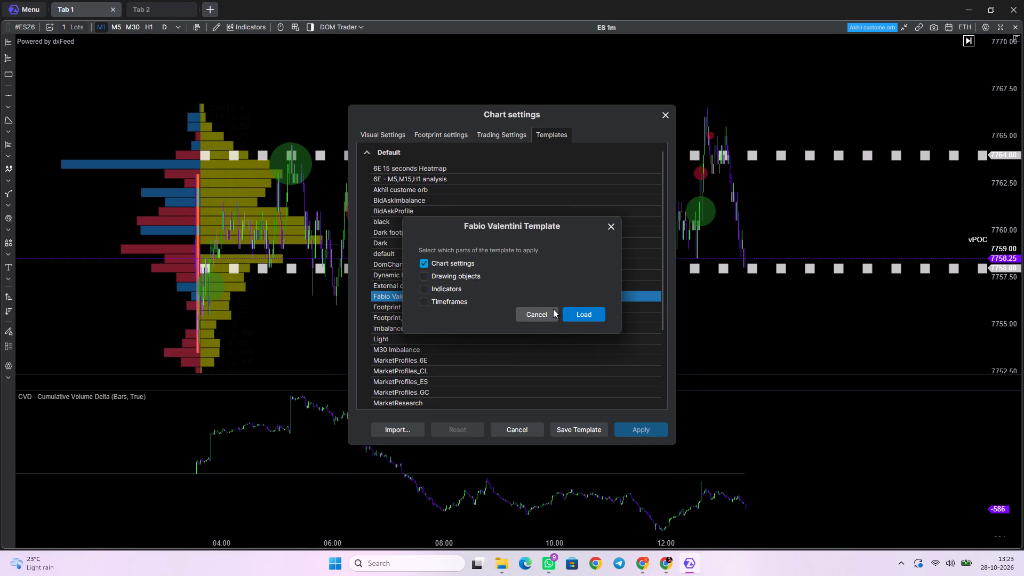
click(585, 311)
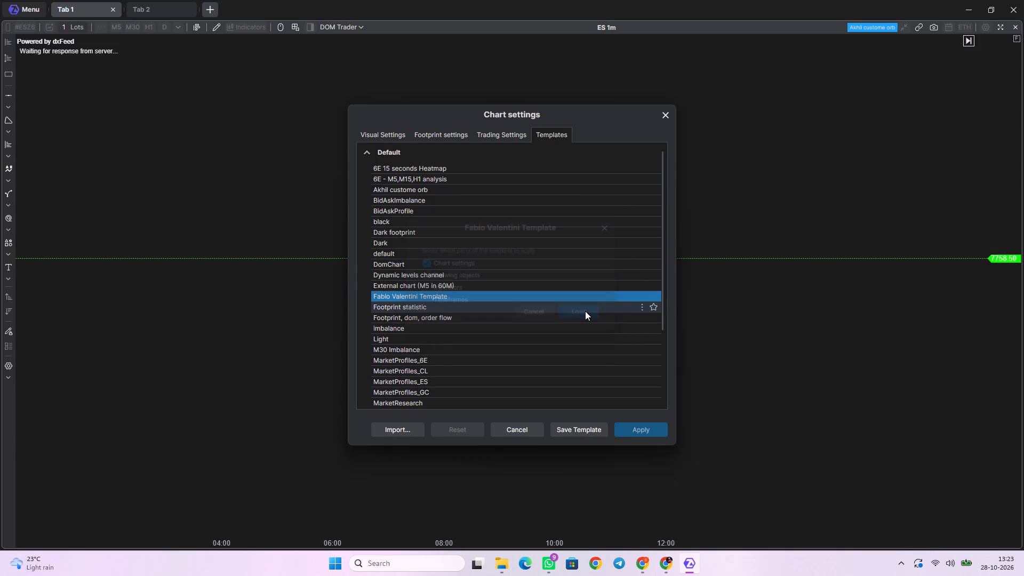
Examine the ES 1m chart under the applied template, including its price bars, large trade bubbles and dotted levels.
scroll(472, 307, down, 4)
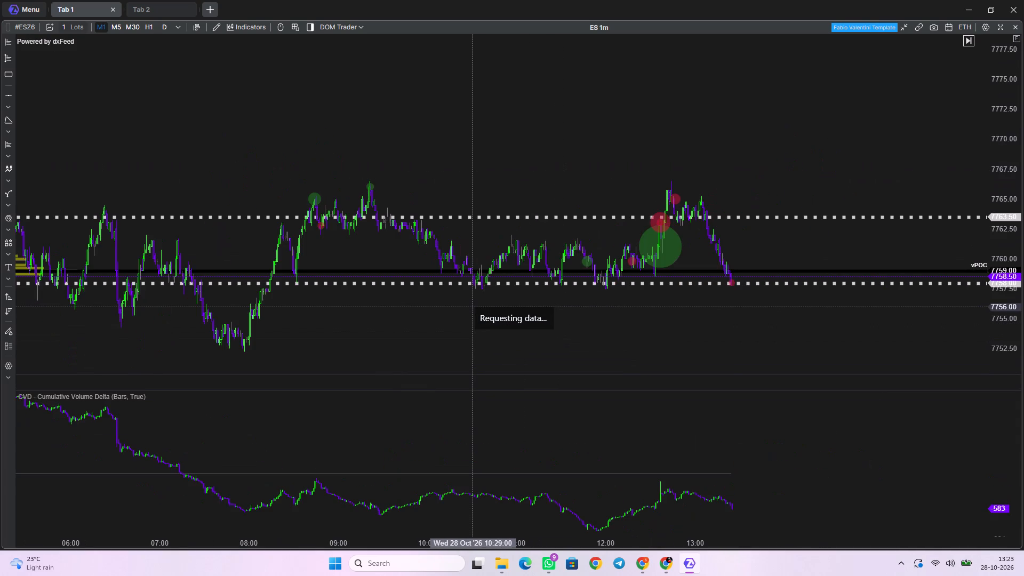
scroll(472, 307, down, 3)
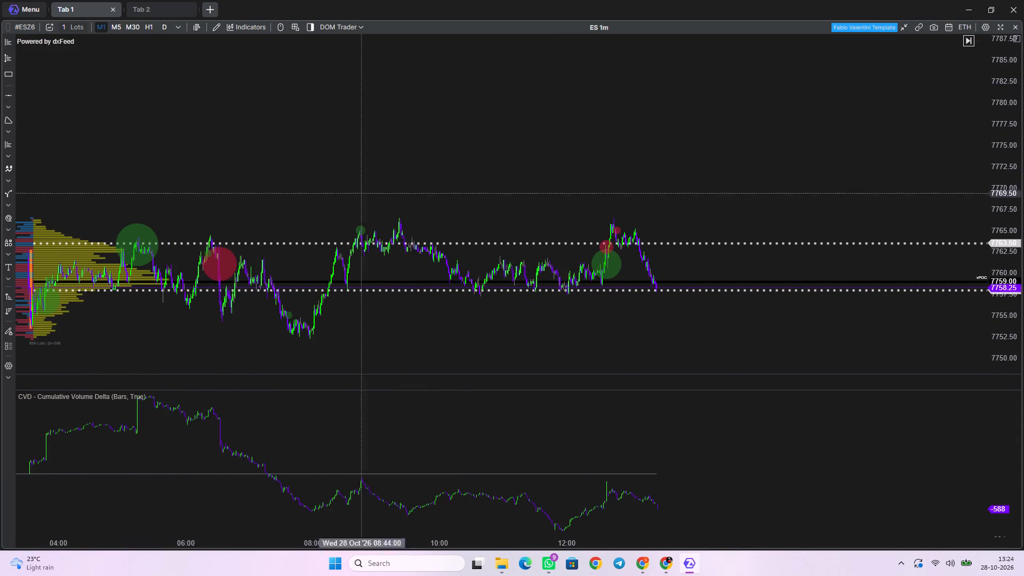
scroll(610, 266, up, 13)
scroll(610, 266, down, 7)
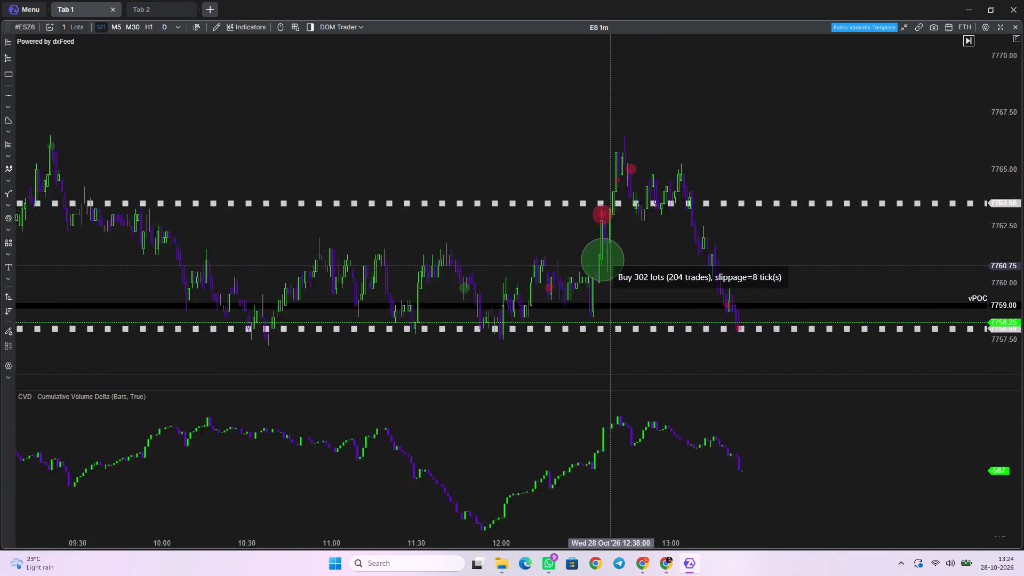
scroll(610, 266, down, 7)
drag(603, 269, 638, 182)
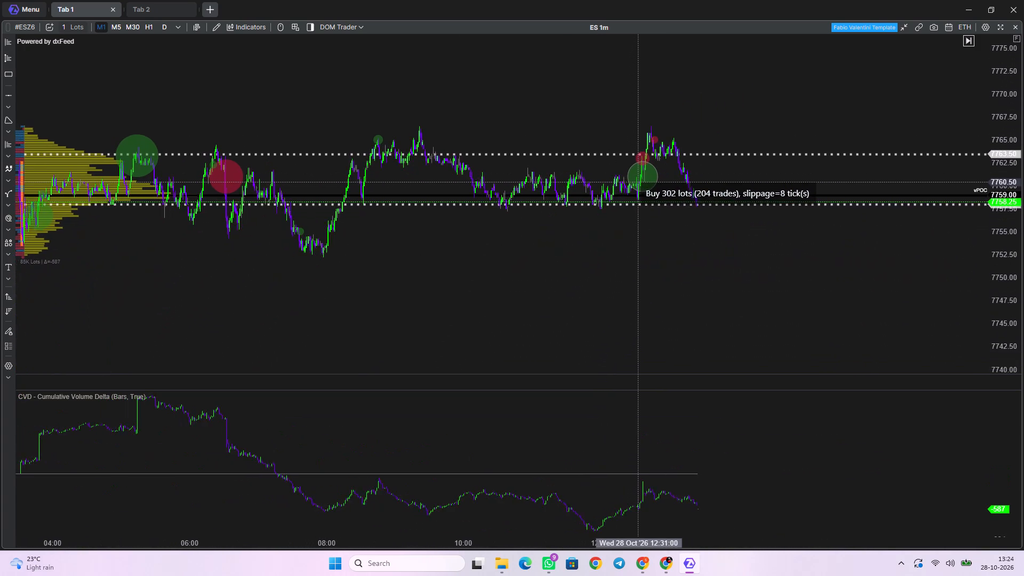
drag(638, 182, 590, 226)
scroll(626, 276, down, 4)
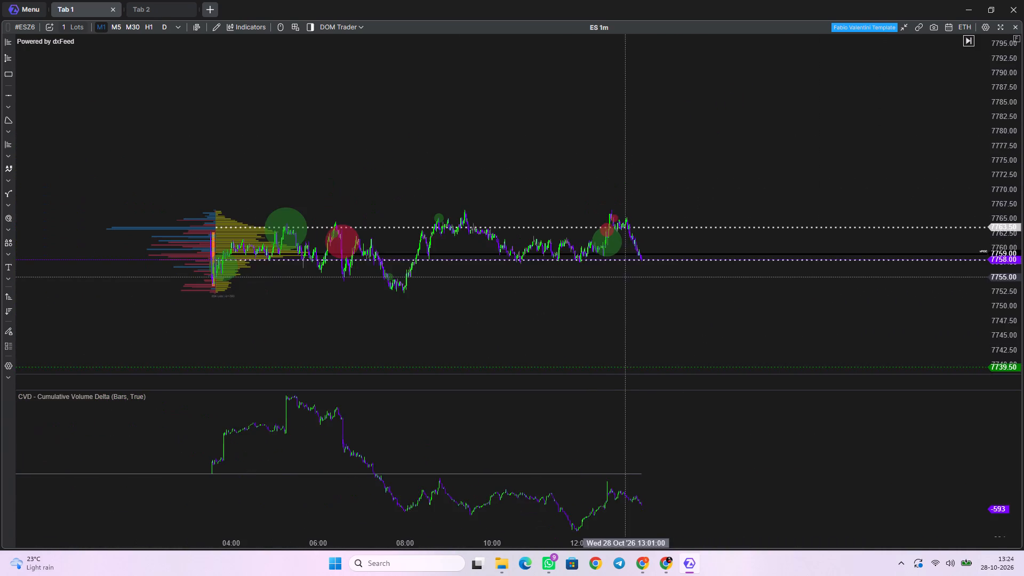
scroll(622, 278, down, 3)
Auto-fit the price scale and review the session's volume profile, vPOC line and price swings on the ES 1m chart.
double_click(1011, 260)
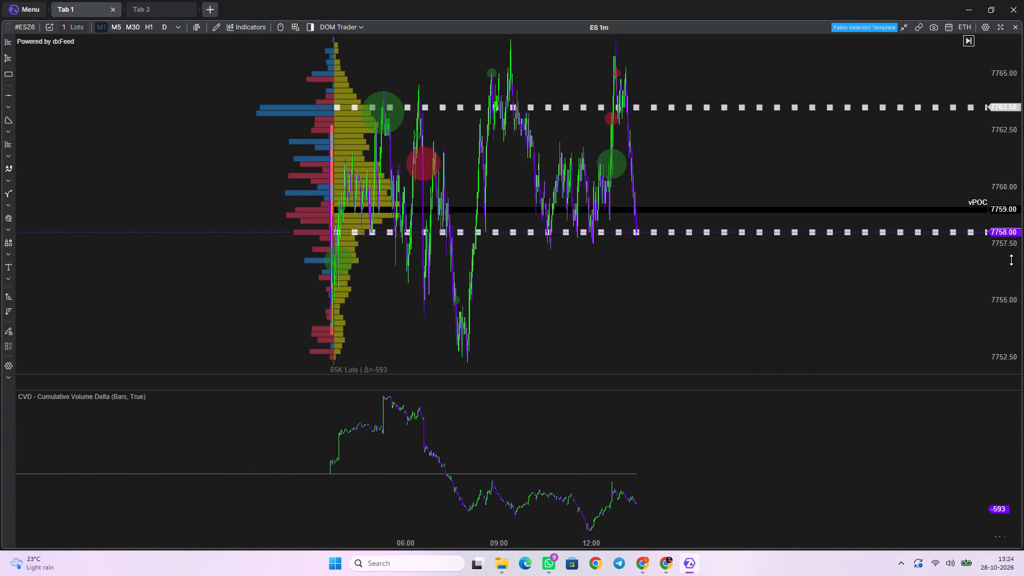
scroll(1007, 262, up, 10)
drag(916, 151, 360, 265)
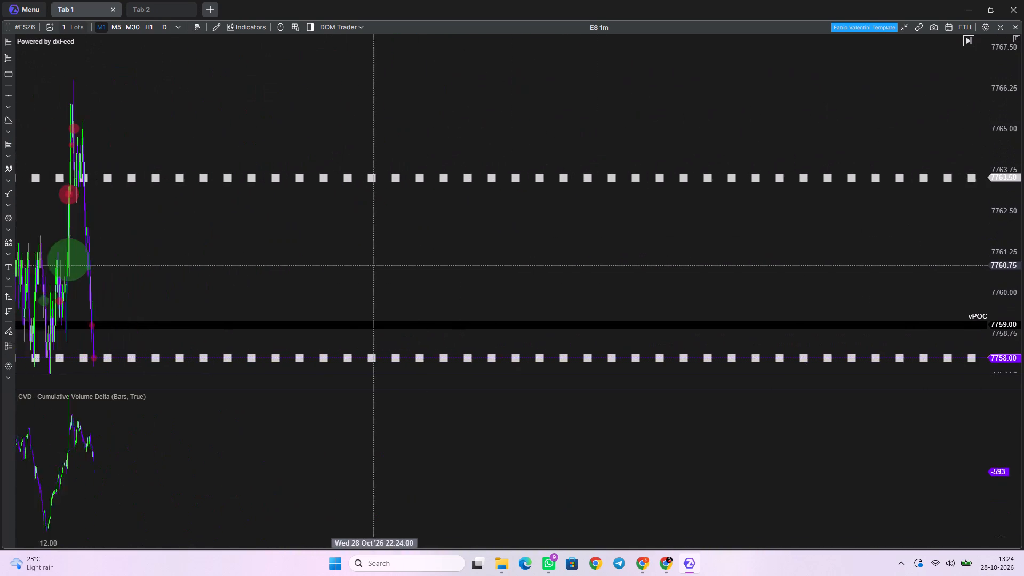
drag(360, 265, 767, 246)
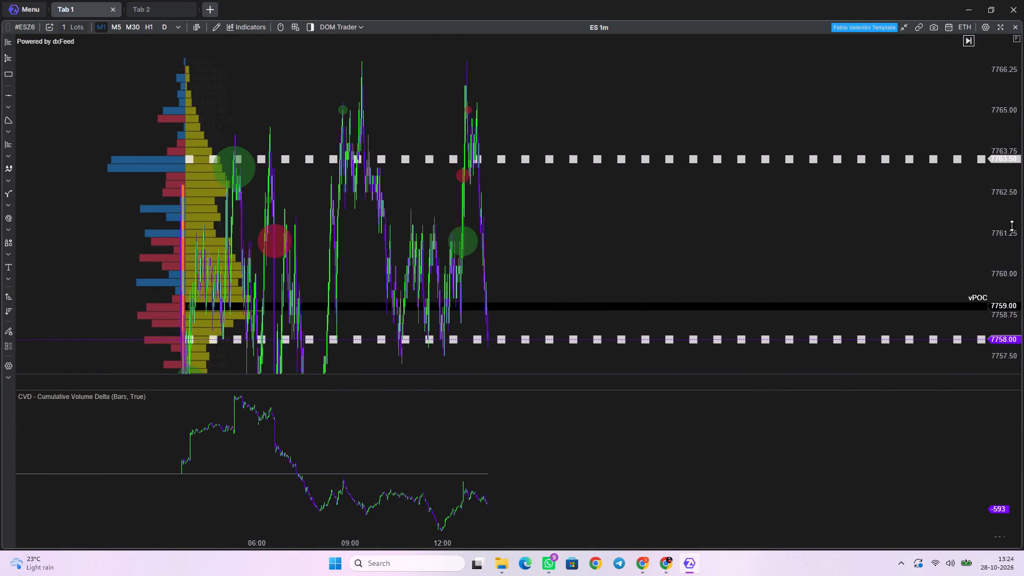
scroll(1009, 222, down, 20)
scroll(1009, 222, down, 2)
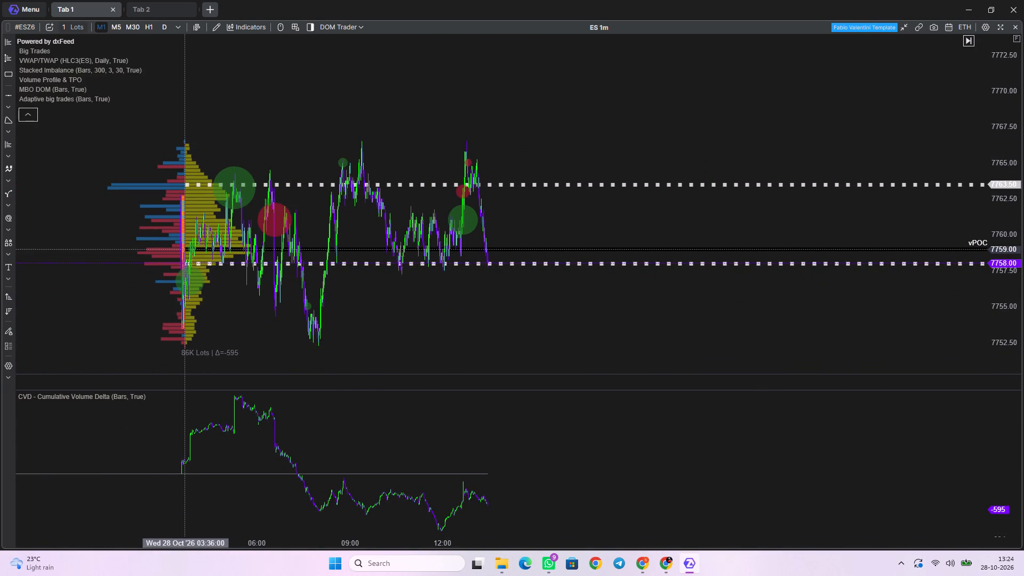
scroll(185, 249, up, 4)
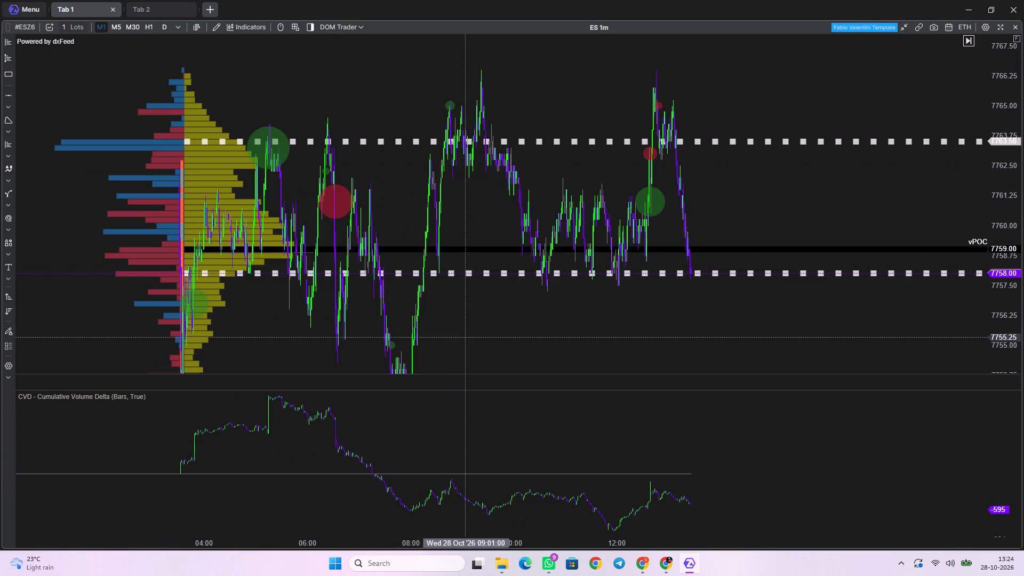
drag(466, 336, 497, 211)
scroll(496, 212, down, 7)
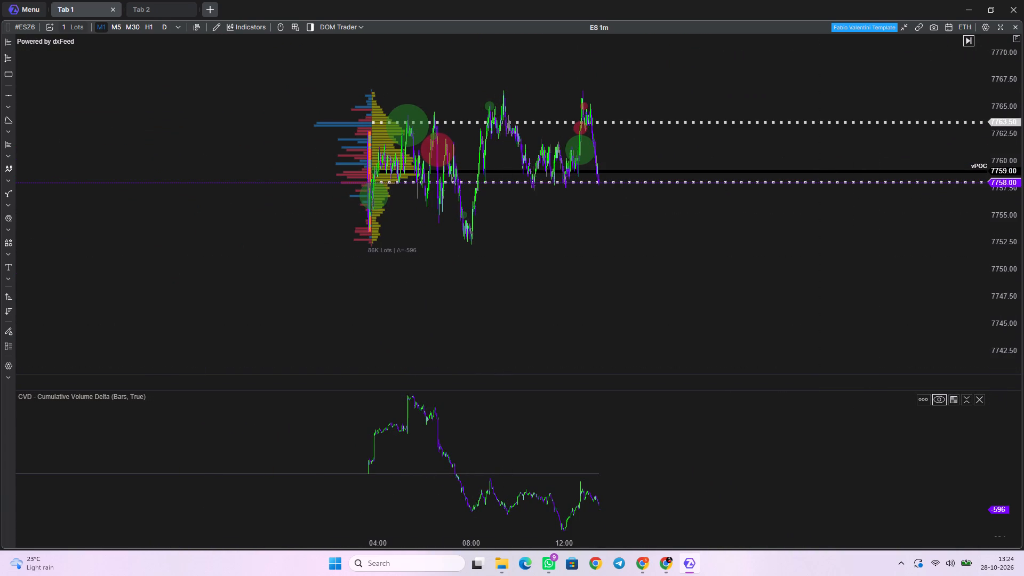
View the settings of the Cumulative Volume Delta indicator.
click(923, 399)
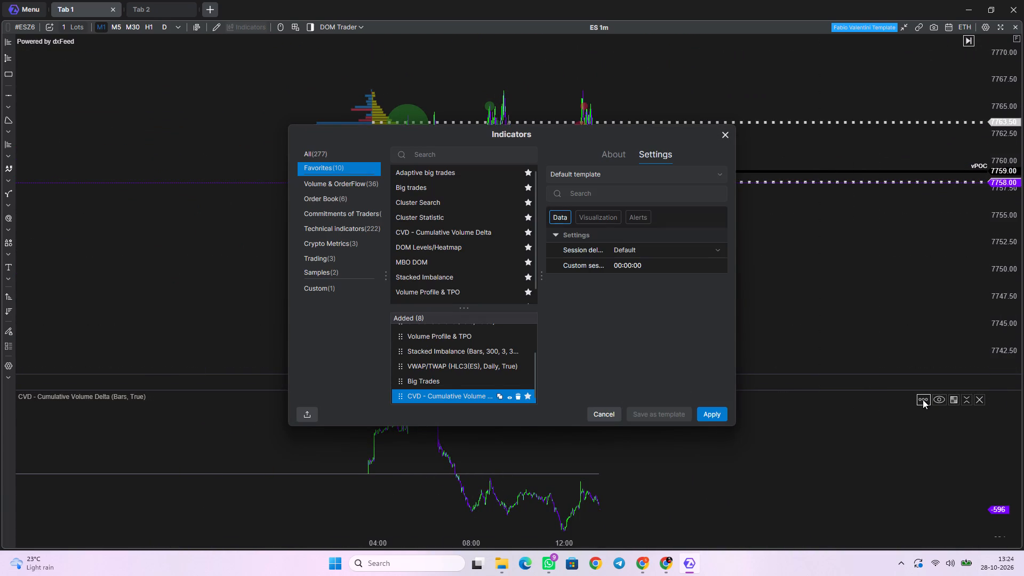
click(727, 132)
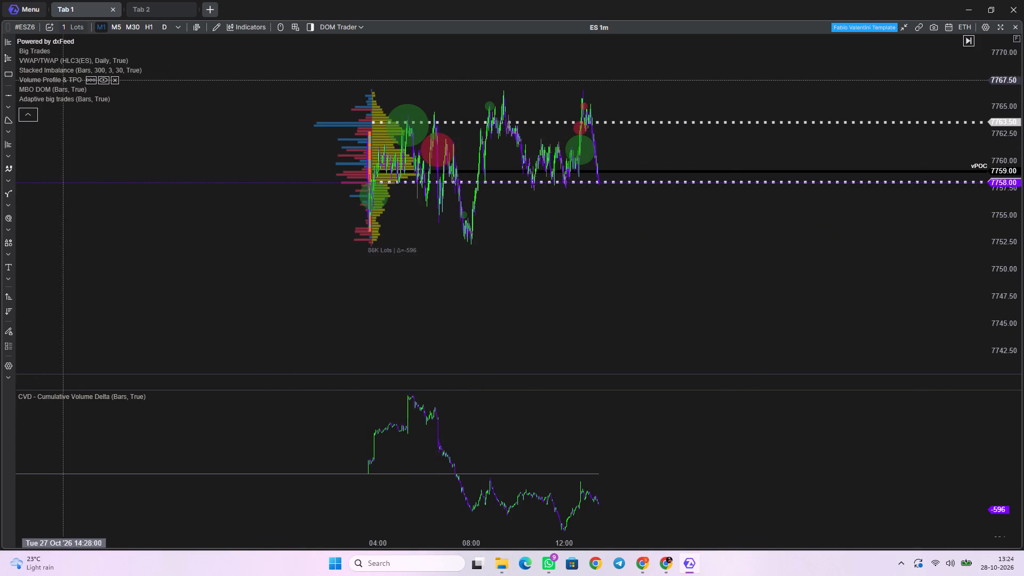
View the settings of the Volume Profile & TPO indicator.
click(88, 79)
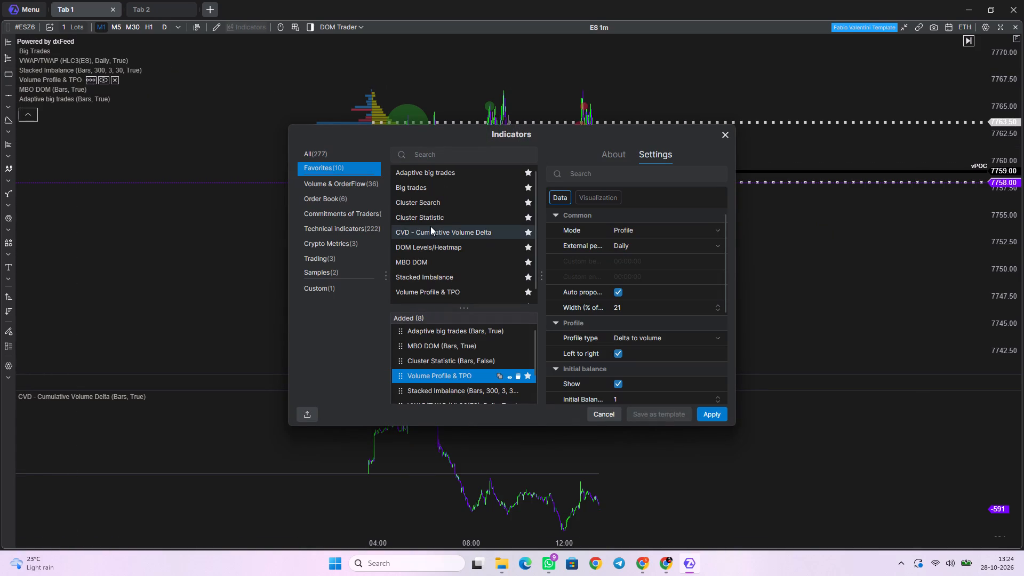
click(726, 133)
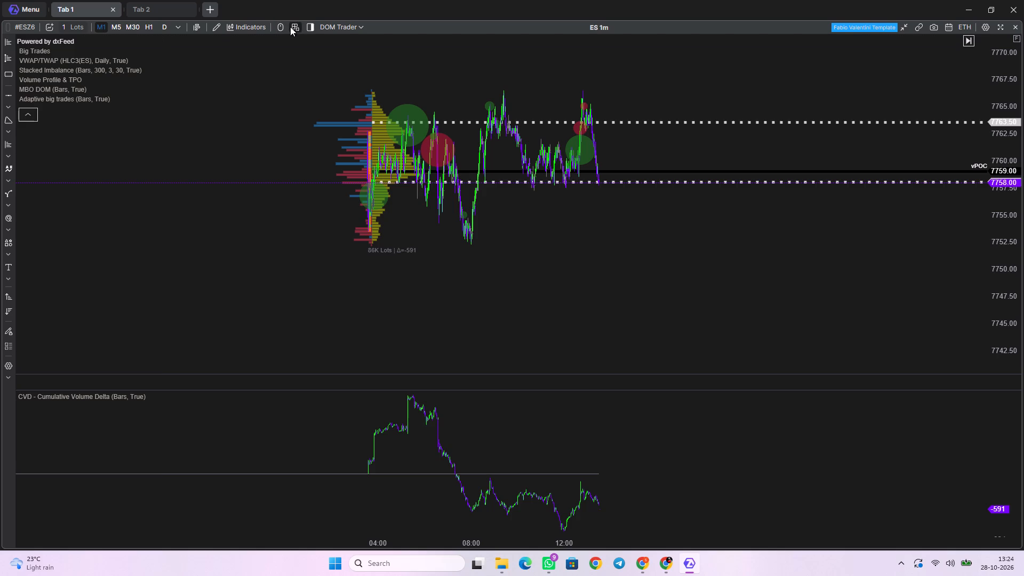
Apply the "Akhil custome orb" template to the ES 1m chart with chart settings, drawing objects, indicators and timeframes, and auto-fit the price scale.
click(293, 27)
click(291, 53)
click(294, 44)
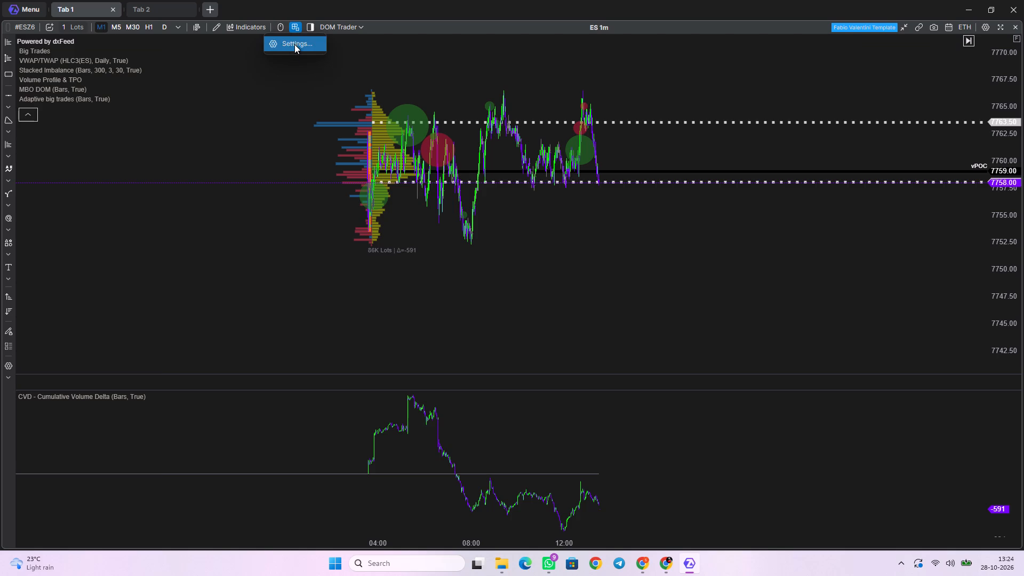
click(405, 186)
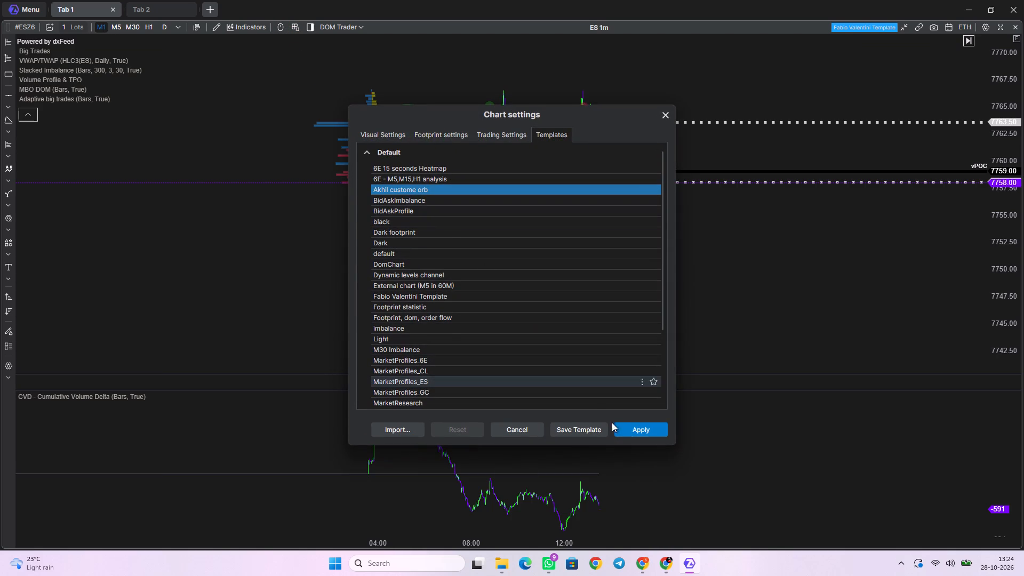
click(638, 429)
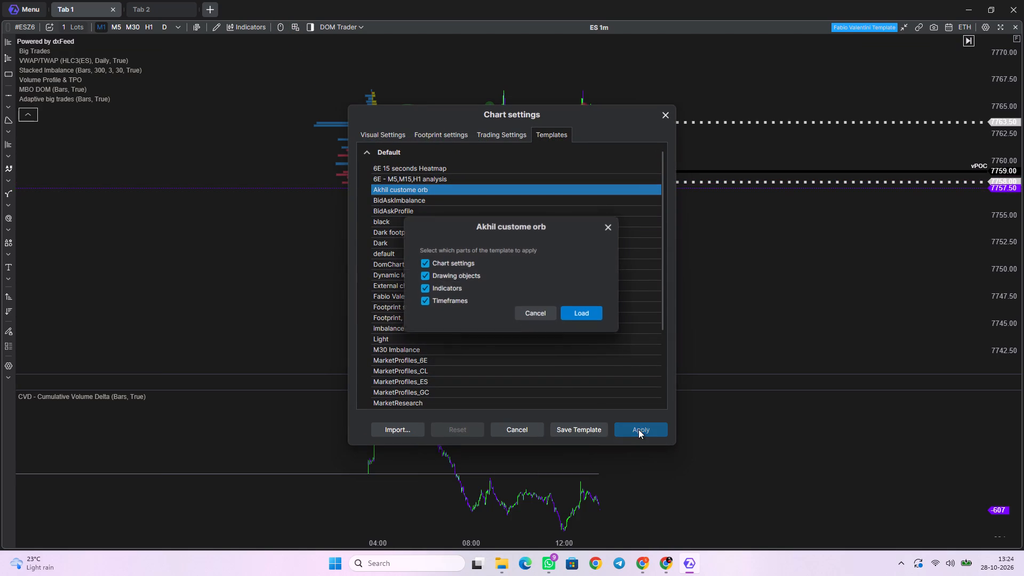
click(595, 312)
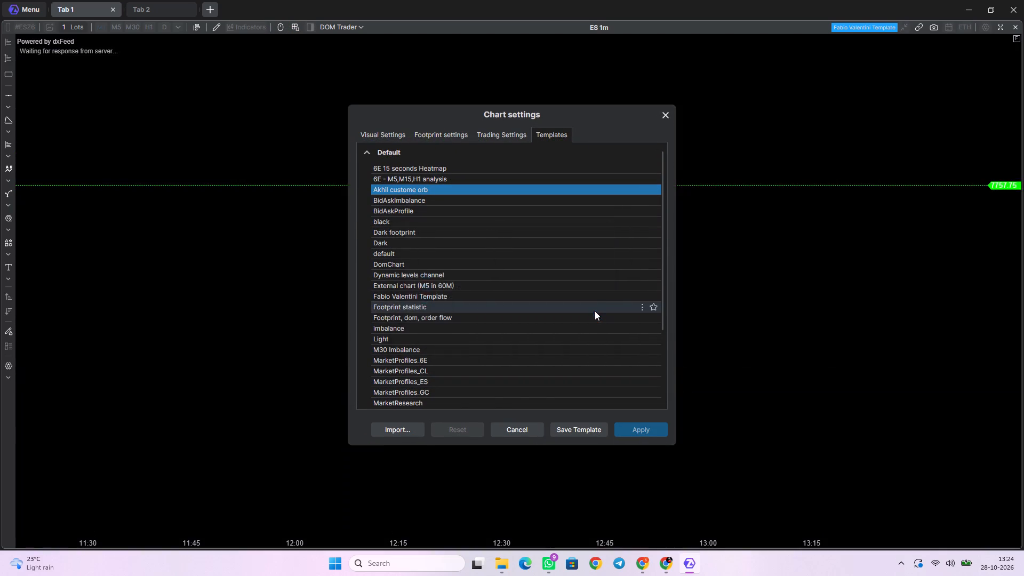
scroll(445, 362, down, 7)
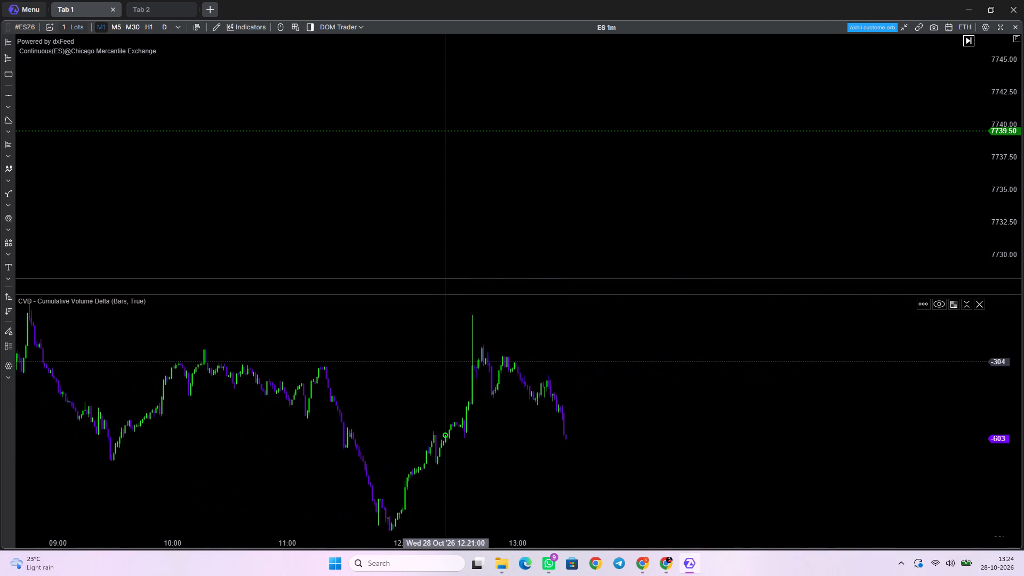
scroll(445, 362, down, 1)
double_click(1002, 148)
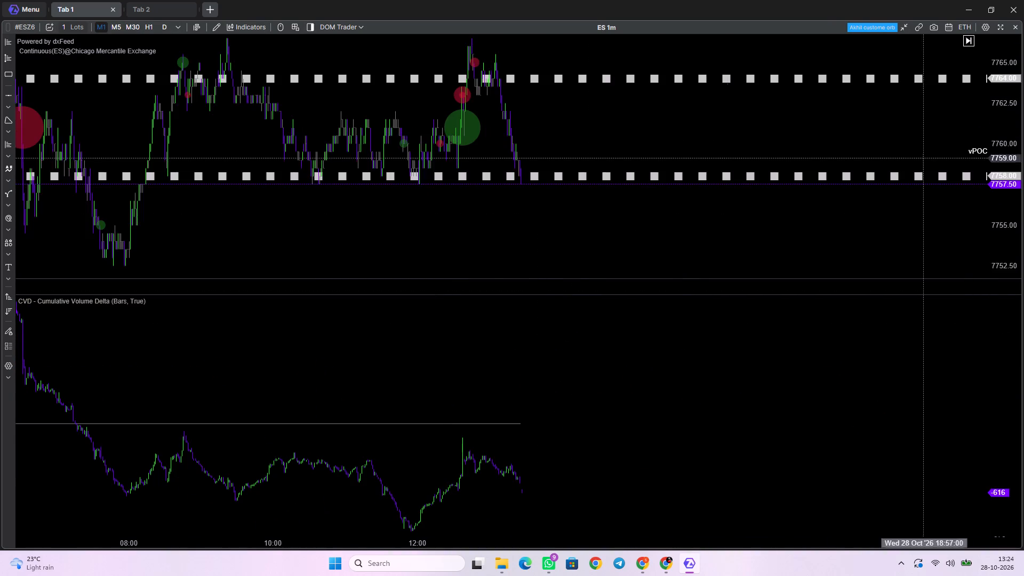
scroll(606, 173, down, 7)
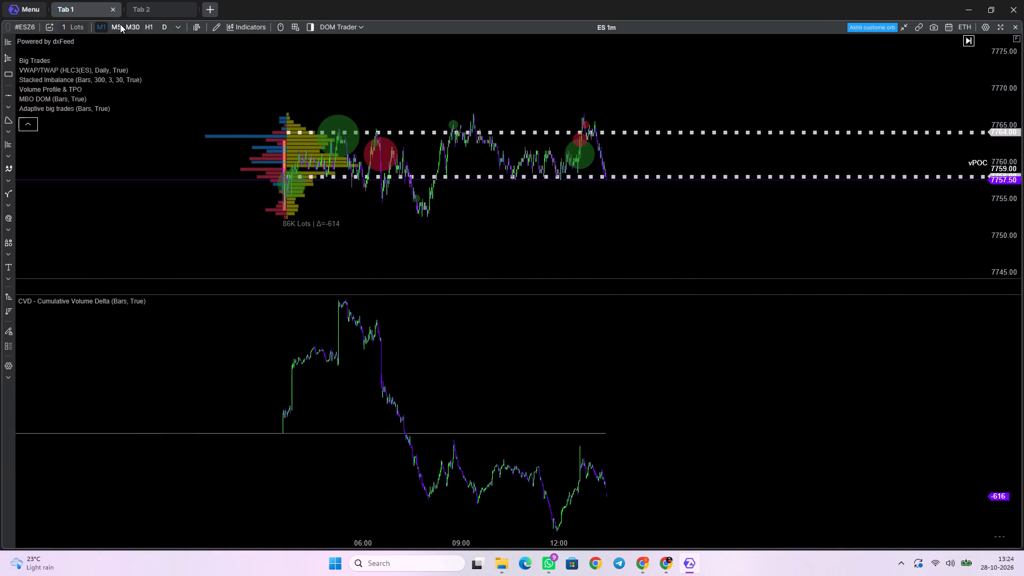
Enable set dates for the ES 1m chart and load its history with a days count of 10.
click(175, 28)
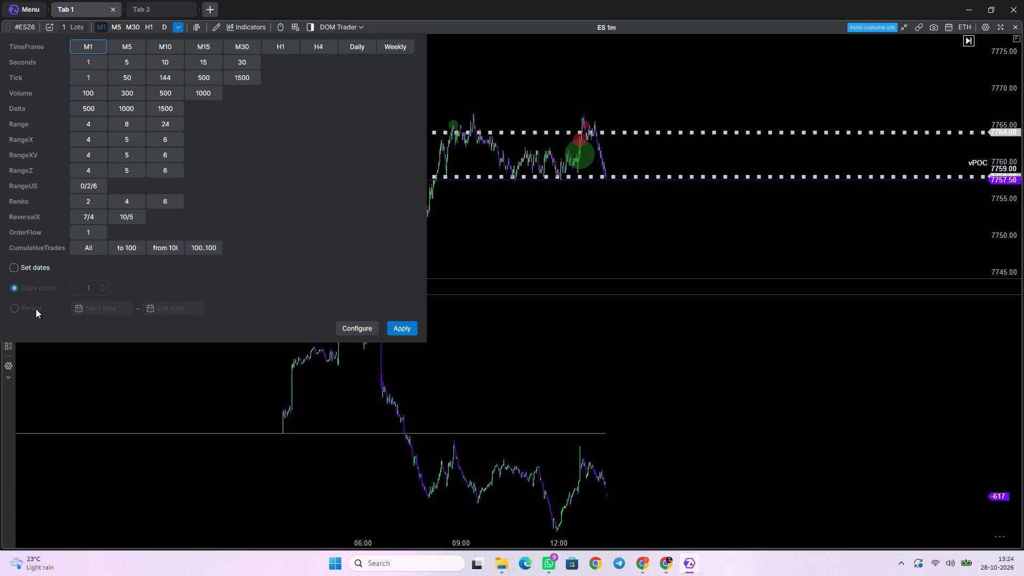
click(10, 266)
click(93, 289)
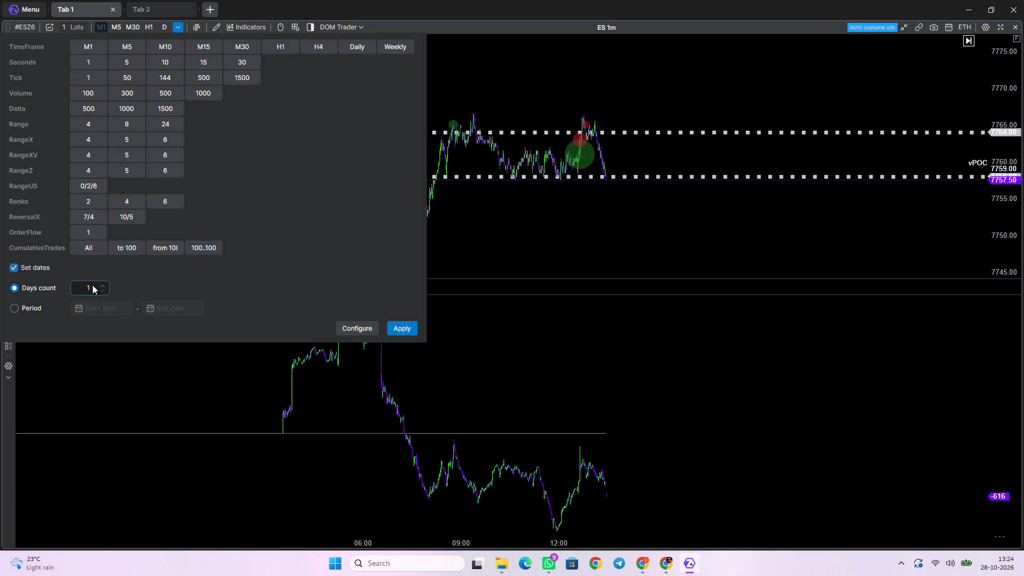
text(1-)
key(BackSpace)
key(0)
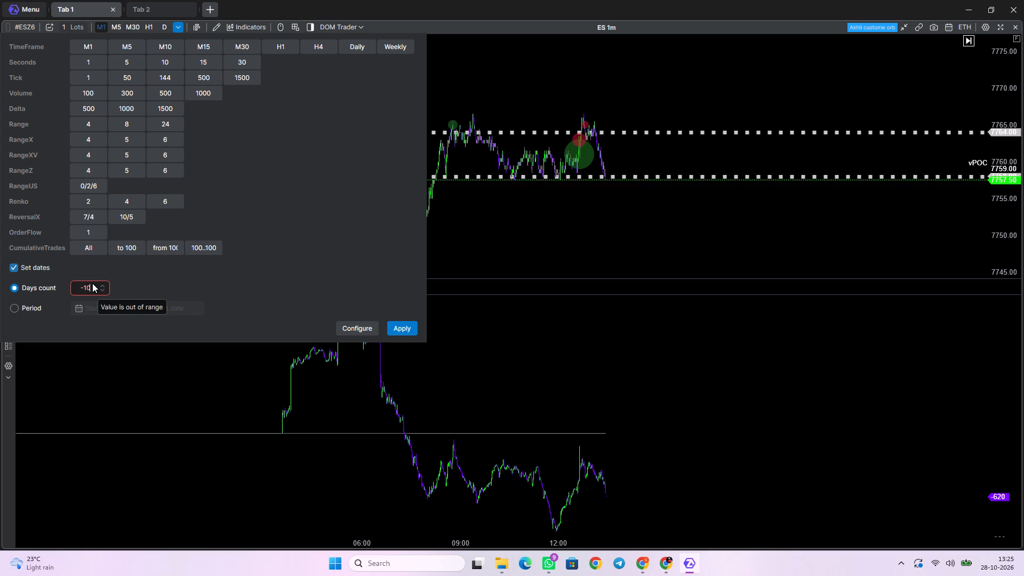
key(BackSpace)
key(BackSpace)
key(BackSpace)
text(10)
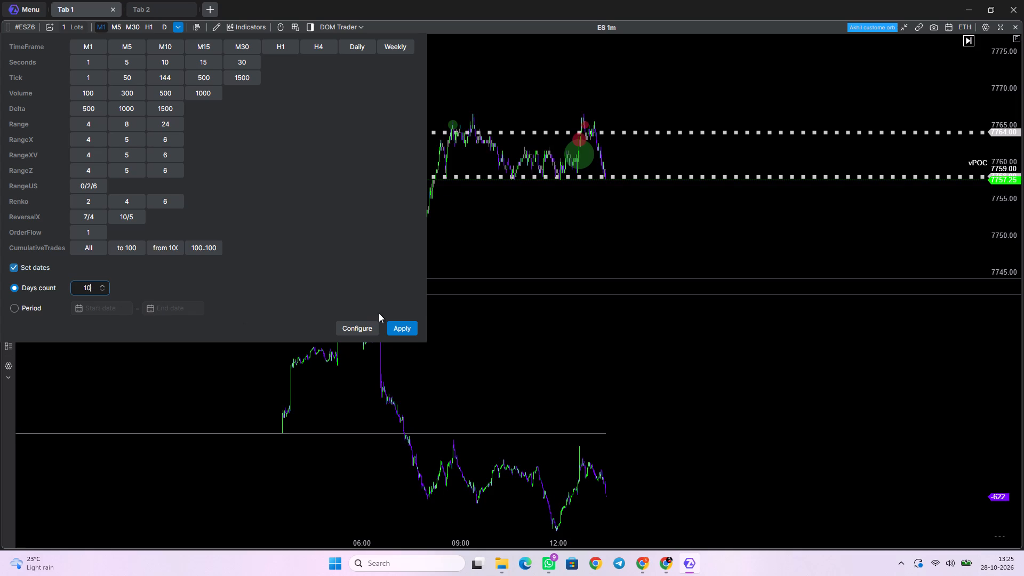
click(398, 331)
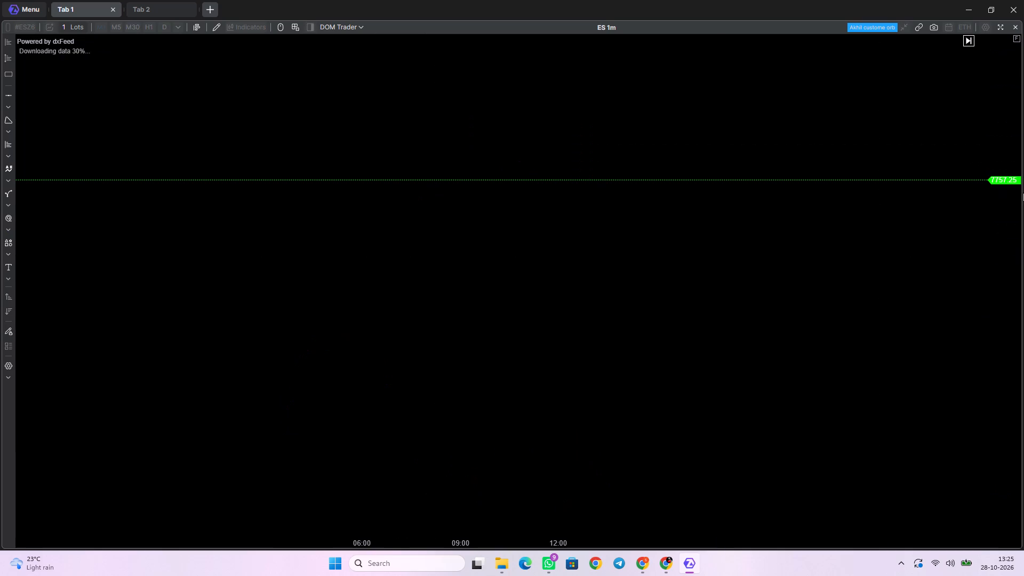
Auto-fit the price scale and review the multi-day ES price history, daily volume profiles, dotted levels and cumulative volume delta.
double_click(1013, 184)
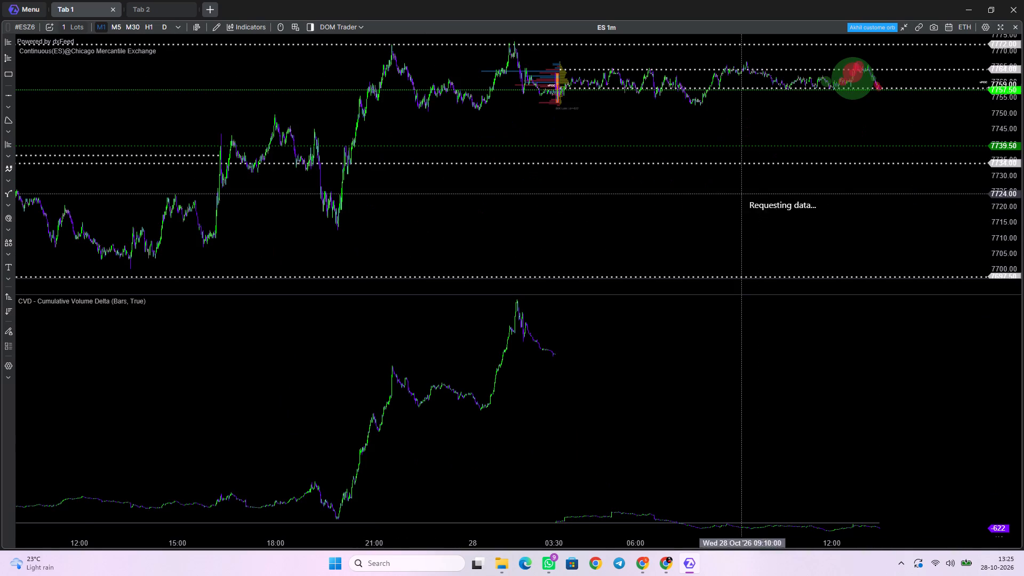
scroll(688, 191, down, 10)
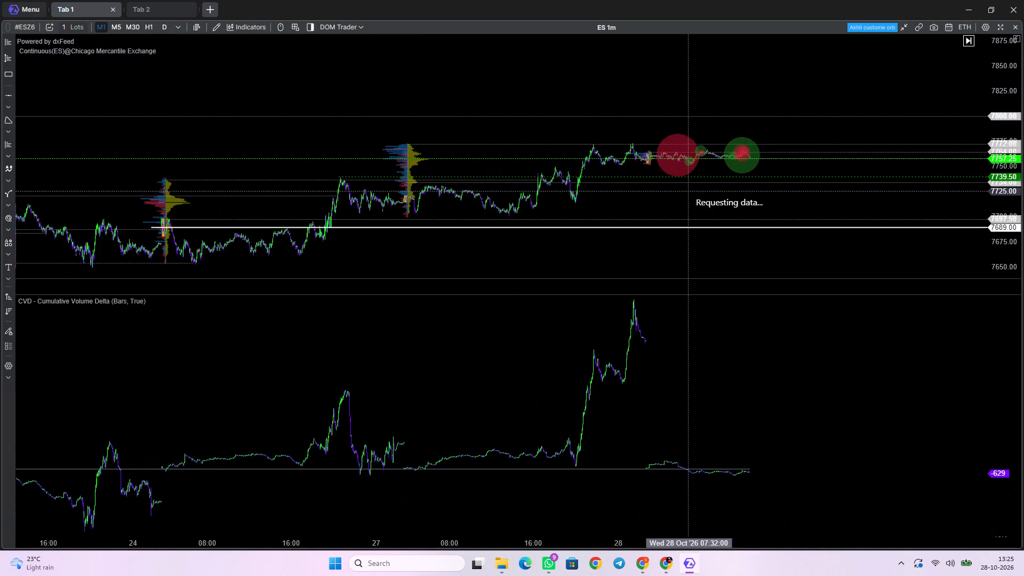
scroll(688, 191, down, 7)
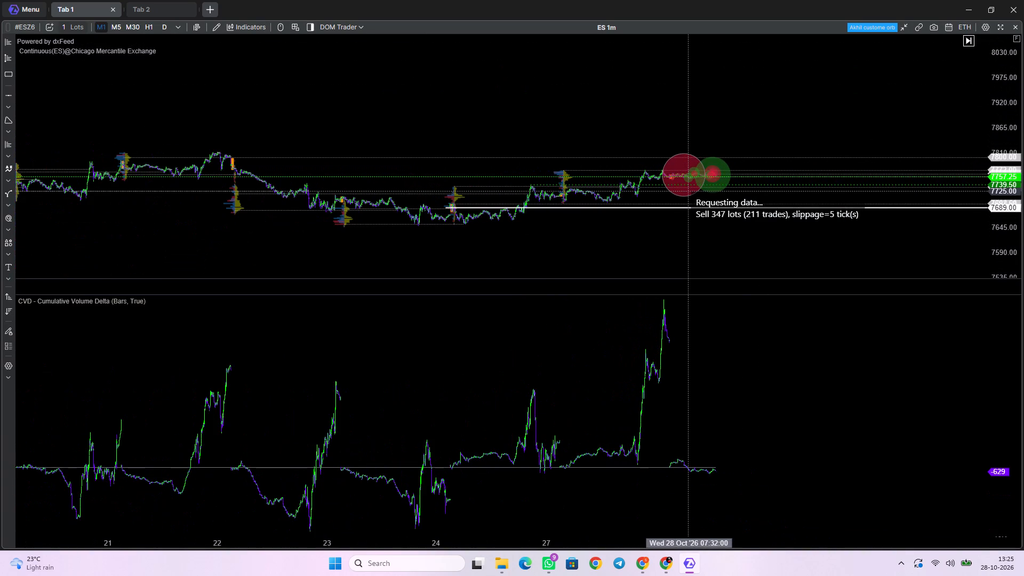
scroll(688, 191, down, 1)
scroll(688, 191, up, 12)
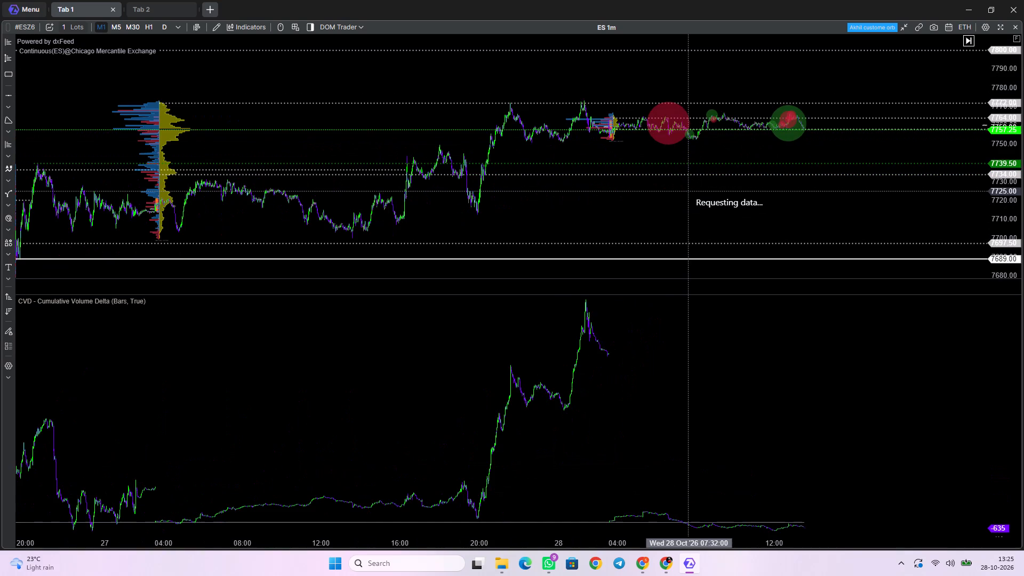
drag(545, 211, 715, 180)
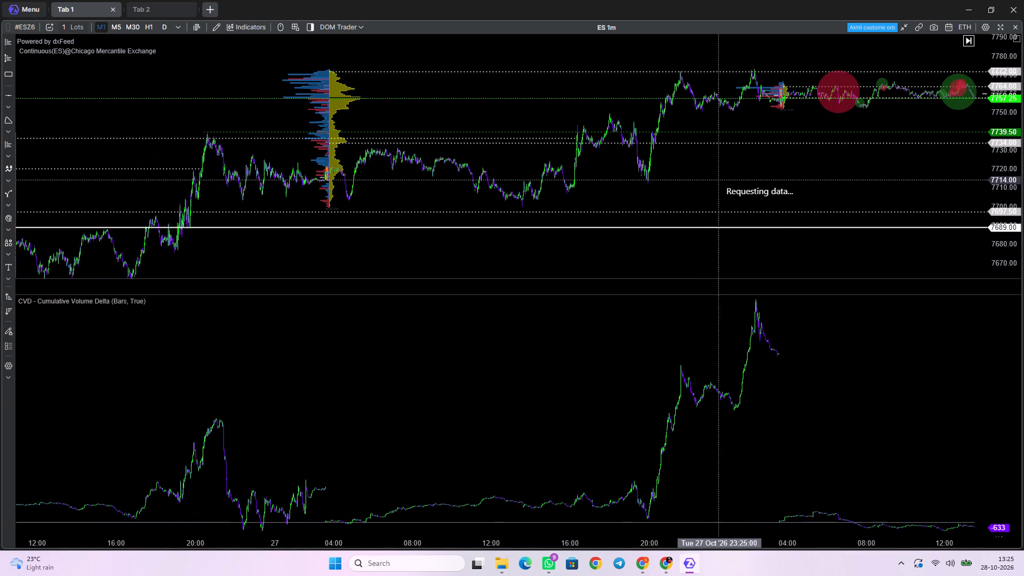
Examine the 28 October session up close, including its volume profile, vPOC, dotted range levels and large trade bubbles.
scroll(1001, 183, up, 12)
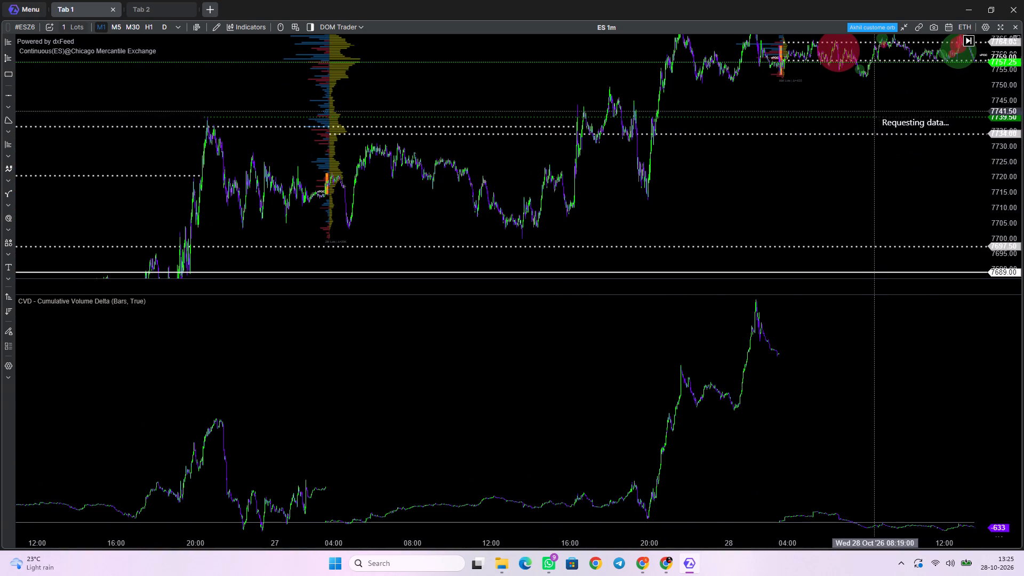
drag(876, 99, 710, 253)
scroll(1009, 199, up, 5)
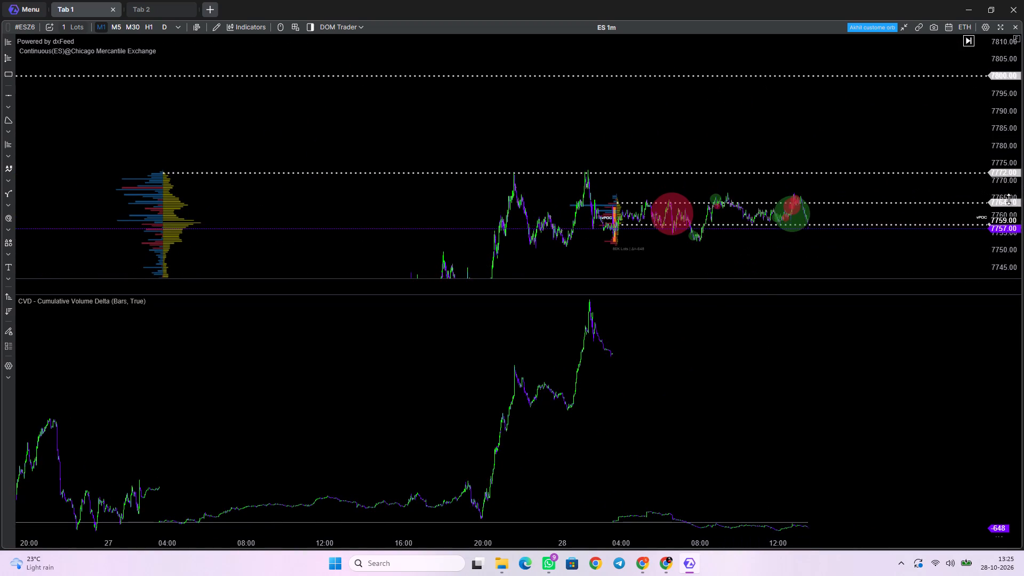
double_click(1013, 214)
scroll(1002, 213, up, 10)
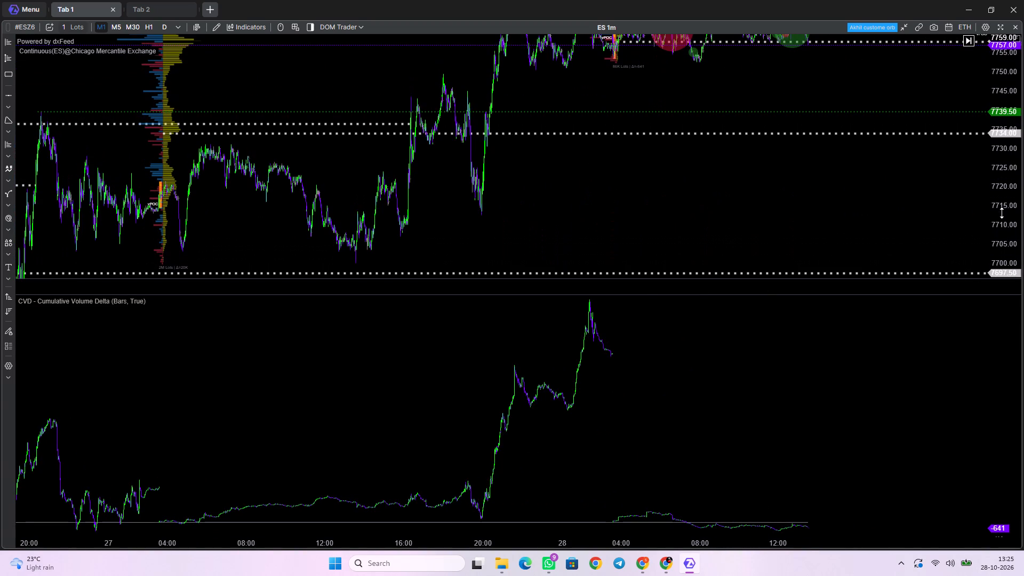
drag(641, 82, 629, 221)
scroll(566, 175, up, 9)
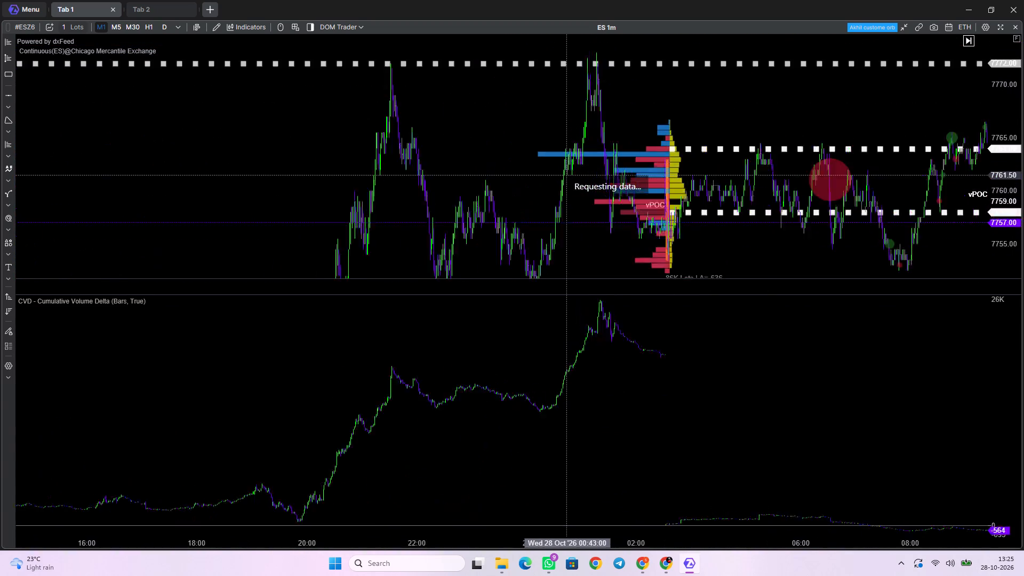
scroll(566, 175, up, 1)
scroll(610, 186, up, 4)
drag(830, 227, 659, 142)
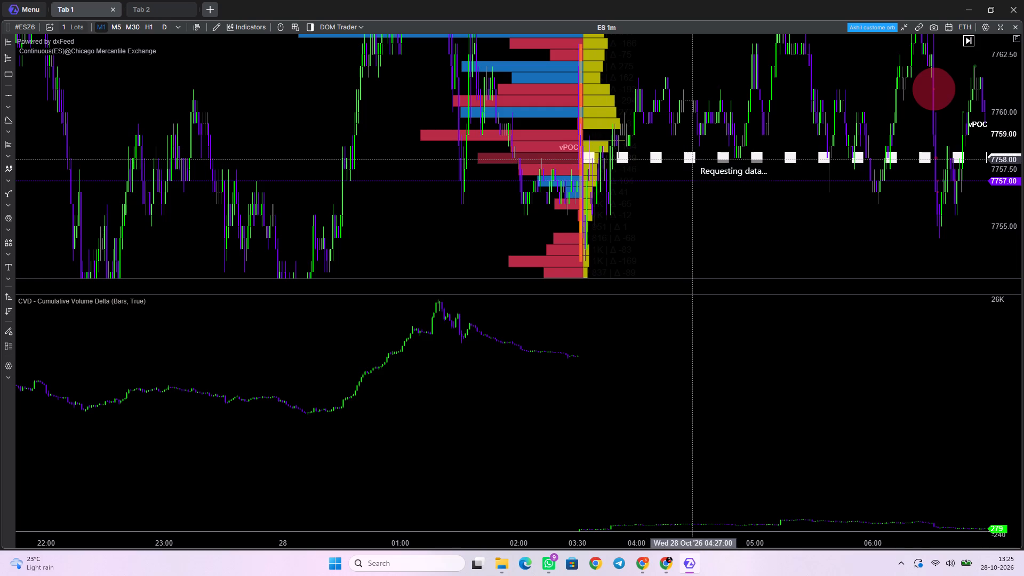
scroll(693, 158, down, 11)
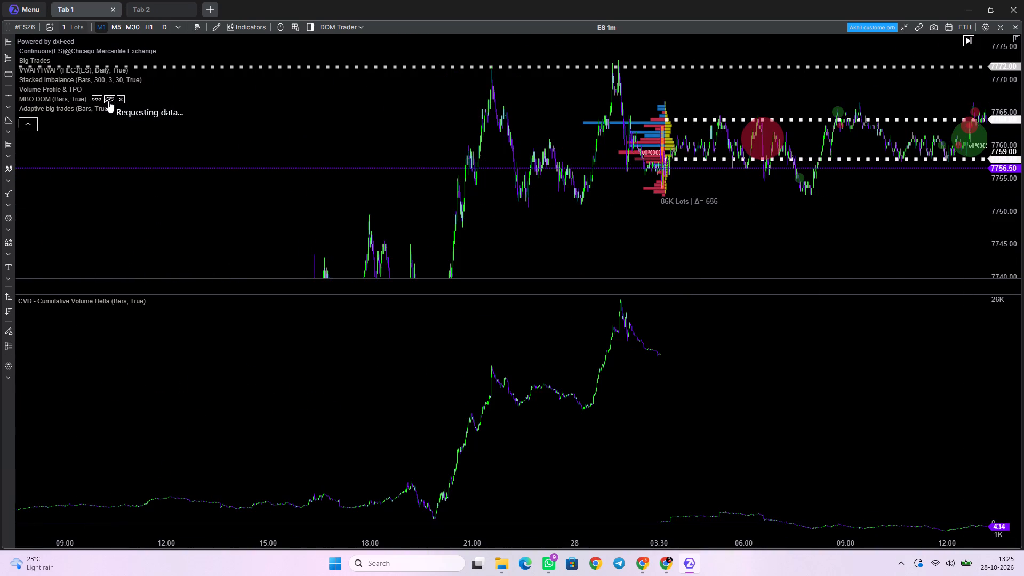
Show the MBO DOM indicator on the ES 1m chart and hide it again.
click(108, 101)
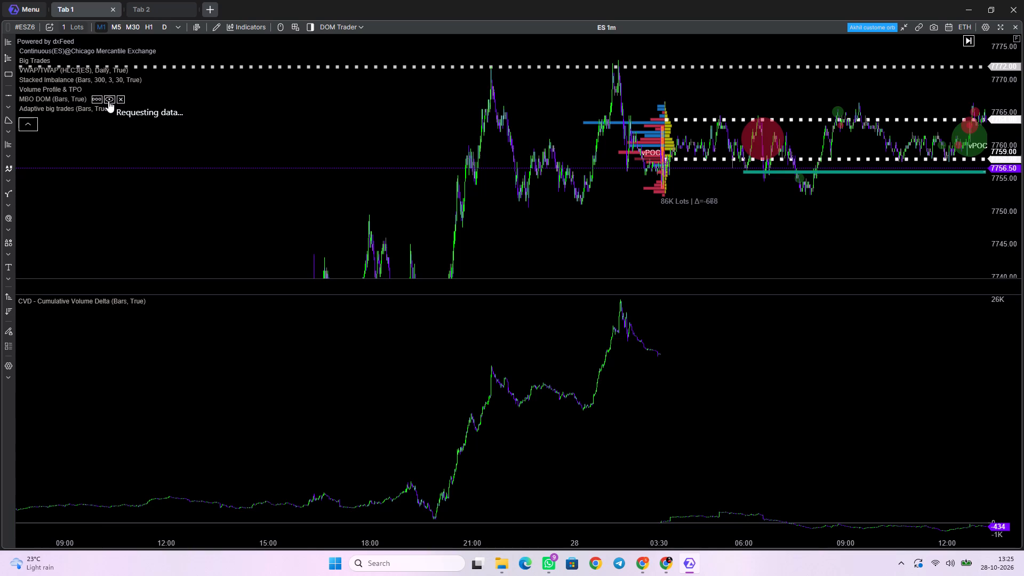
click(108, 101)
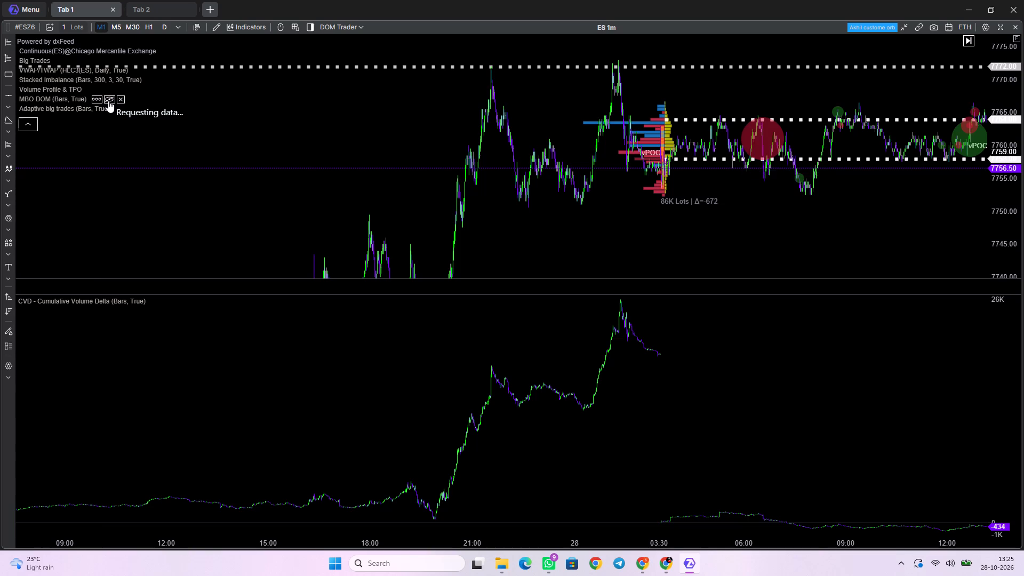
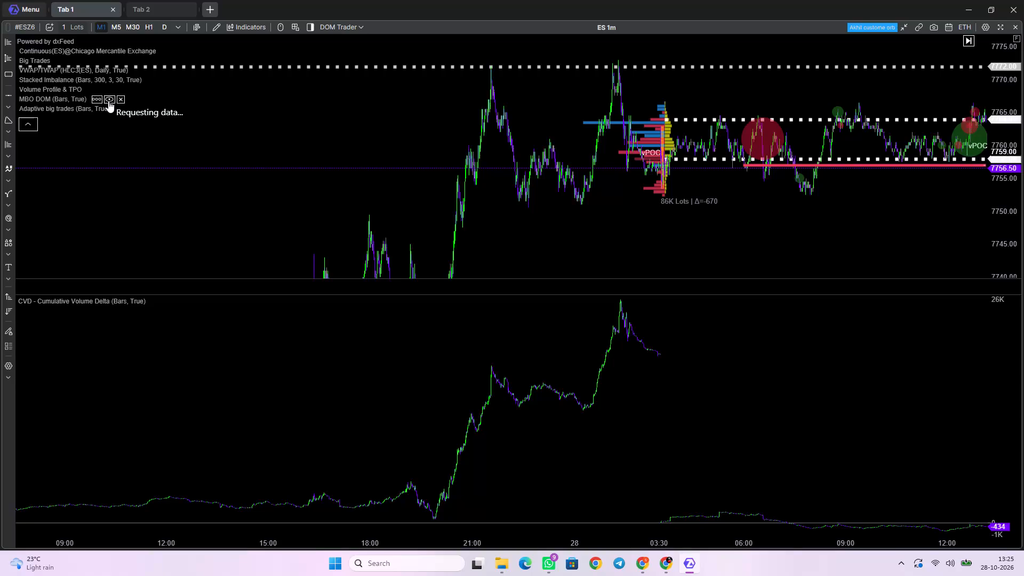
Hide the MBO DOM indicator on the ES 1m chart.
click(108, 101)
Review the favourite indicators and those already added to the ES 1m chart, leaving the set as it is.
scroll(237, 155, down, 2)
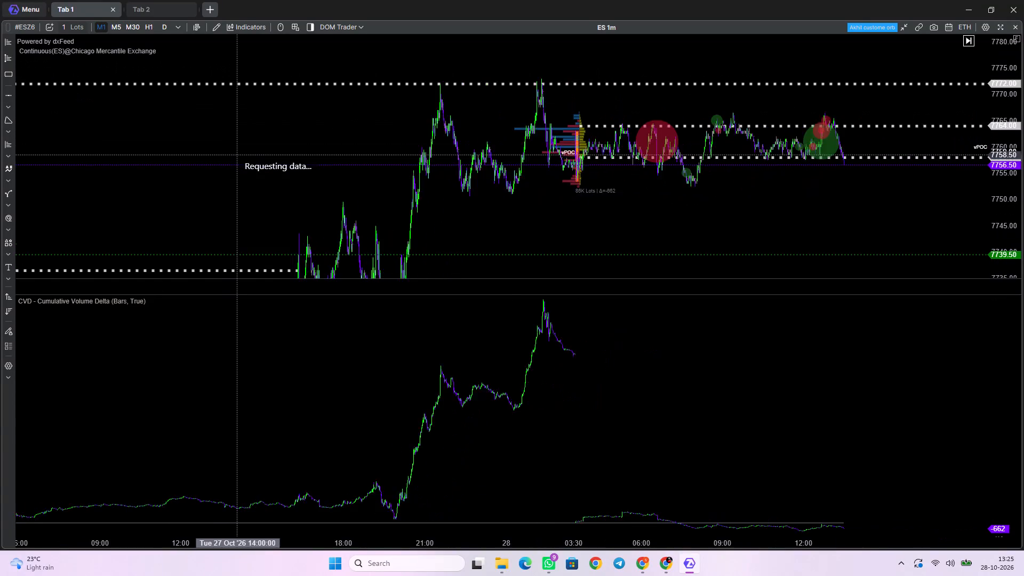
scroll(237, 155, down, 1)
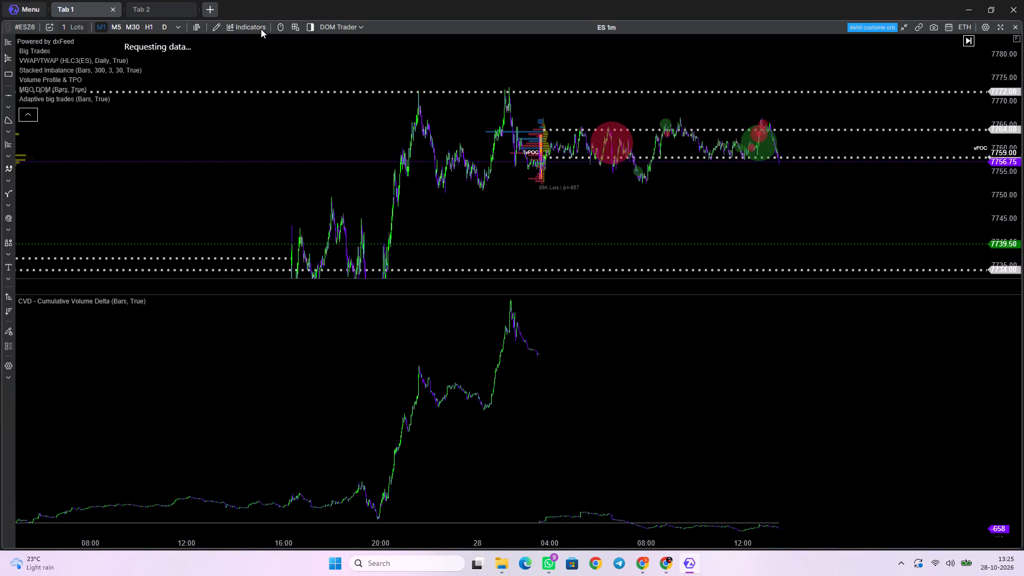
click(261, 29)
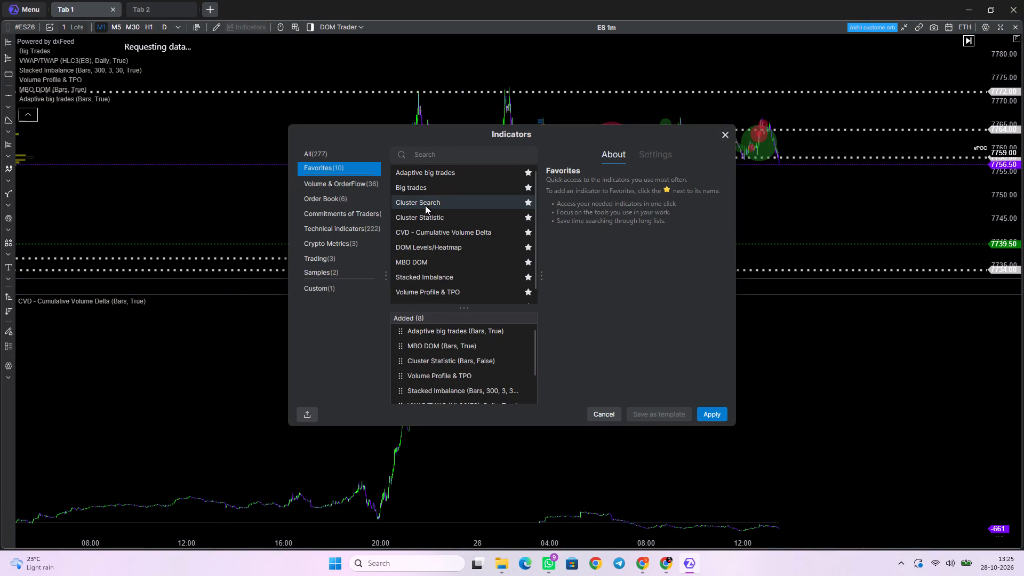
scroll(454, 354, down, 5)
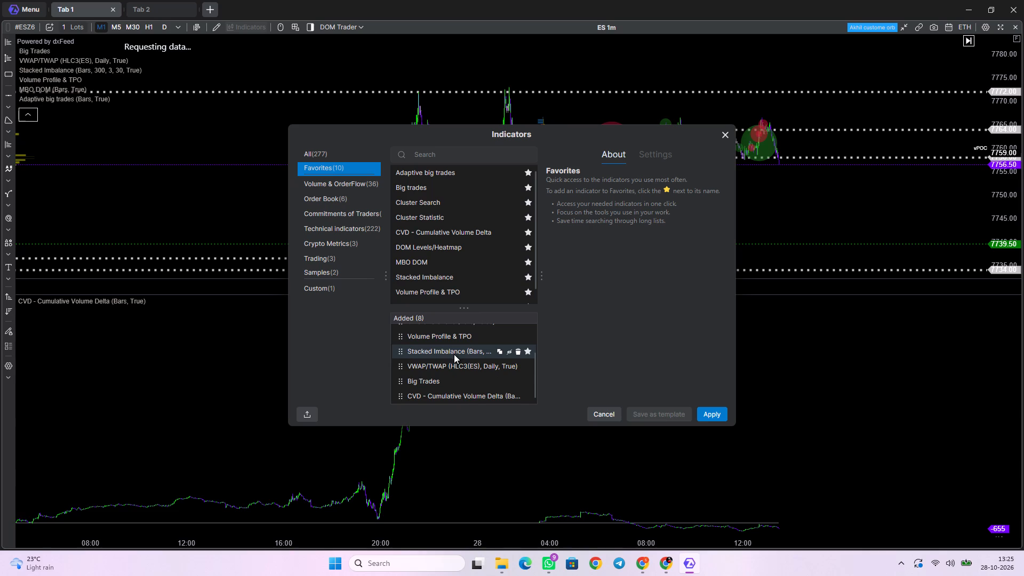
scroll(454, 362, up, 6)
scroll(454, 362, down, 1)
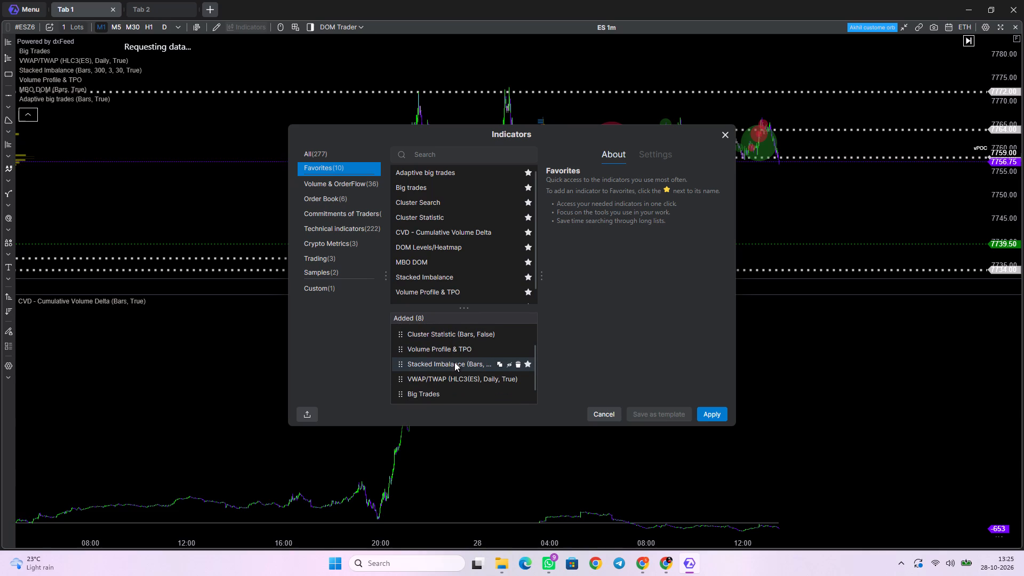
click(727, 136)
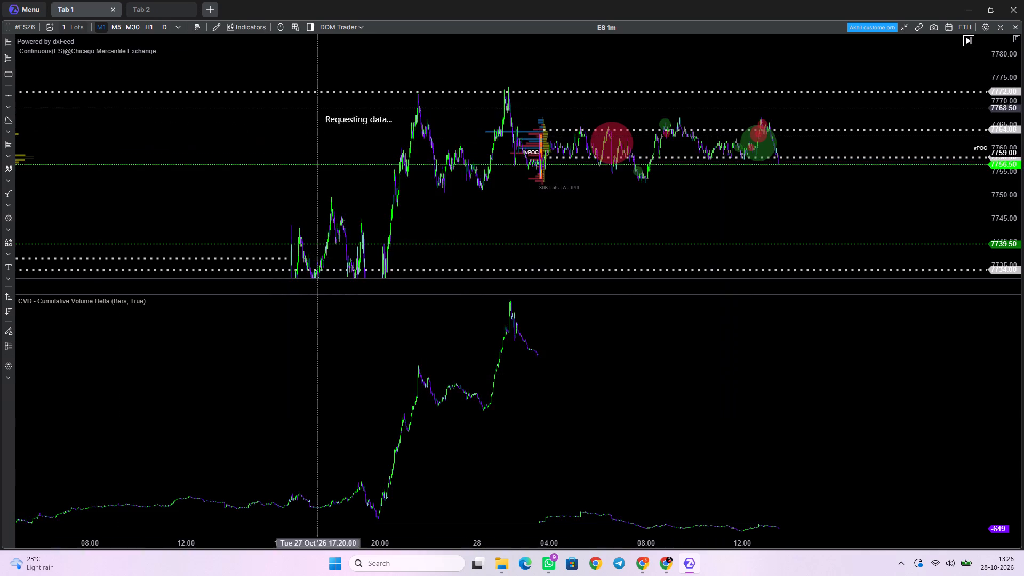
Examine the 28 October ES bars between about 07:30 and 08:10 up close, including bid/ask footprint values and trade bubbles.
scroll(740, 163, up, 16)
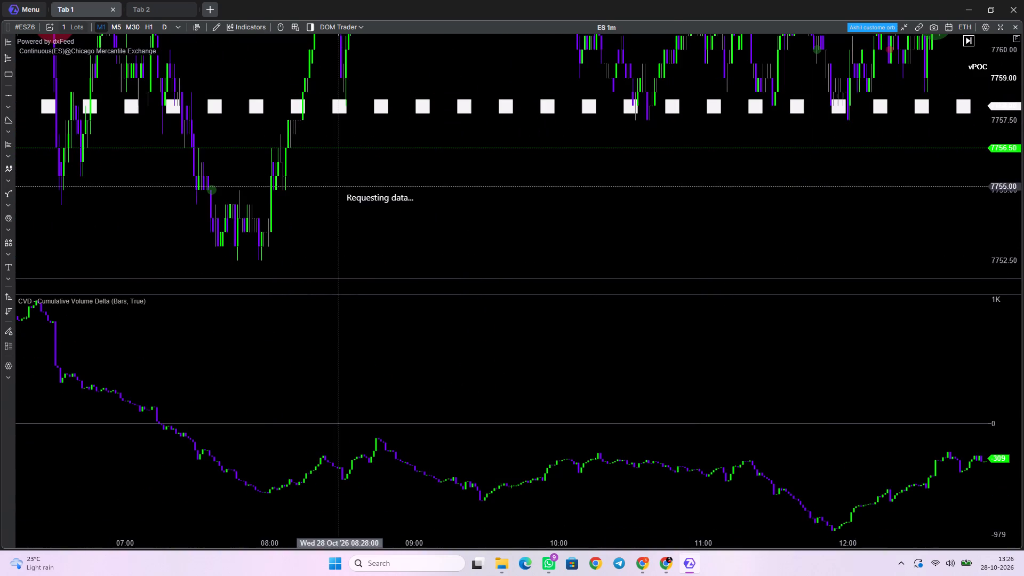
drag(284, 219, 613, 196)
scroll(542, 198, up, 10)
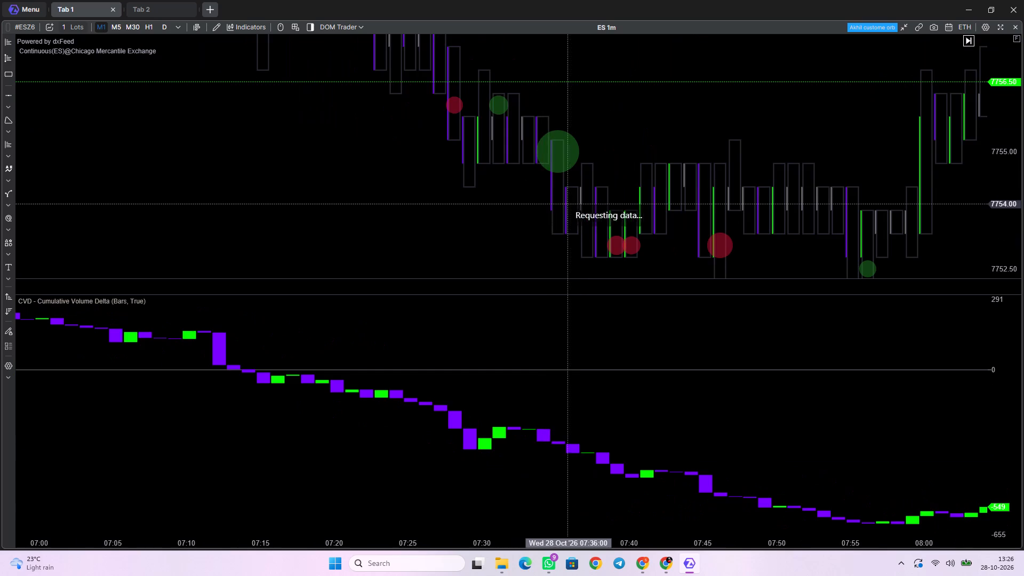
scroll(583, 207, up, 5)
drag(767, 141, 486, 77)
scroll(599, 154, down, 2)
scroll(997, 191, up, 8)
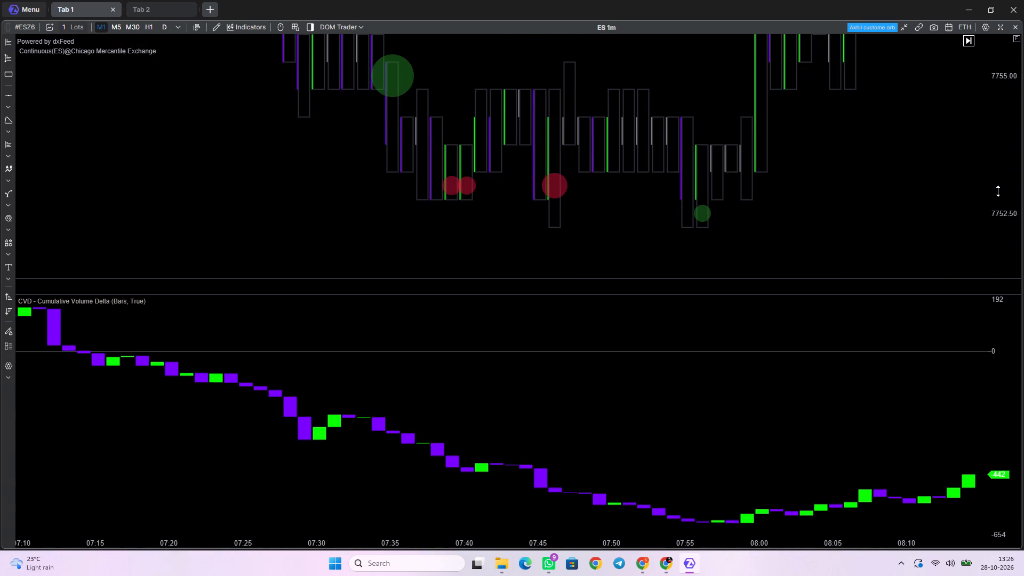
scroll(998, 191, up, 3)
scroll(594, 178, up, 6)
scroll(663, 187, up, 2)
drag(697, 199, 484, 194)
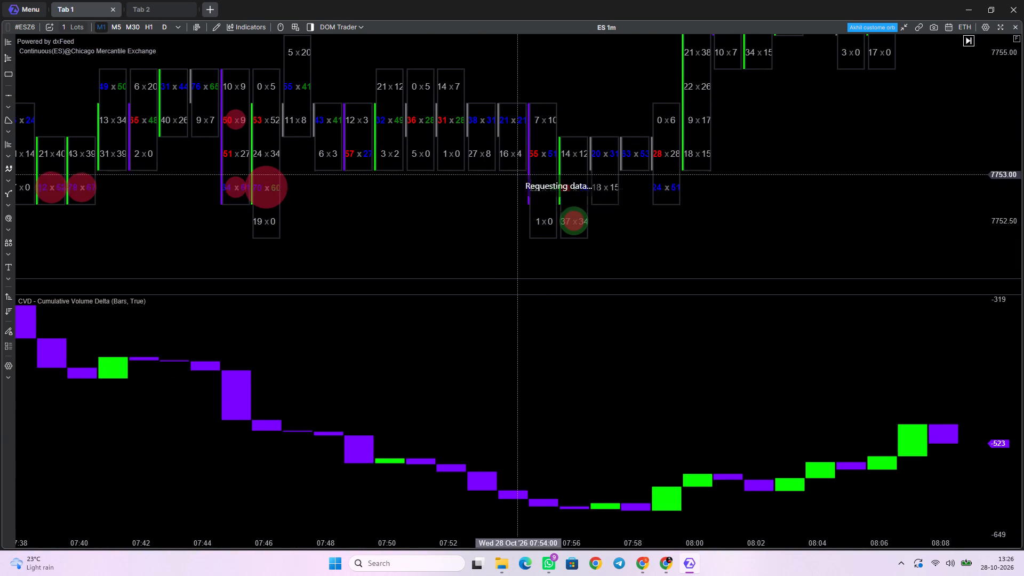
scroll(516, 174, down, 12)
Examine the latest ES 1m bars against the dotted levels, vPOC, session volume profiles and cumulative volume delta.
drag(651, 105, 337, 276)
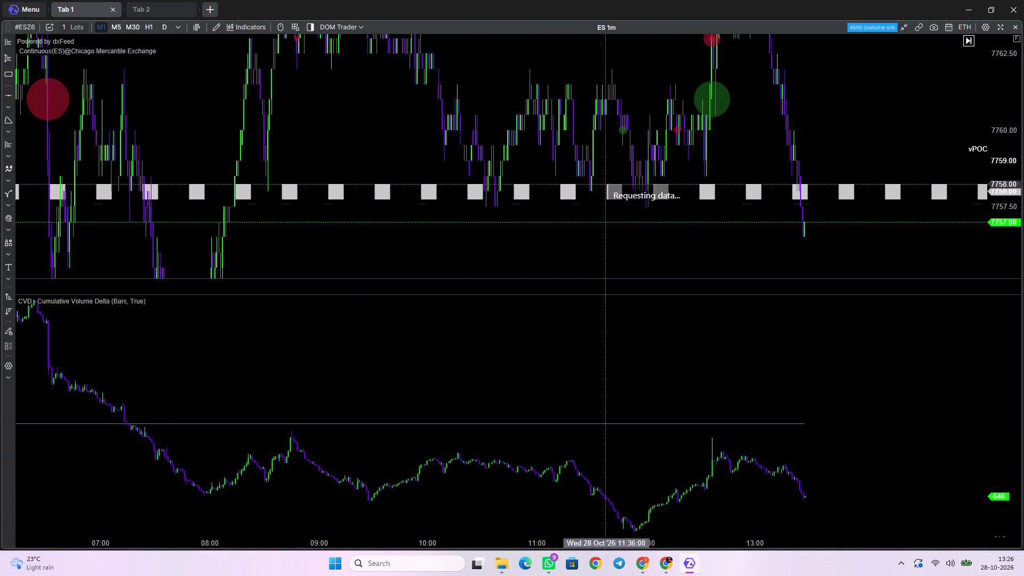
drag(704, 158, 470, 104)
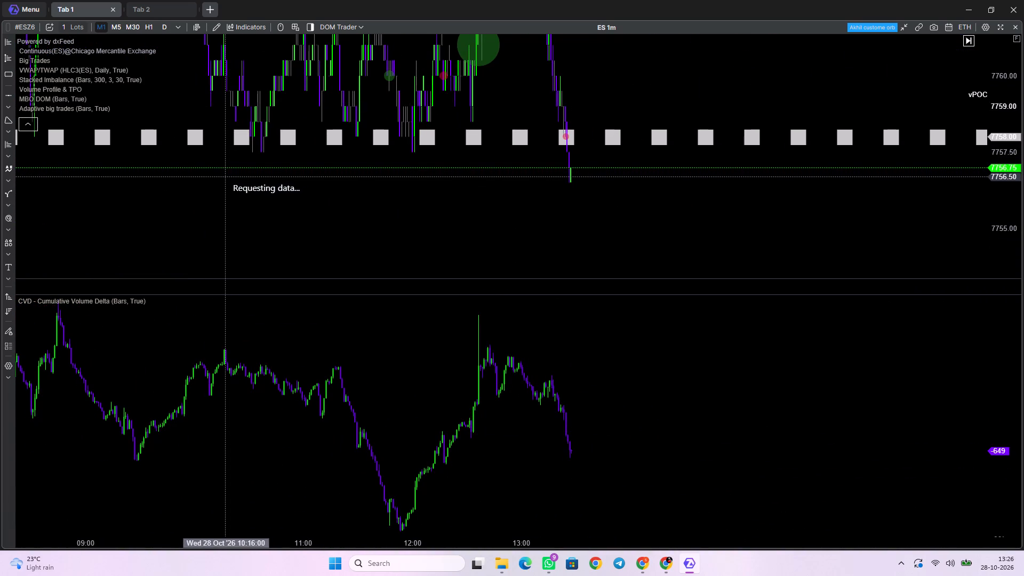
click(966, 39)
scroll(842, 160, down, 5)
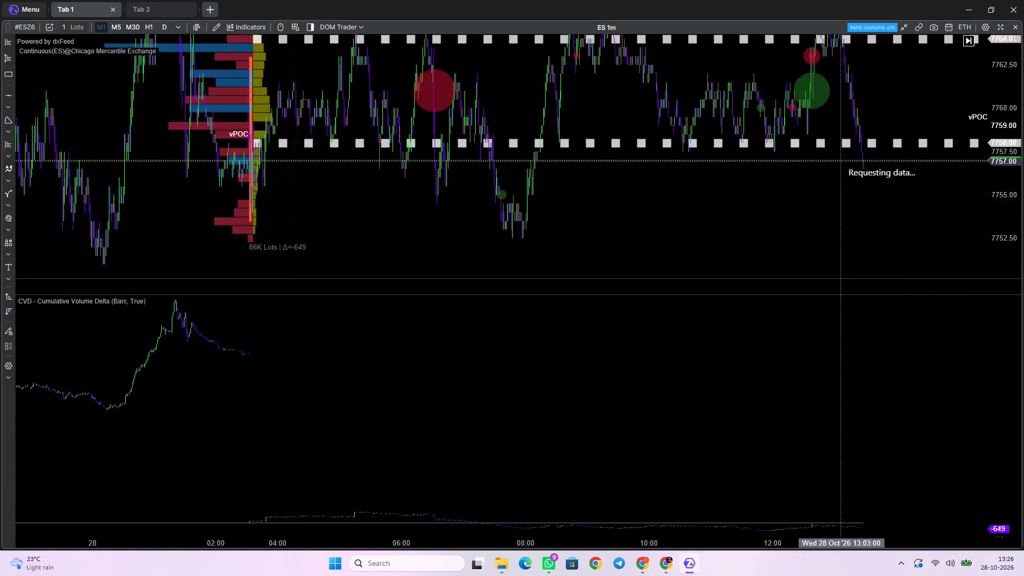
scroll(838, 161, down, 4)
scroll(705, 159, down, 4)
scroll(579, 159, down, 4)
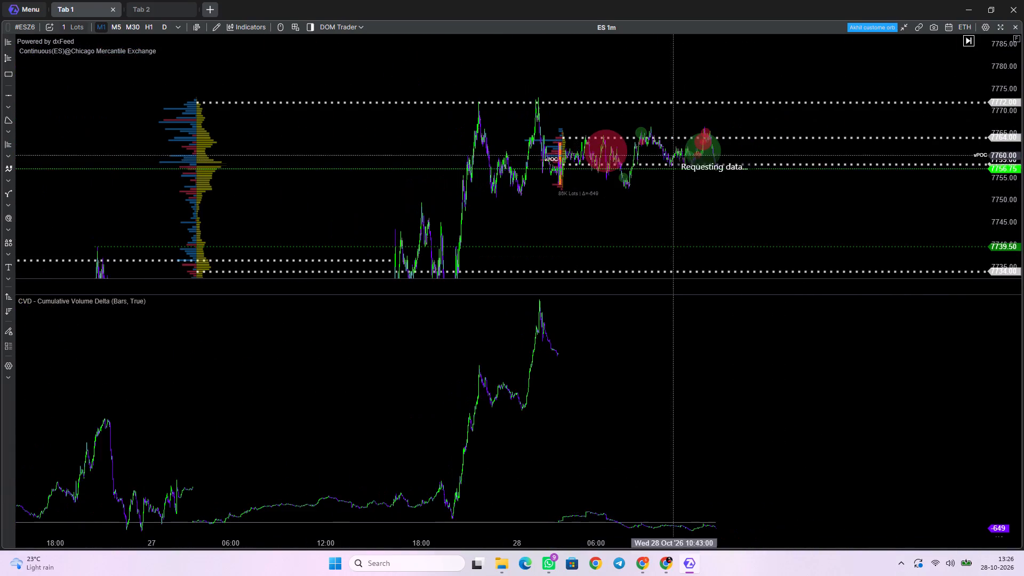
click(19, 9)
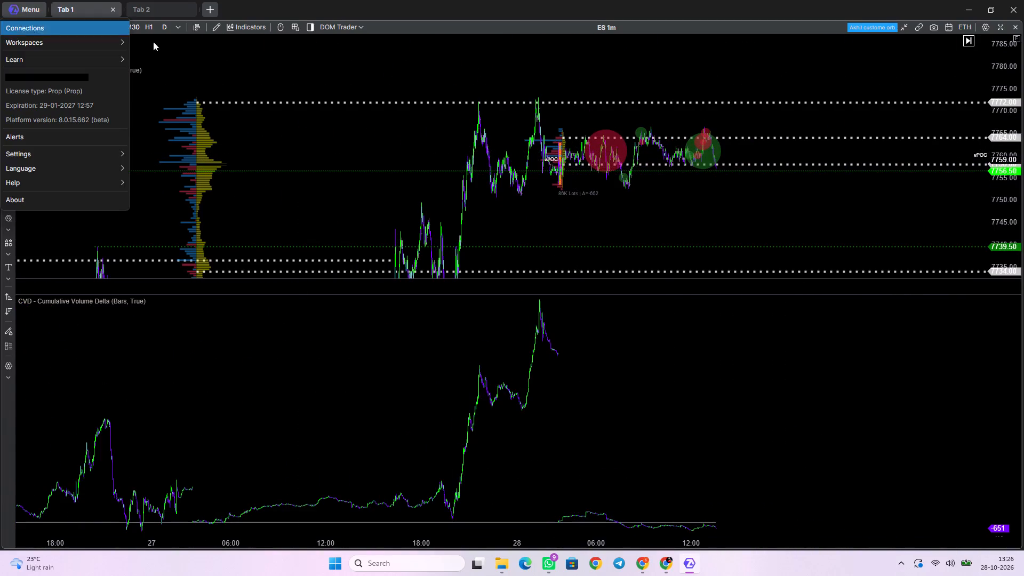
click(793, 192)
scroll(719, 175, up, 15)
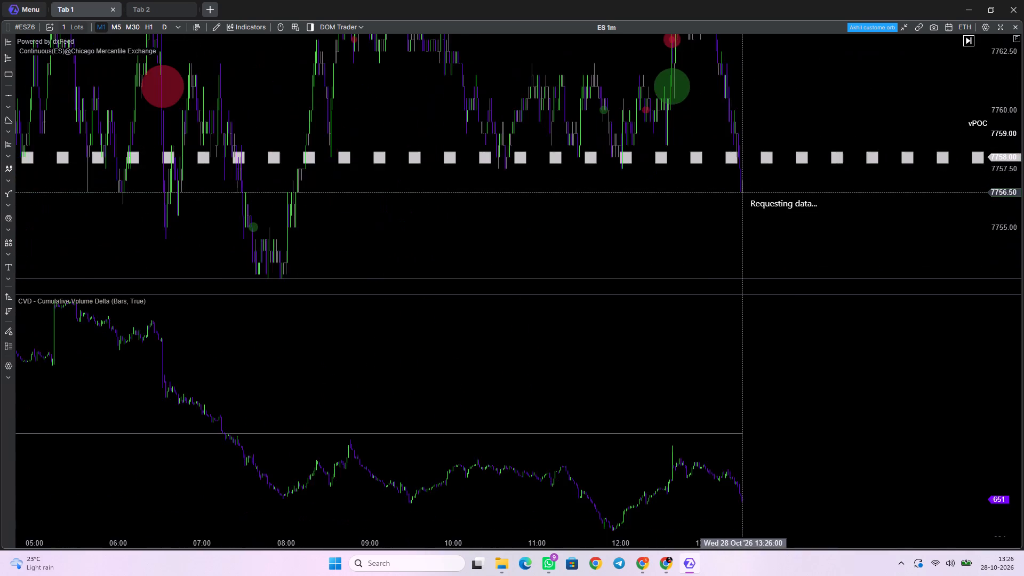
scroll(742, 192, up, 4)
drag(822, 165, 630, 148)
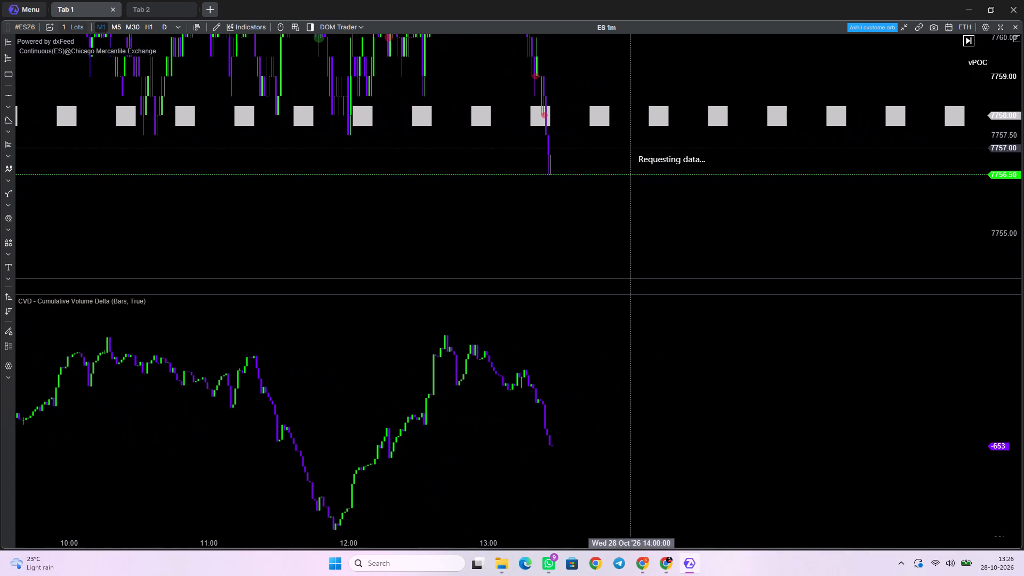
scroll(523, 169, down, 4)
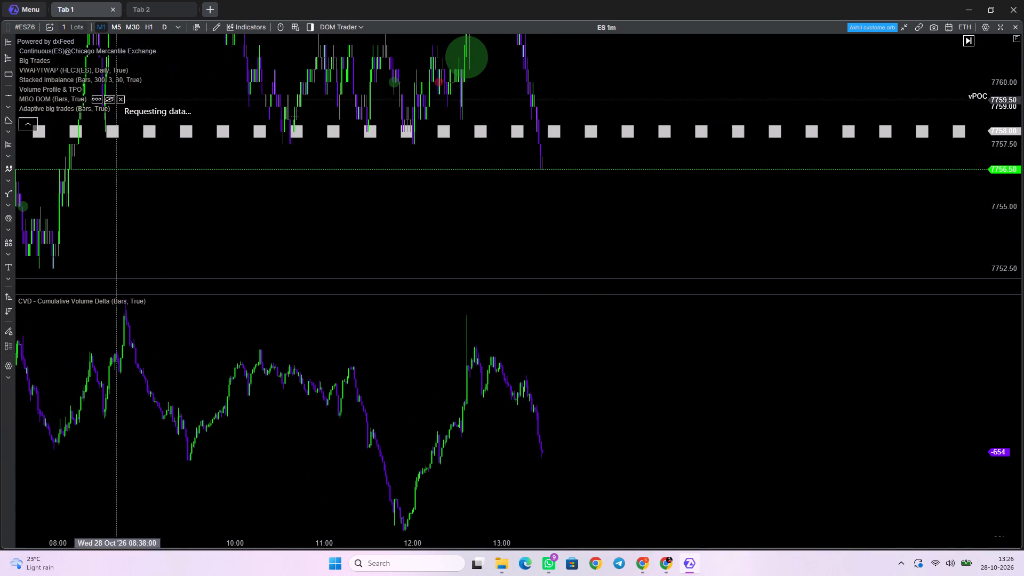
Switch the chart's instrument to the continuous NQ (E-mini NASDAQ-100) future from the favourites.
click(29, 30)
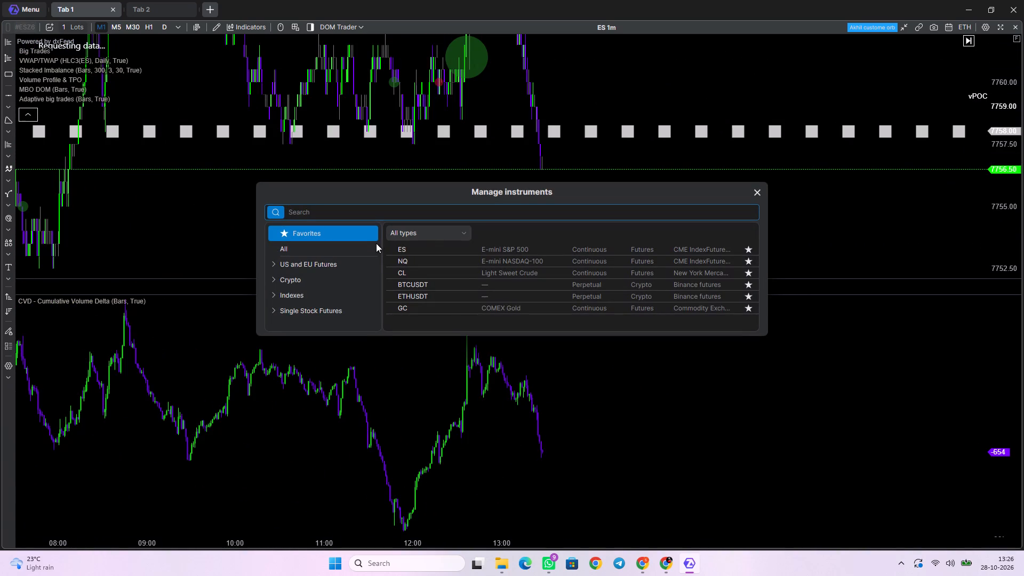
click(454, 257)
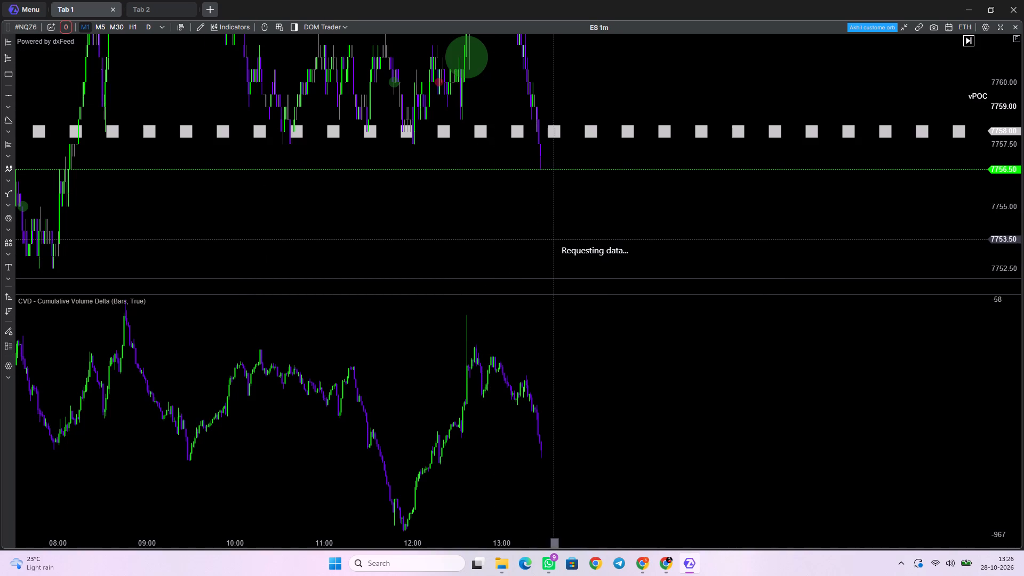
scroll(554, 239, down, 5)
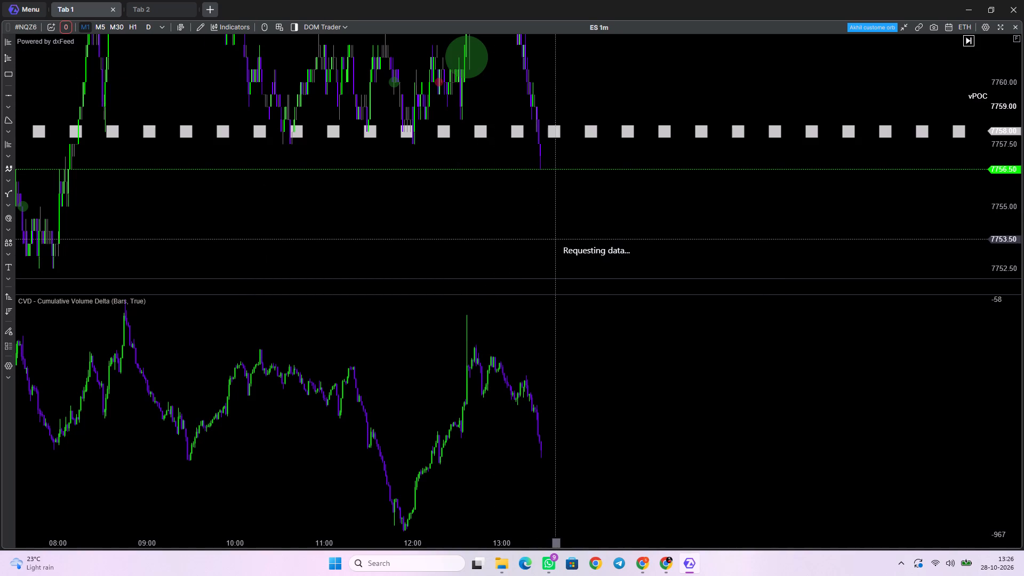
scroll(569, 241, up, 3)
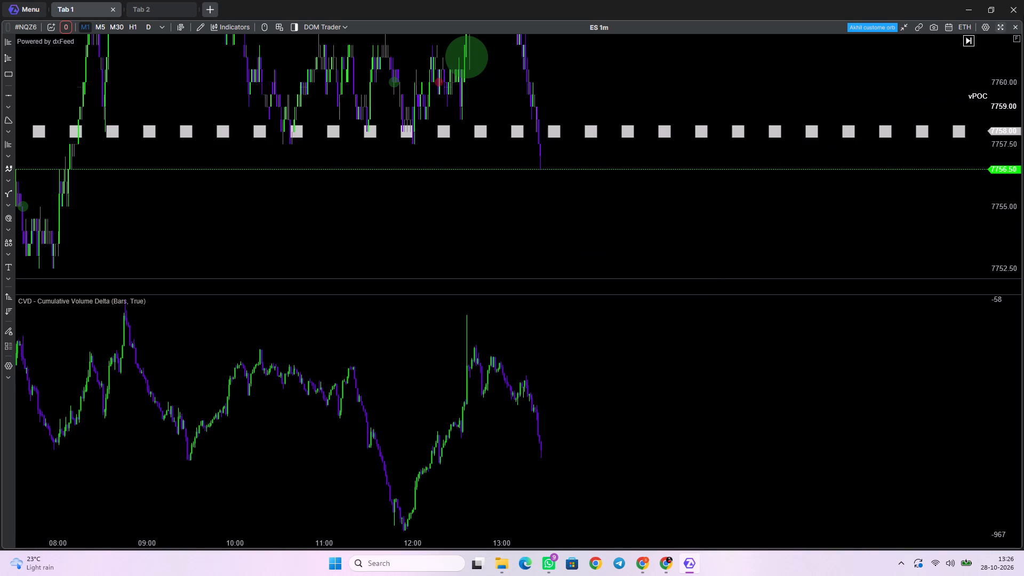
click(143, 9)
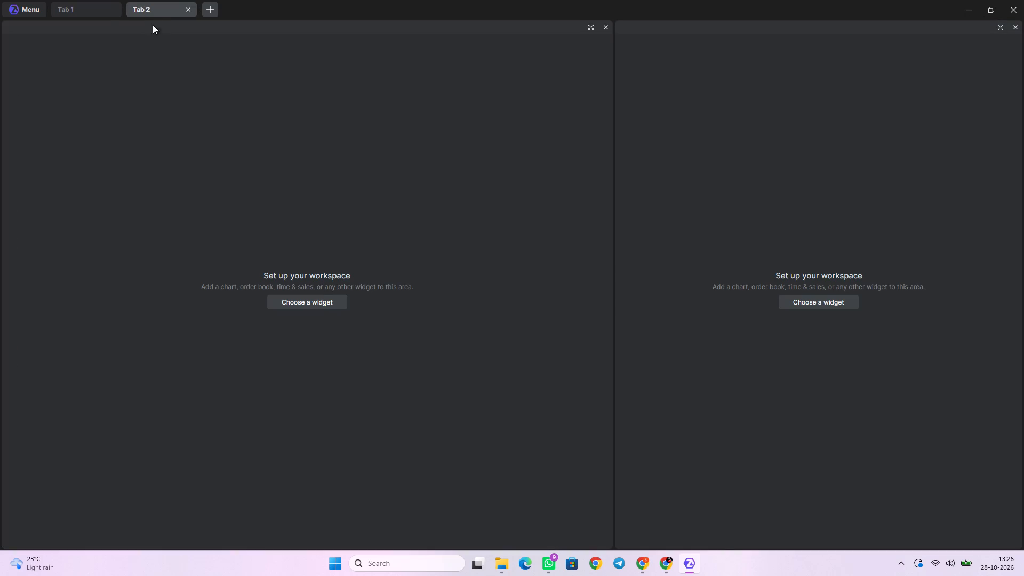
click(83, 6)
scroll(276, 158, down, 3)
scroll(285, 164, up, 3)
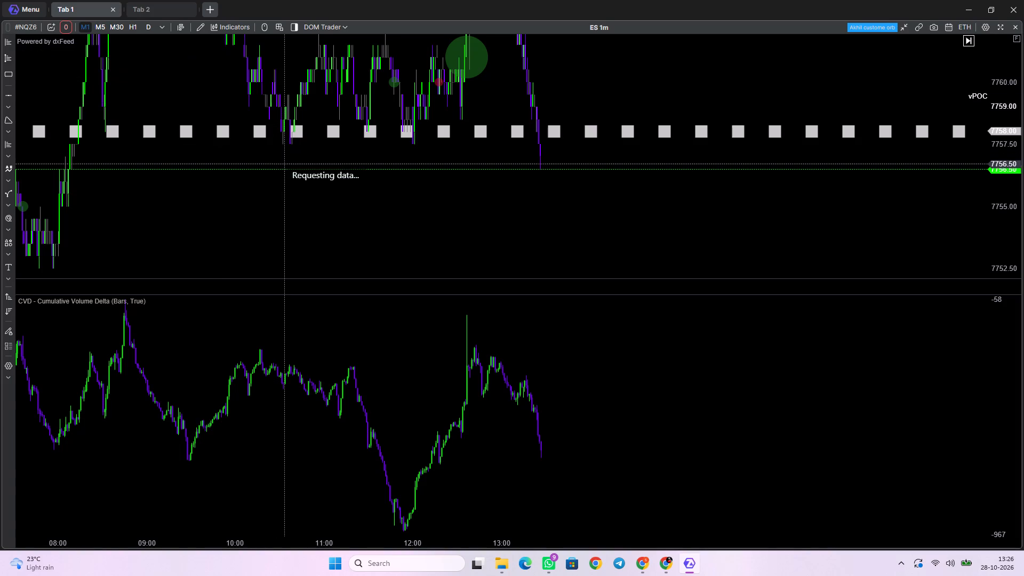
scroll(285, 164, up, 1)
Close the trading platform, saving the current layout as a new workspace under the suggested name.
click(1017, 5)
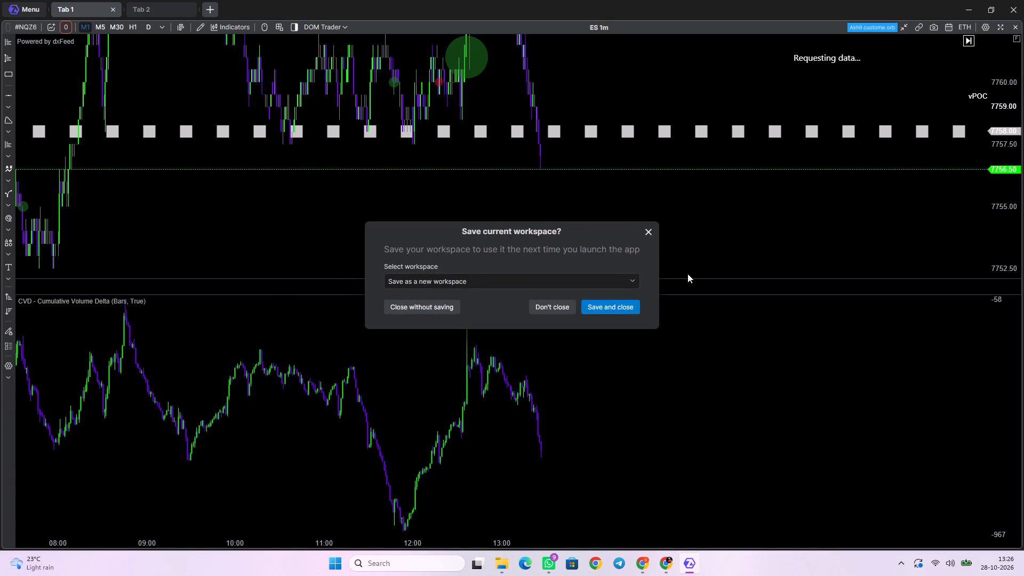
click(631, 281)
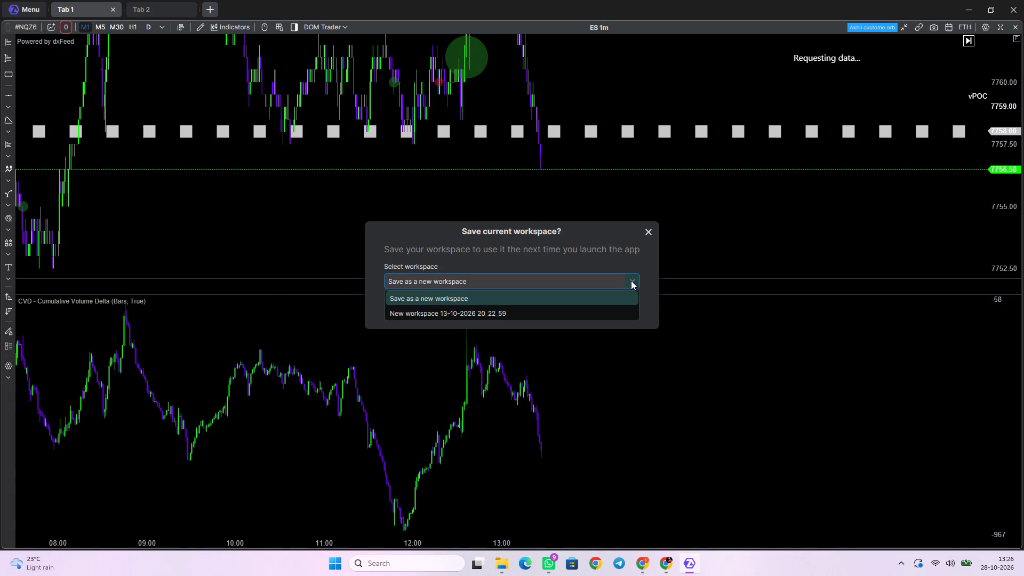
click(631, 281)
click(610, 308)
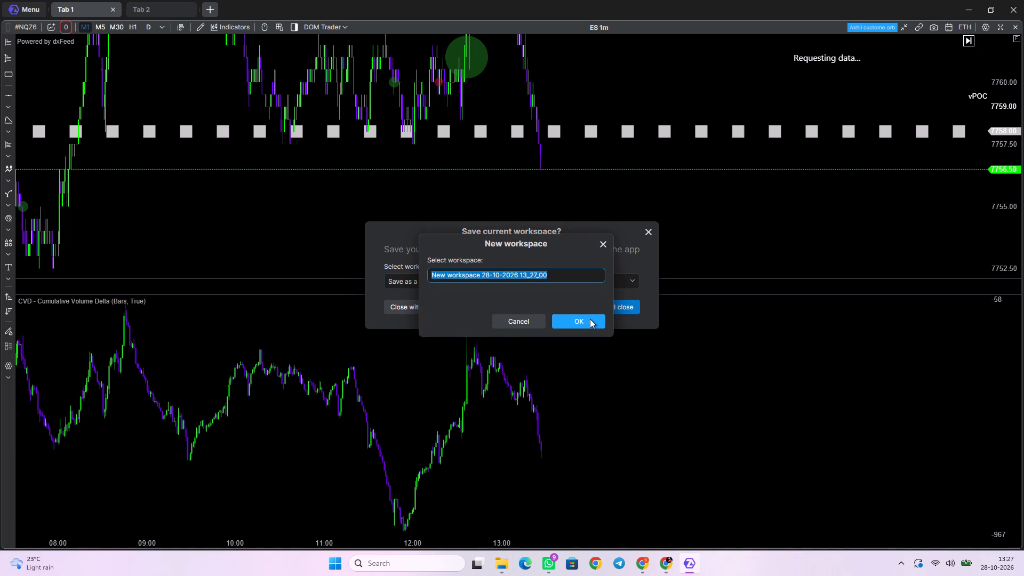
click(589, 319)
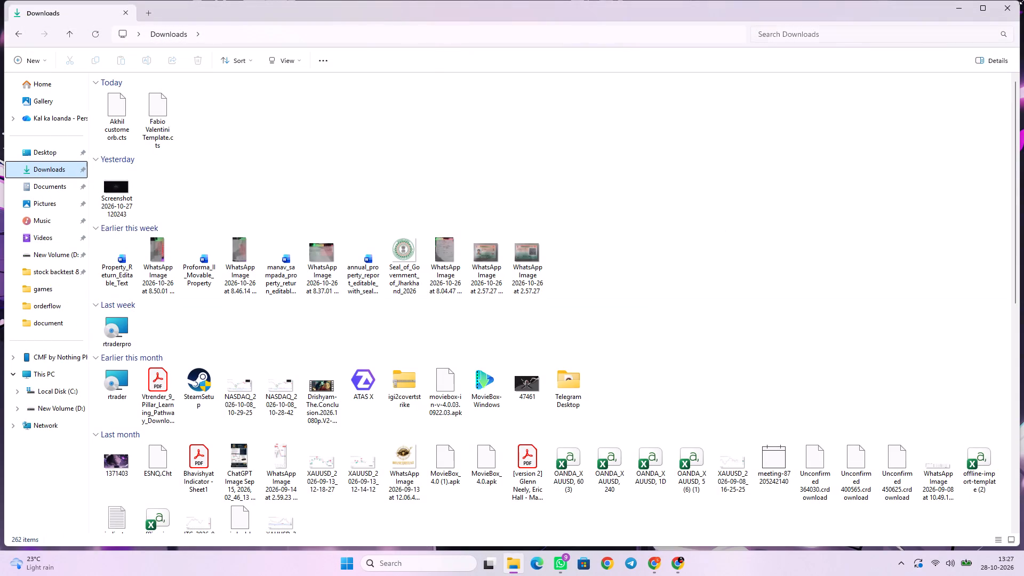
Close the Downloads folder window.
click(1010, 4)
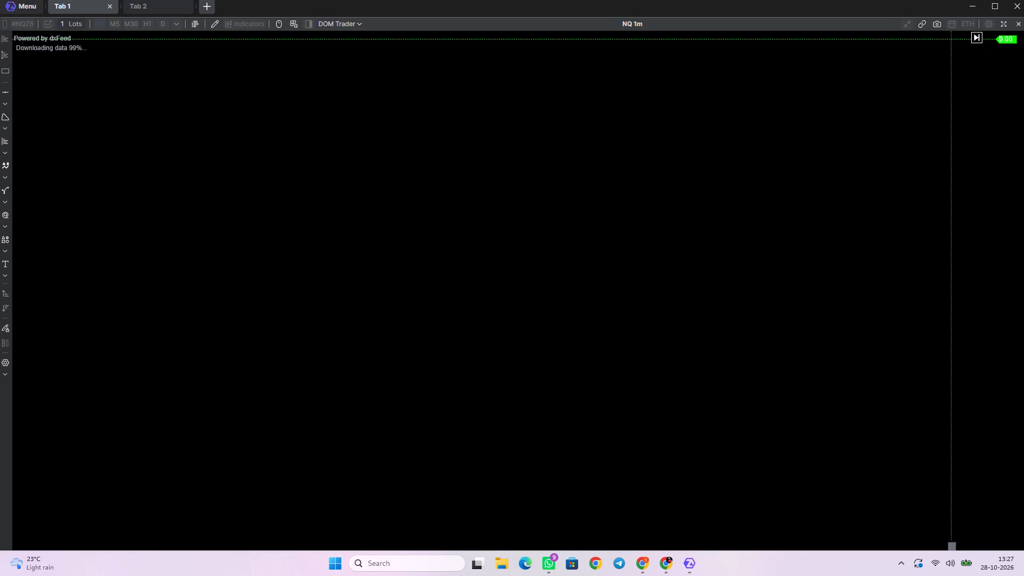
In ATAS, auto-fit the NQ 1m price scale and examine the 28 October session's trade bubbles, volume profile and cumulative volume delta.
click(978, 41)
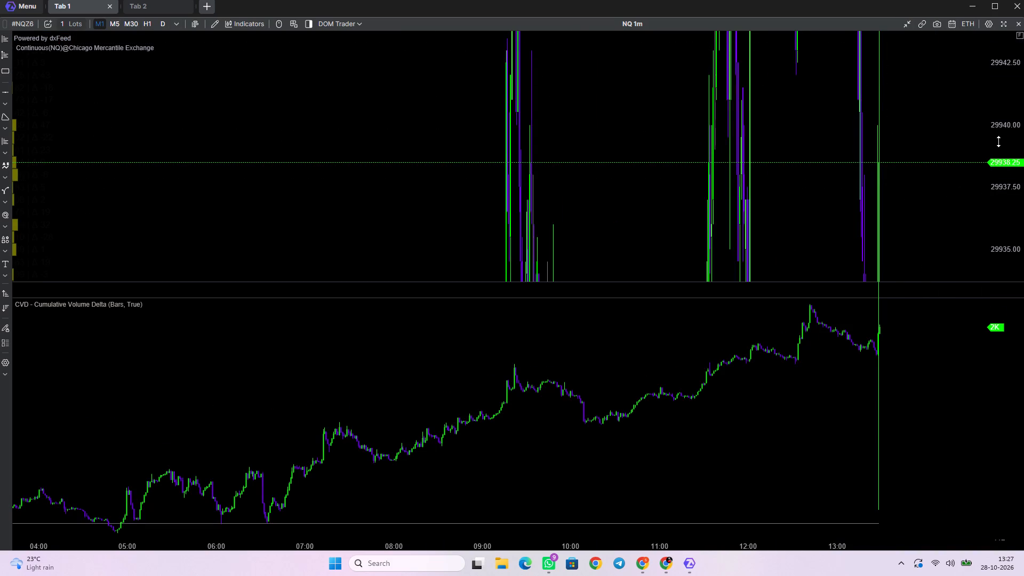
double_click(998, 141)
scroll(906, 156, up, 3)
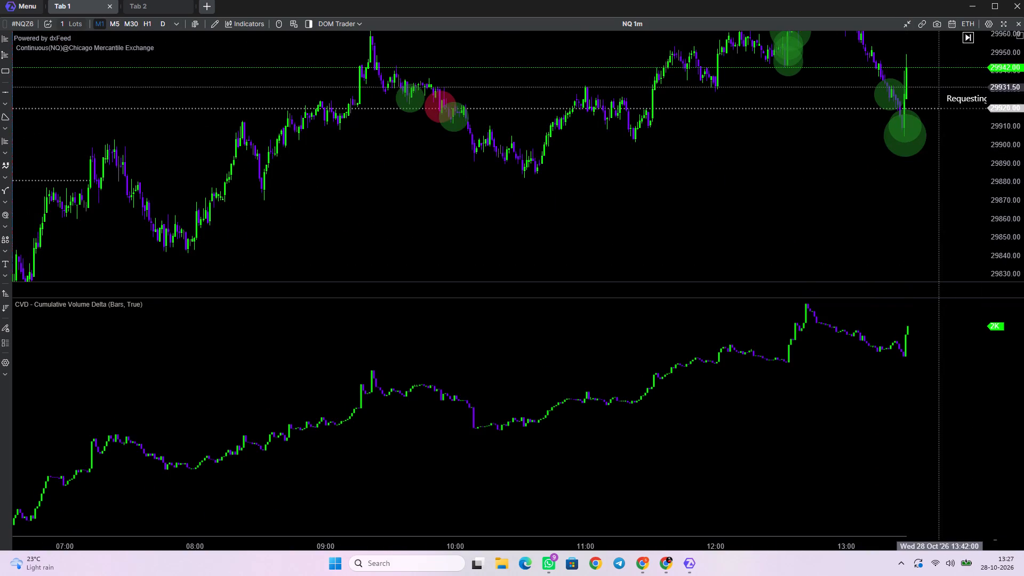
drag(939, 86, 766, 197)
scroll(731, 204, up, 4)
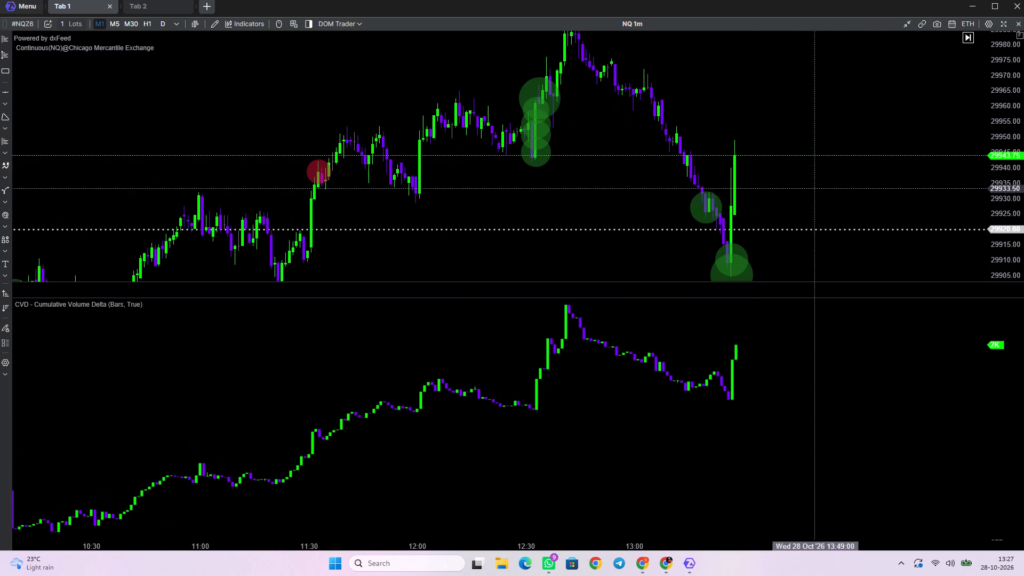
scroll(731, 191, up, 4)
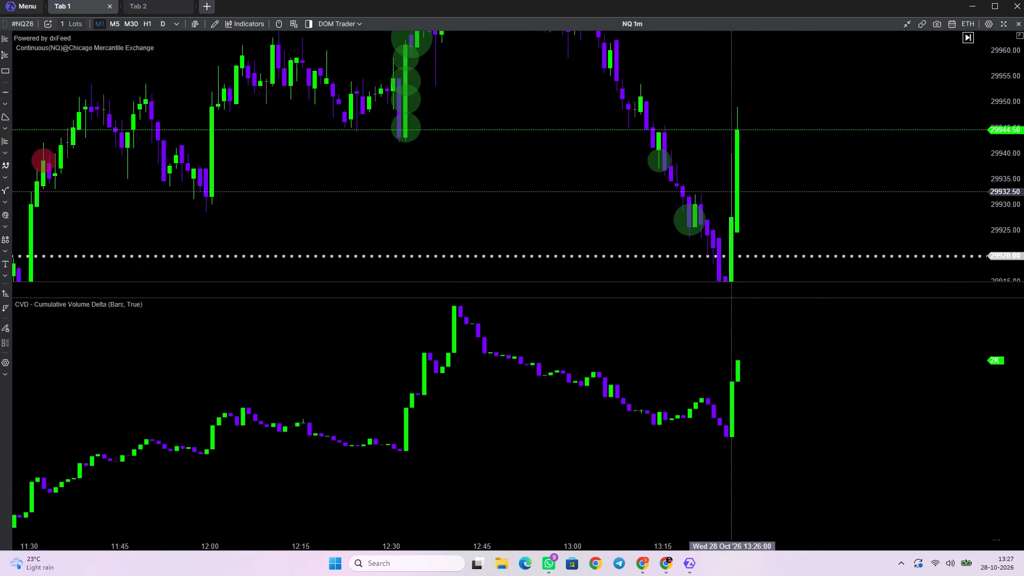
scroll(731, 191, down, 15)
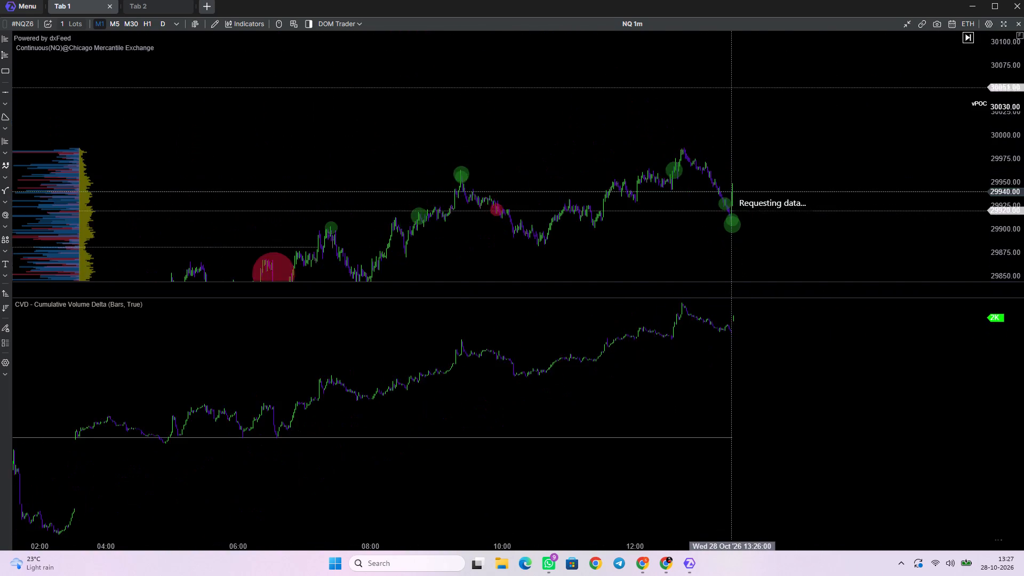
scroll(731, 191, down, 3)
drag(640, 242, 701, 147)
scroll(675, 171, down, 4)
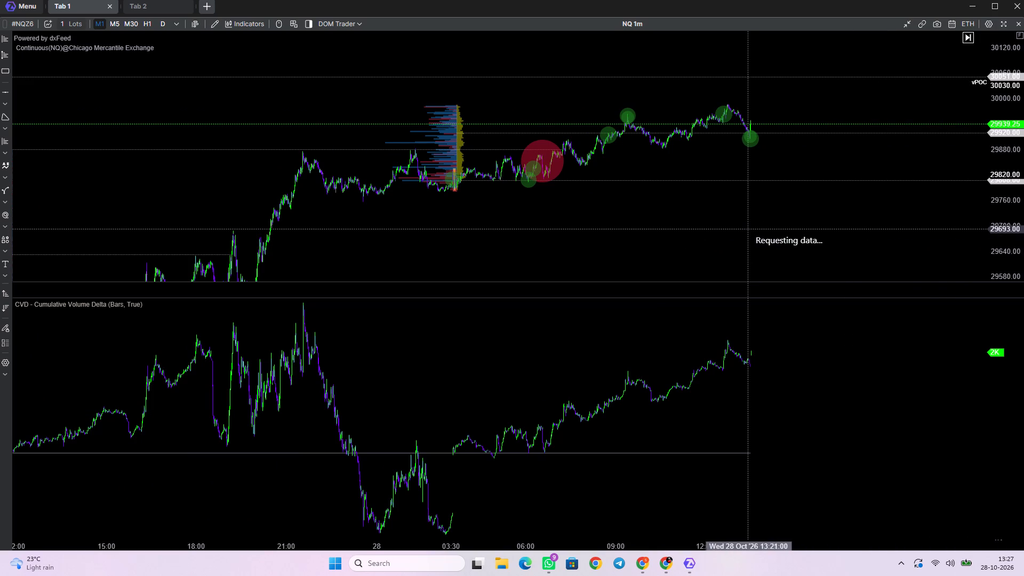
Switch the chart's instrument to the continuous ES (E-mini S&P 500) future from the favourites.
scroll(747, 229, up, 3)
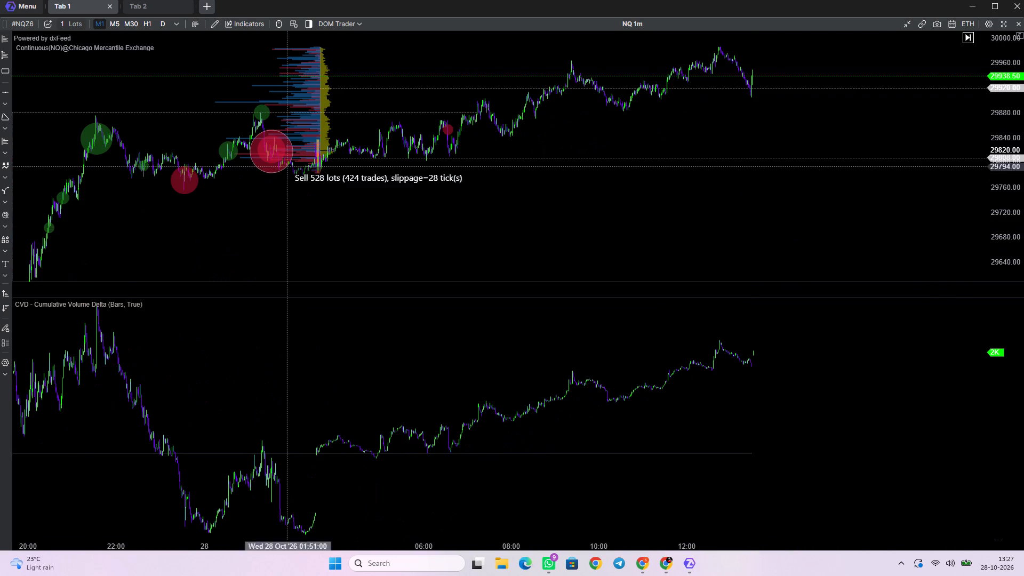
click(27, 23)
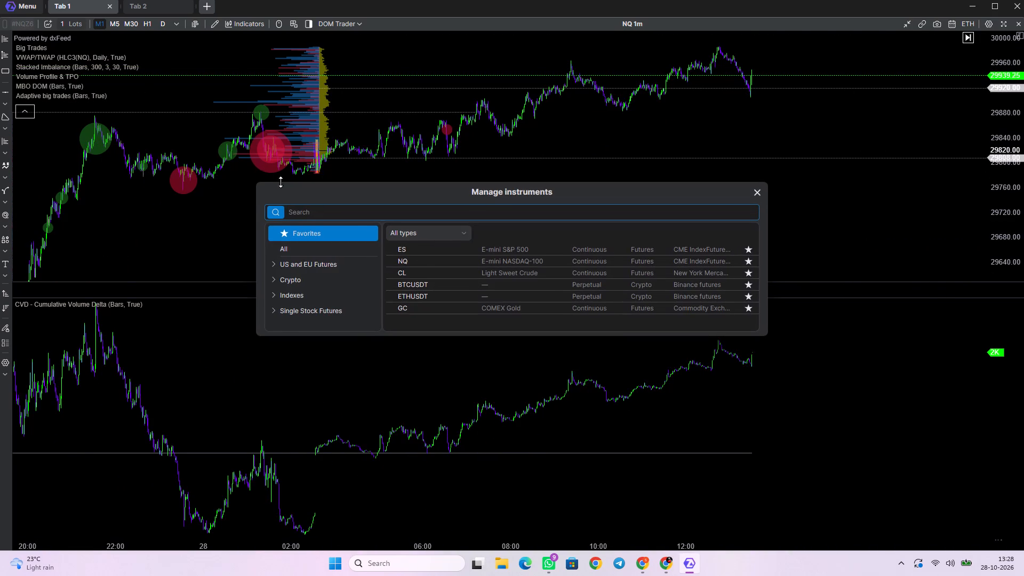
click(454, 246)
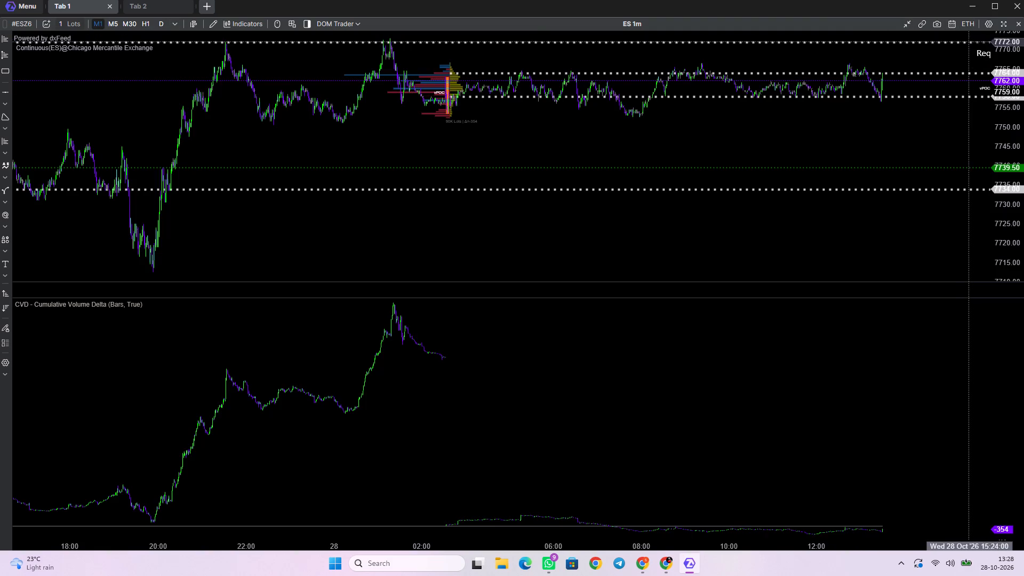
Examine the ES 1m chart's 27–28 October volume profiles, dotted price levels, trade bubbles and cumulative volume delta.
drag(932, 130, 849, 180)
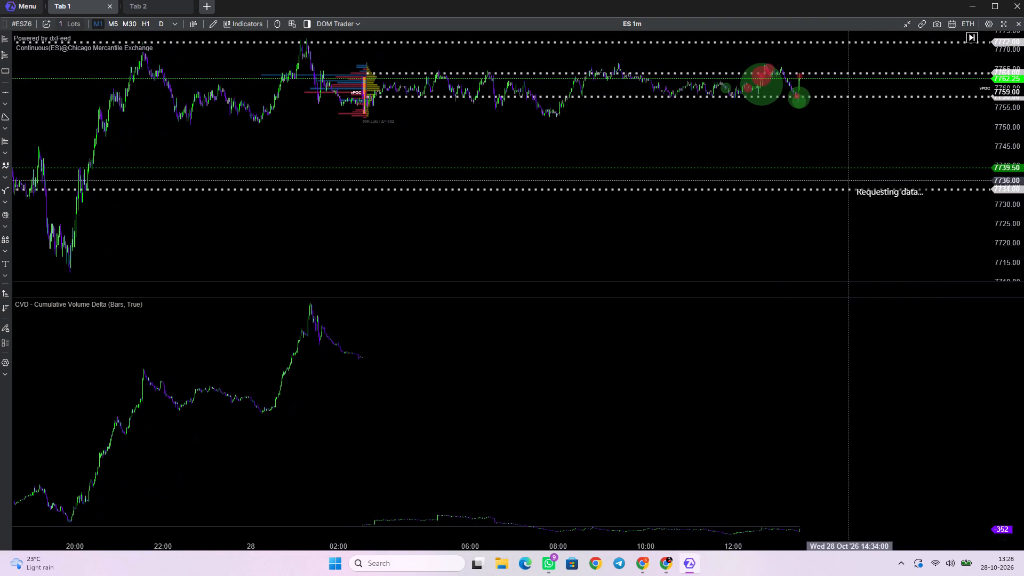
scroll(1006, 113, up, 9)
drag(915, 91, 875, 215)
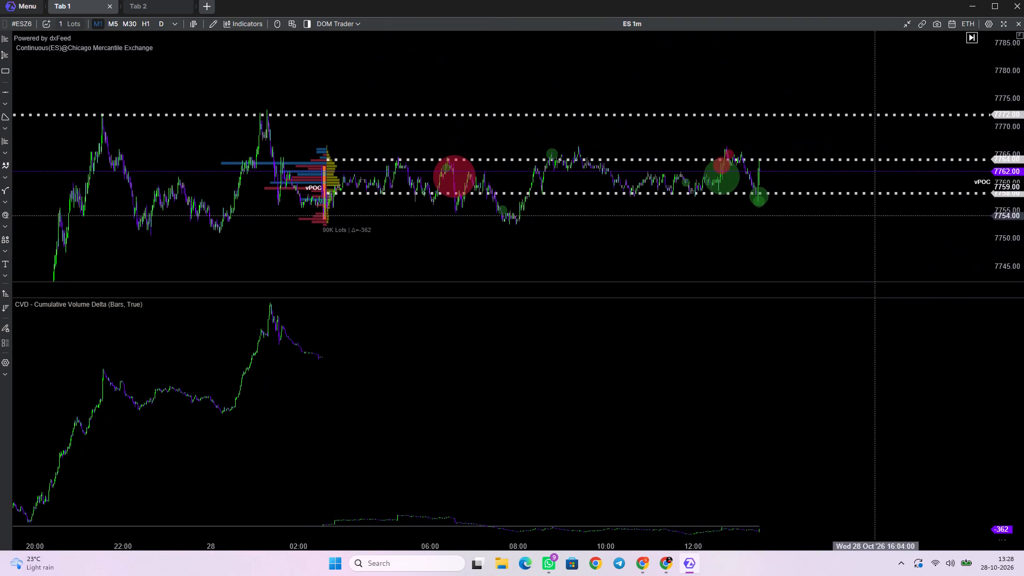
scroll(1010, 191, up, 19)
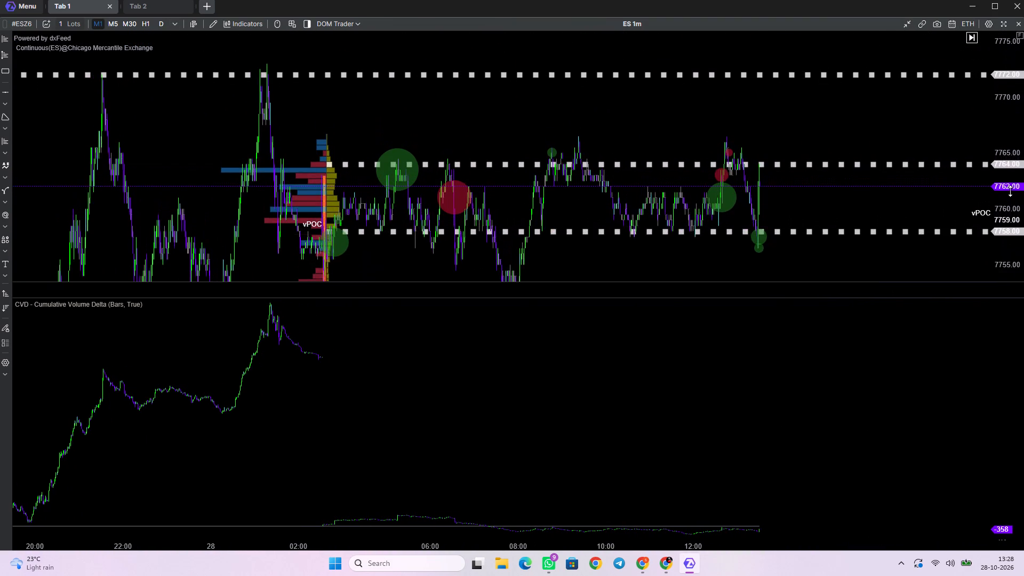
scroll(1010, 191, up, 3)
scroll(985, 188, down, 8)
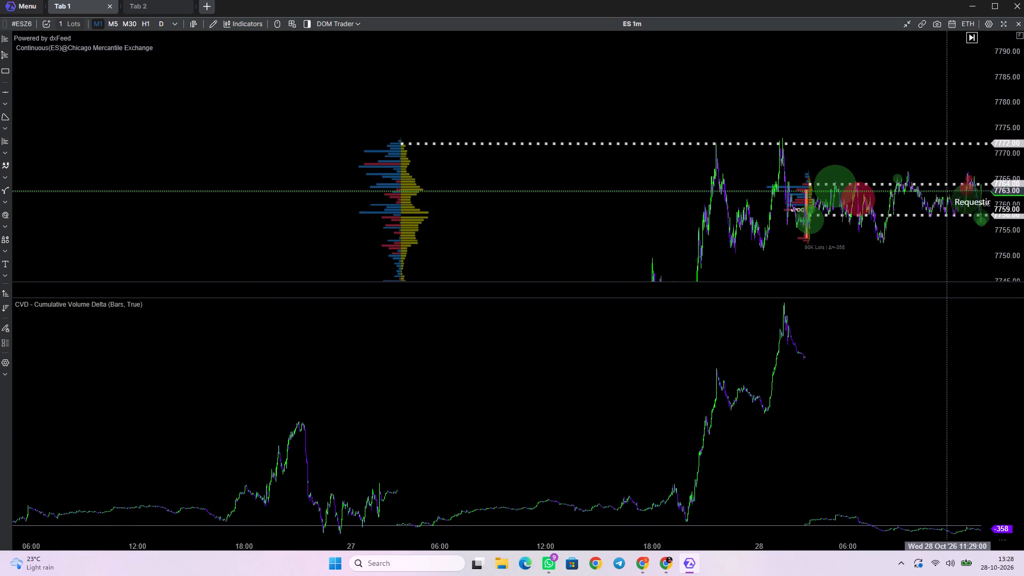
drag(869, 252, 775, 194)
scroll(889, 169, up, 9)
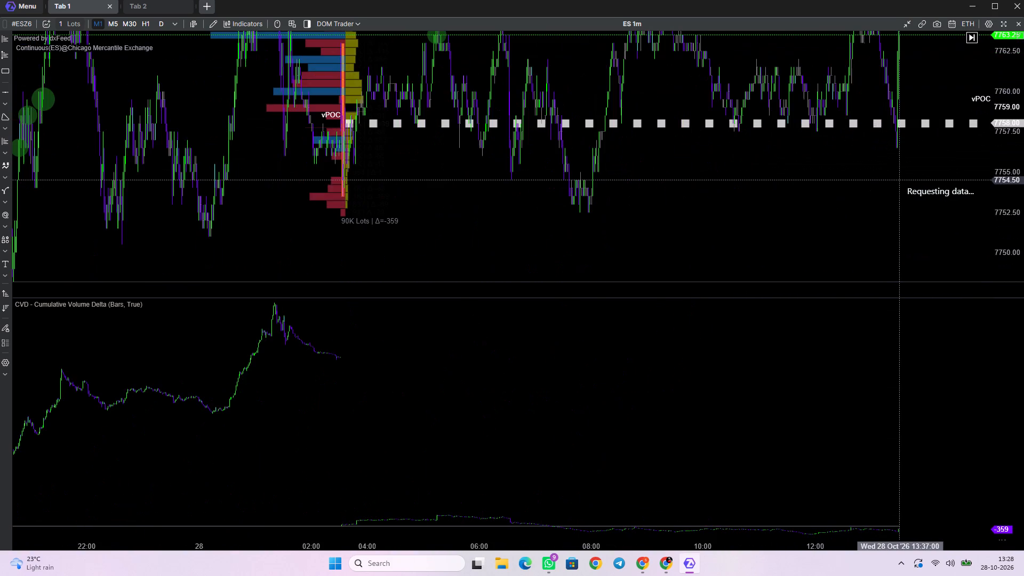
scroll(903, 180, up, 3)
drag(909, 167, 802, 247)
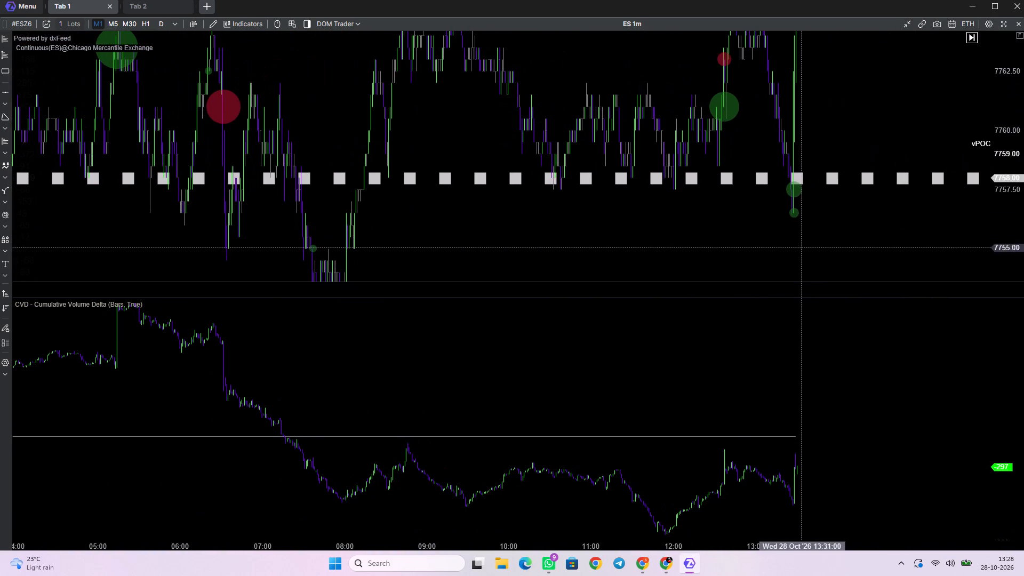
Examine the ES bid x ask footprint cells, big-trade bubbles and volume delta bars around 13:19–13:28, focusing on the 13:26 candle.
scroll(811, 178, up, 14)
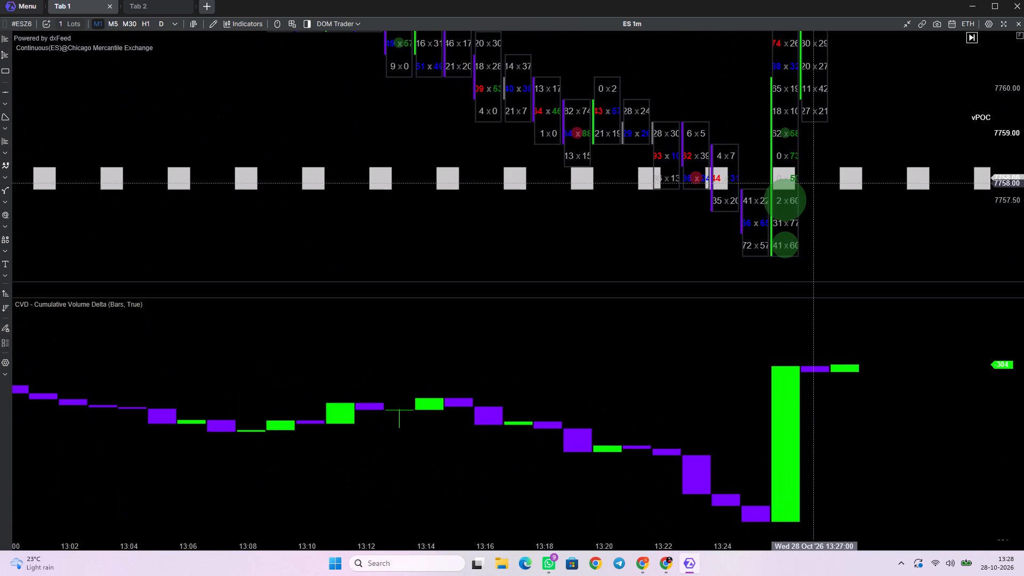
scroll(813, 183, up, 12)
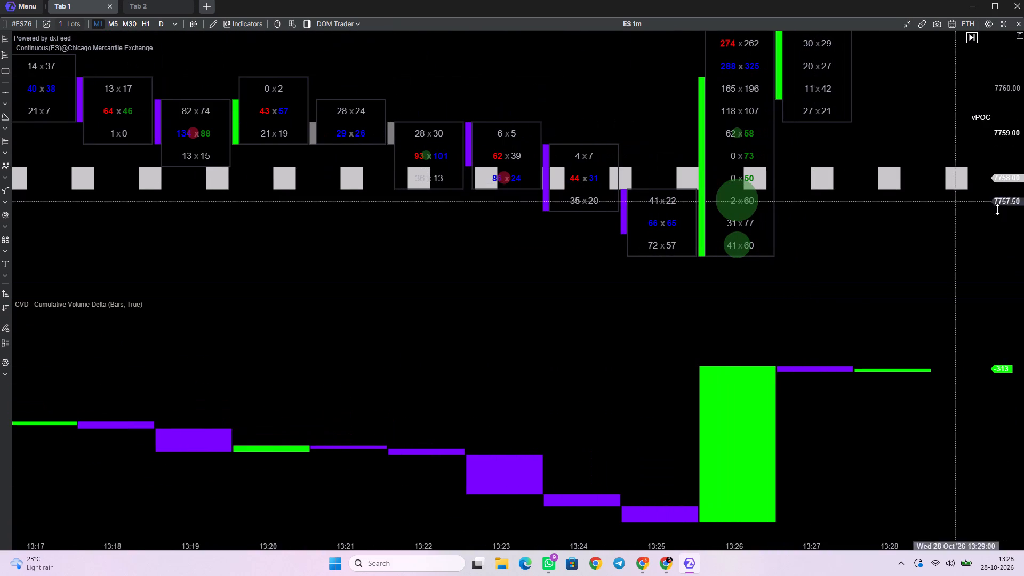
scroll(1004, 207, up, 4)
scroll(828, 238, up, 4)
drag(830, 242, 831, 214)
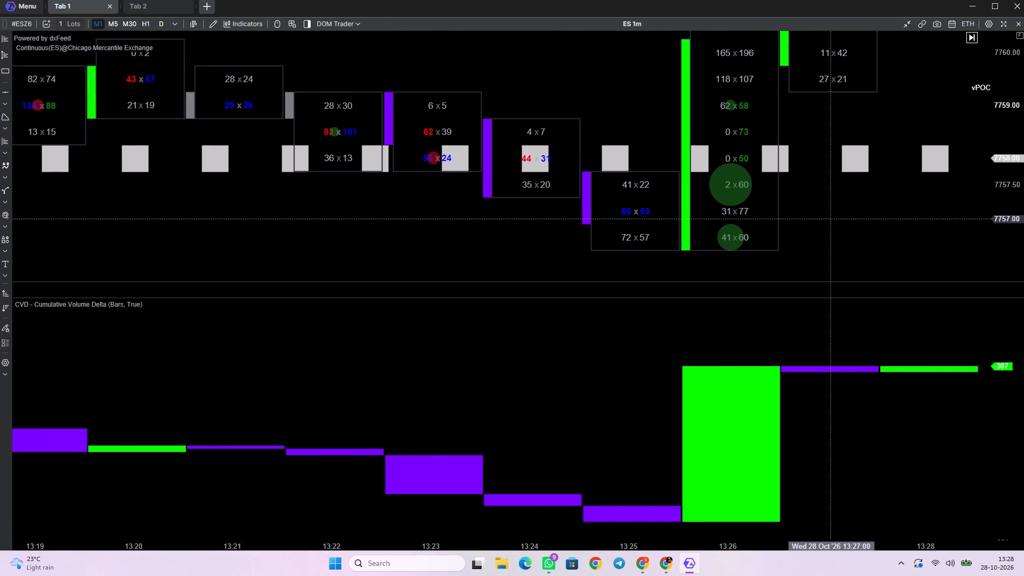
drag(831, 214, 839, 185)
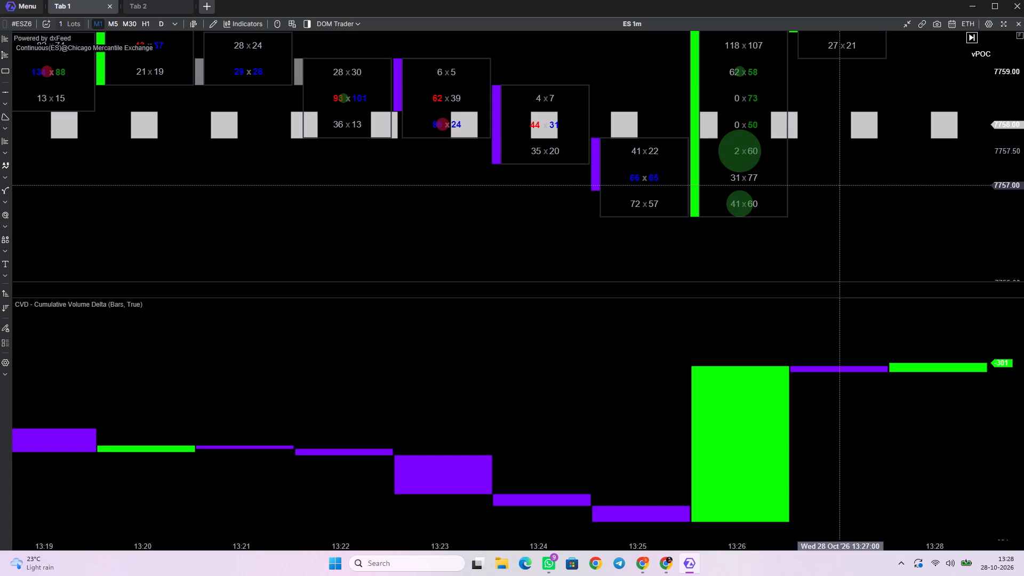
Examine the wider 27–28 October ES 1m price action, session volume profile, dotted price levels and cumulative volume delta.
scroll(839, 185, down, 6)
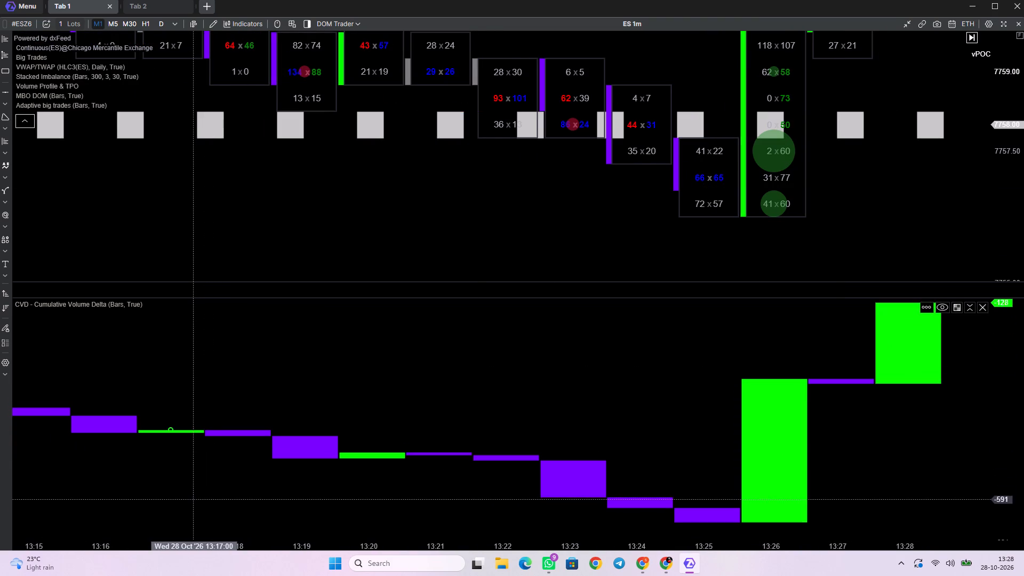
scroll(615, 217, down, 18)
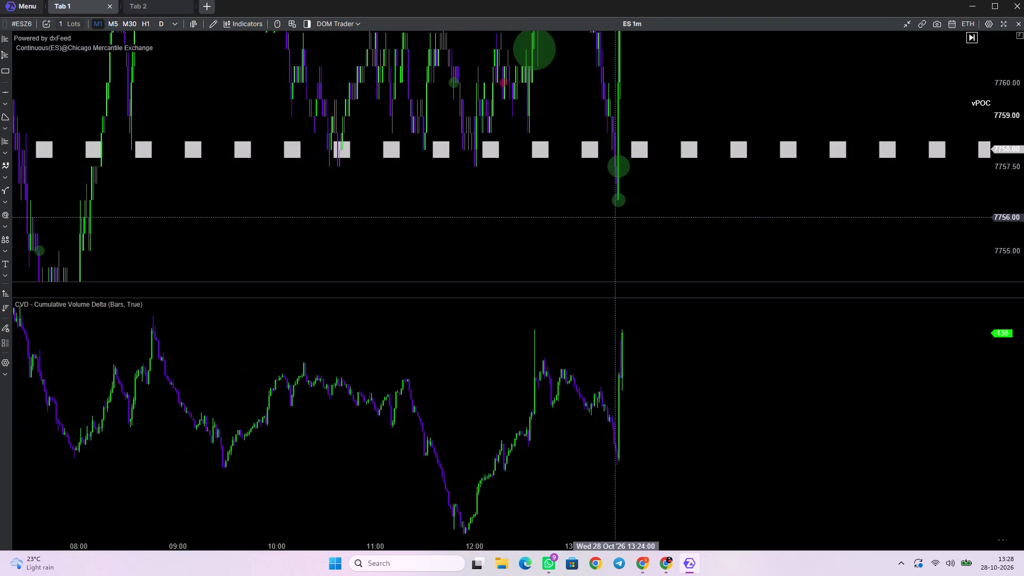
scroll(615, 217, down, 9)
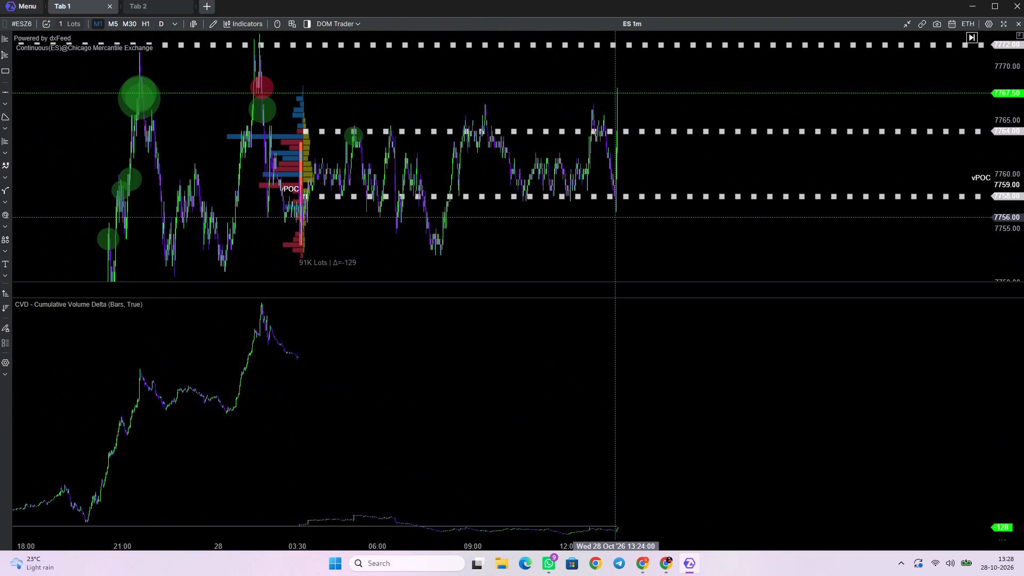
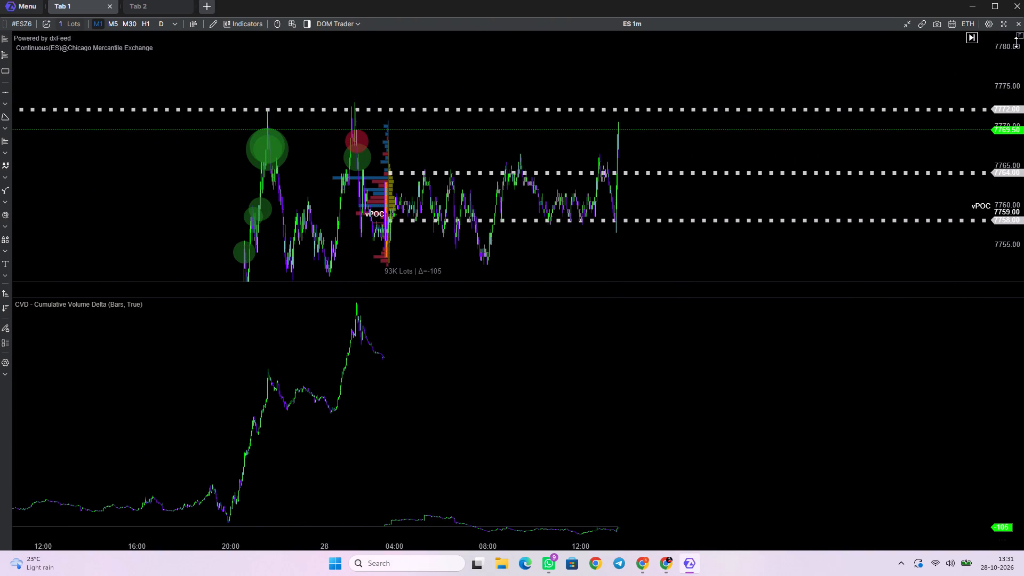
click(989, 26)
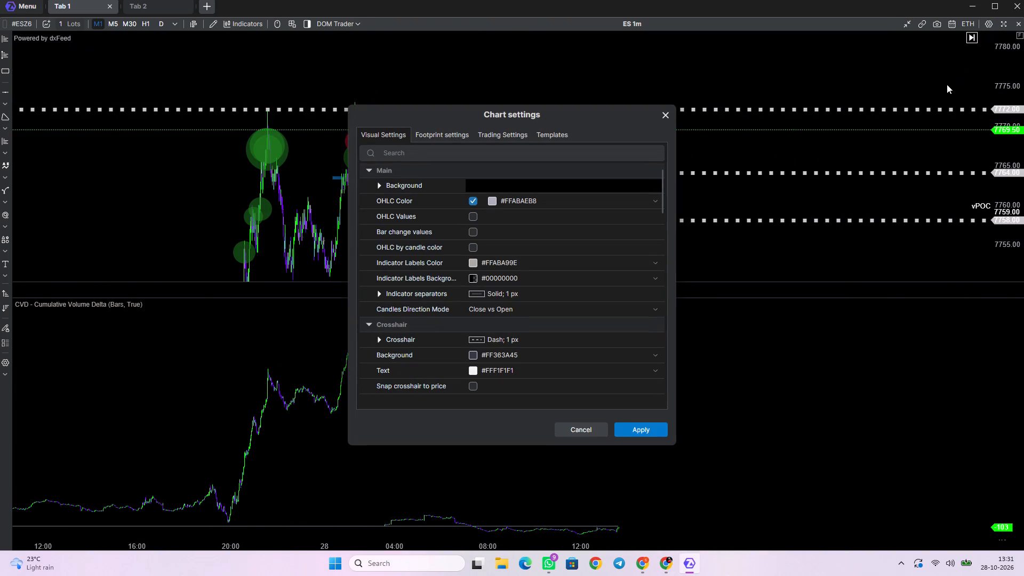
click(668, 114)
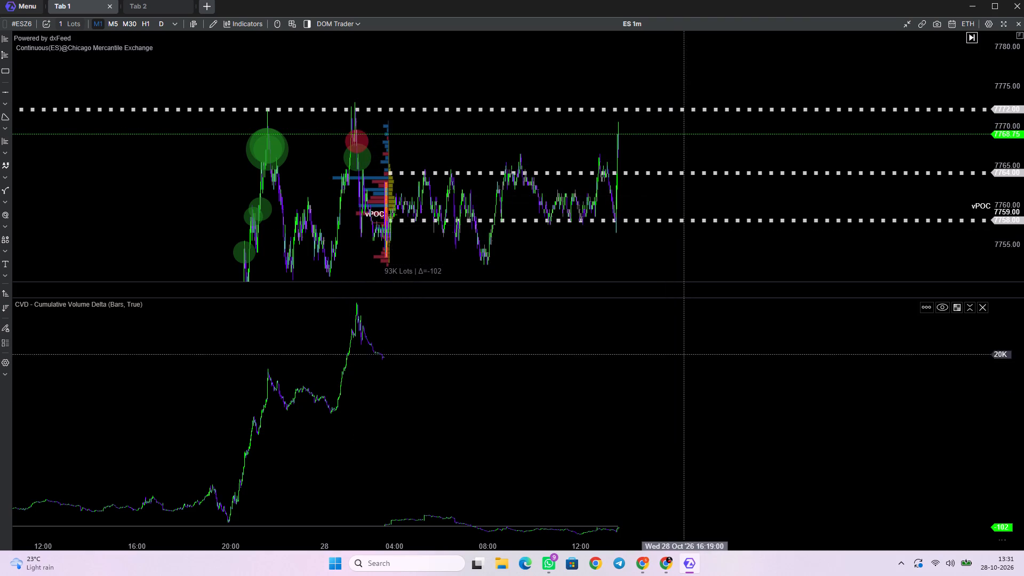
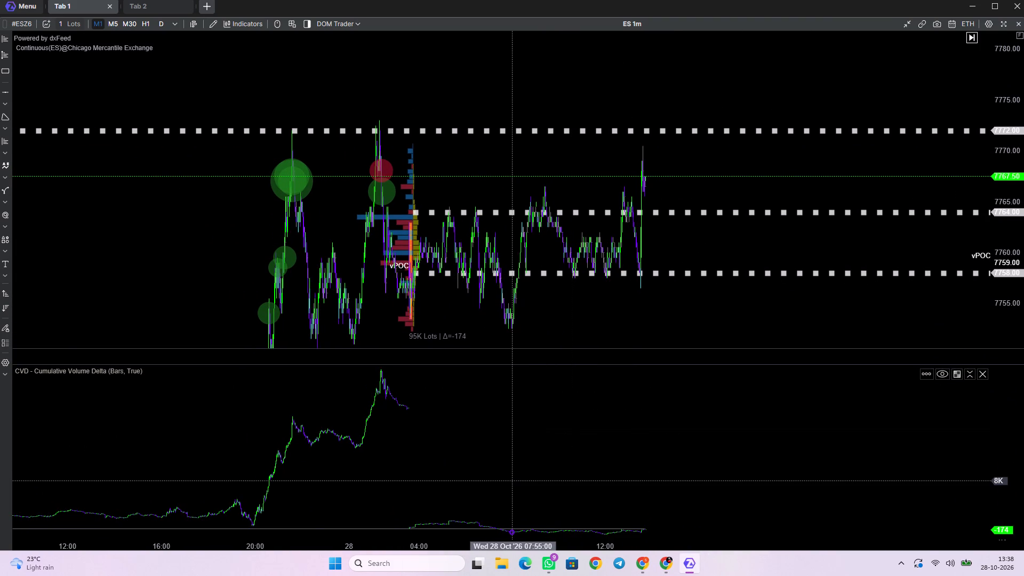
Examine the ES 1m chart's 27–28 October price swings, trade bubbles and dotted price levels at different zoom levels.
scroll(512, 481, up, 4)
scroll(512, 481, down, 5)
scroll(512, 481, up, 2)
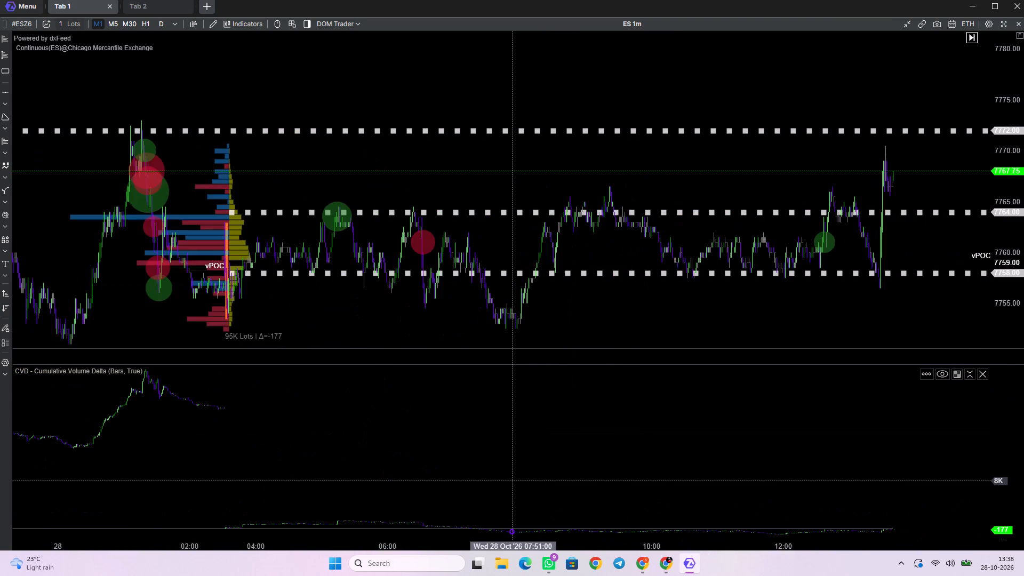
scroll(512, 481, down, 3)
drag(448, 308, 544, 166)
scroll(1018, 153, down, 11)
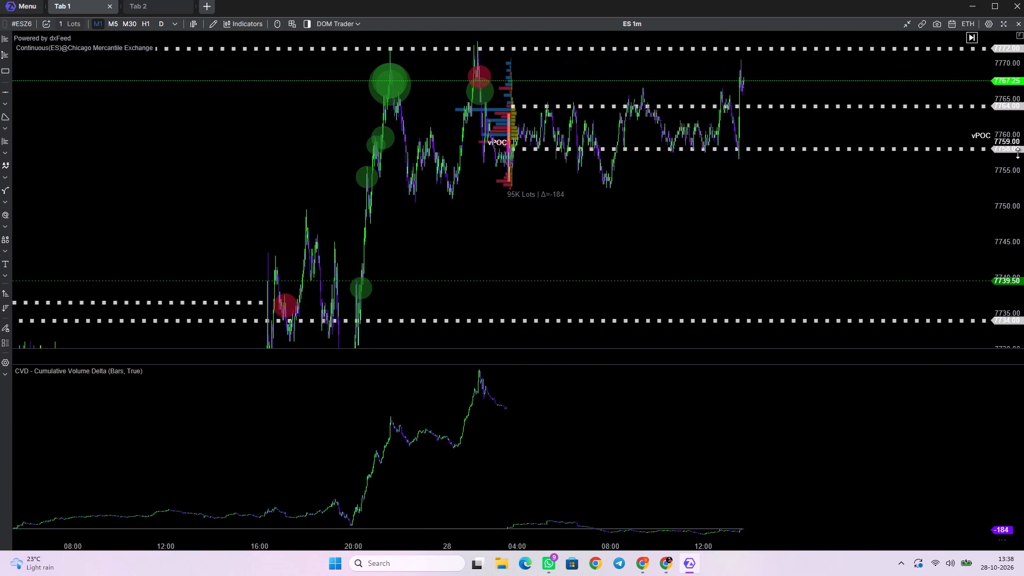
scroll(1018, 153, down, 11)
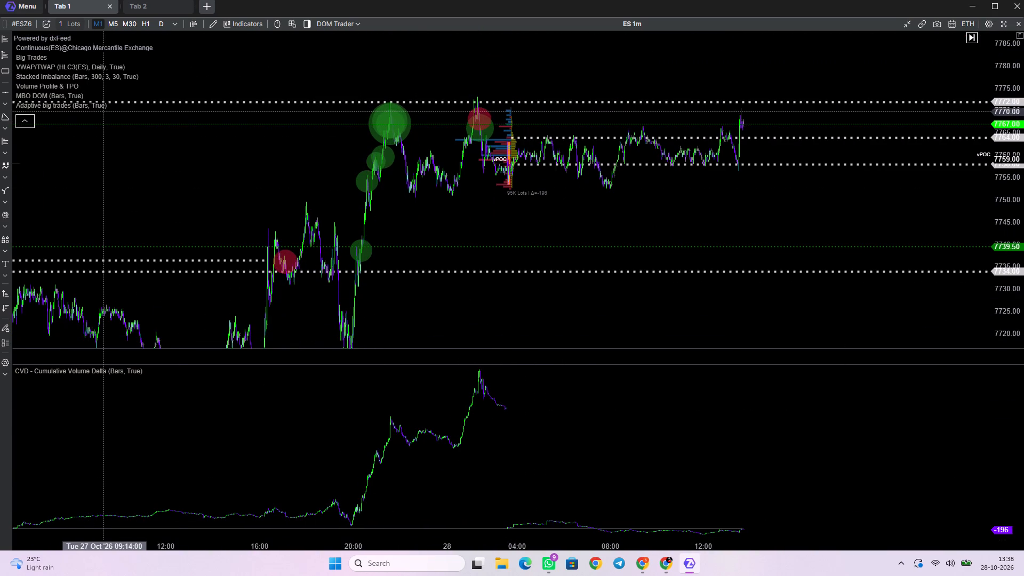
Search the indicator library for gex, flow and orb.
click(248, 17)
click(247, 19)
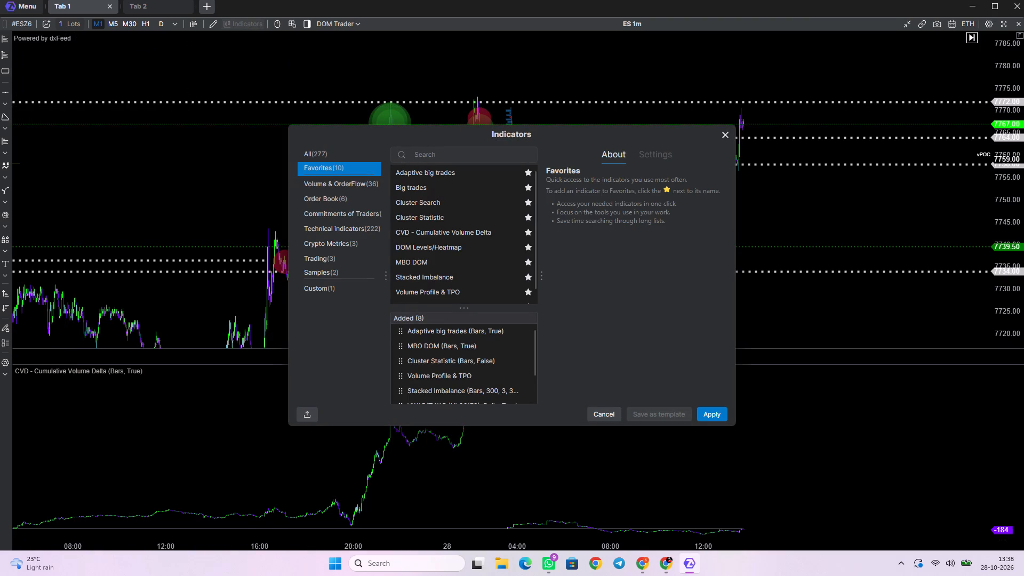
text(gex)
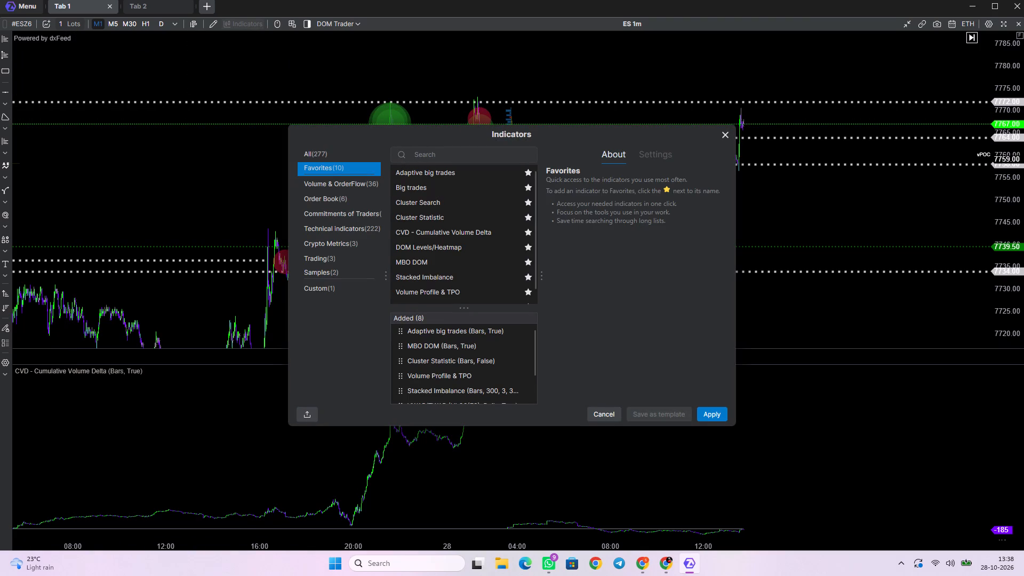
click(428, 154)
text(gex)
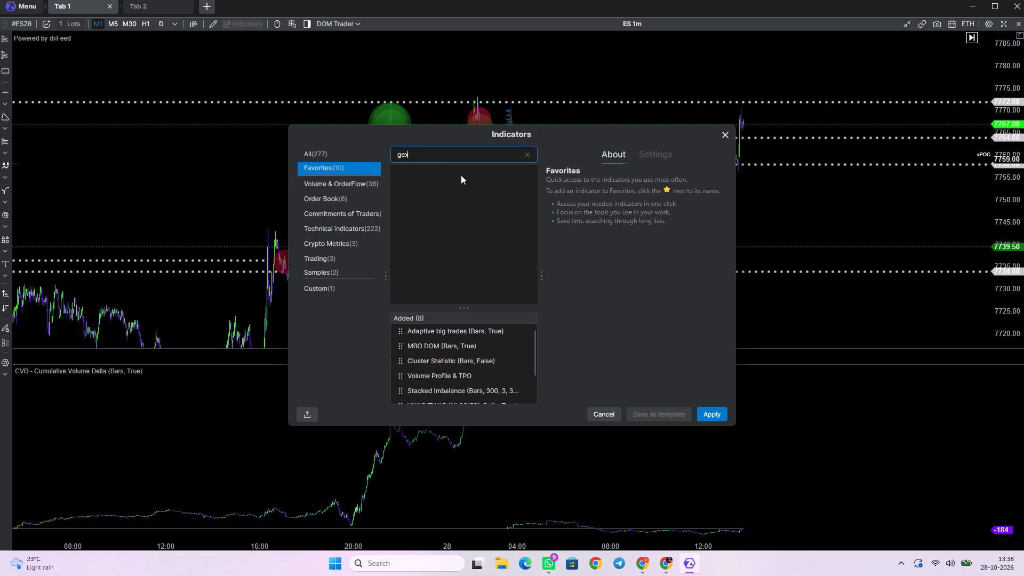
click(528, 154)
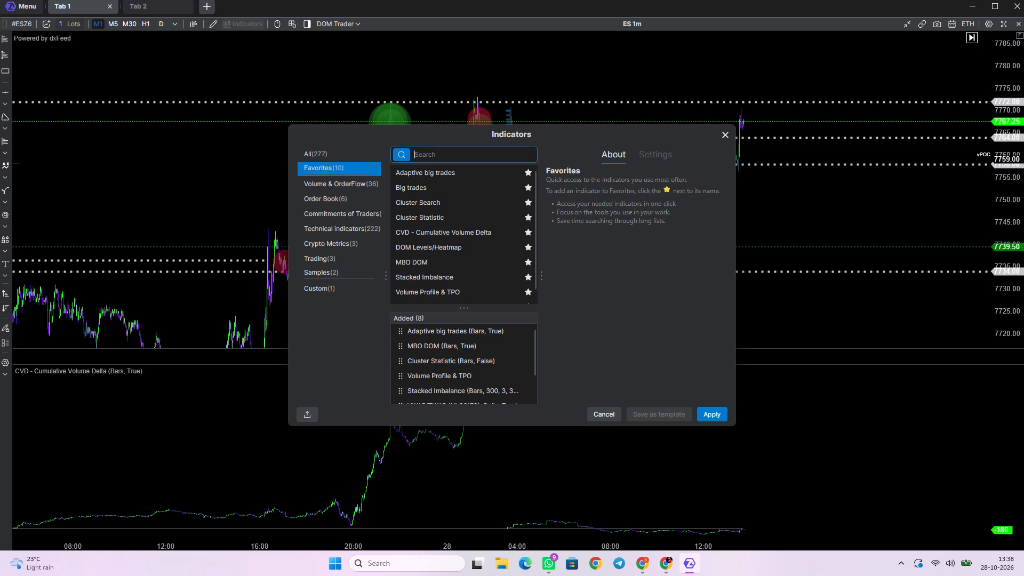
text(flo)
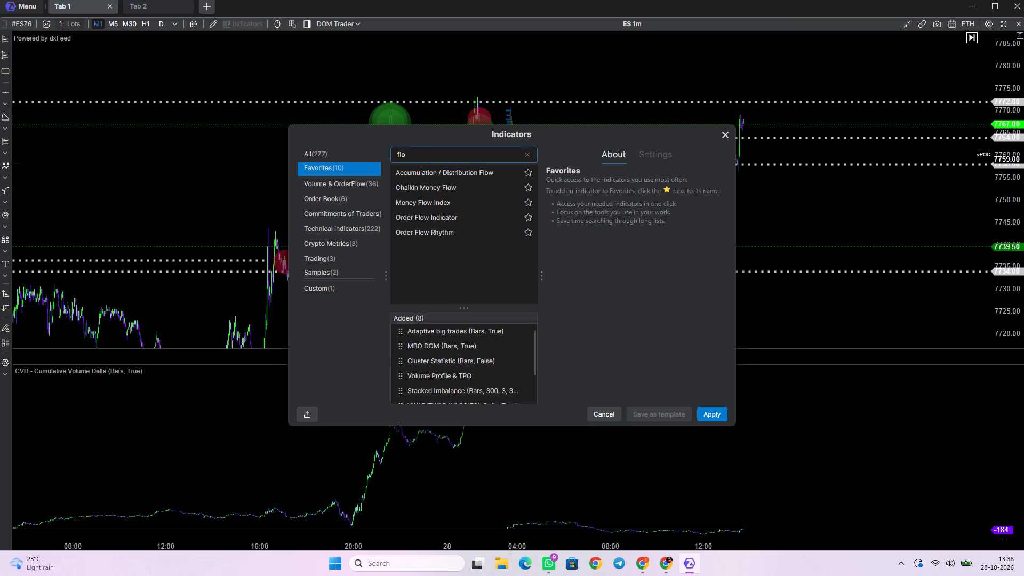
key(w)
click(522, 155)
text(orb)
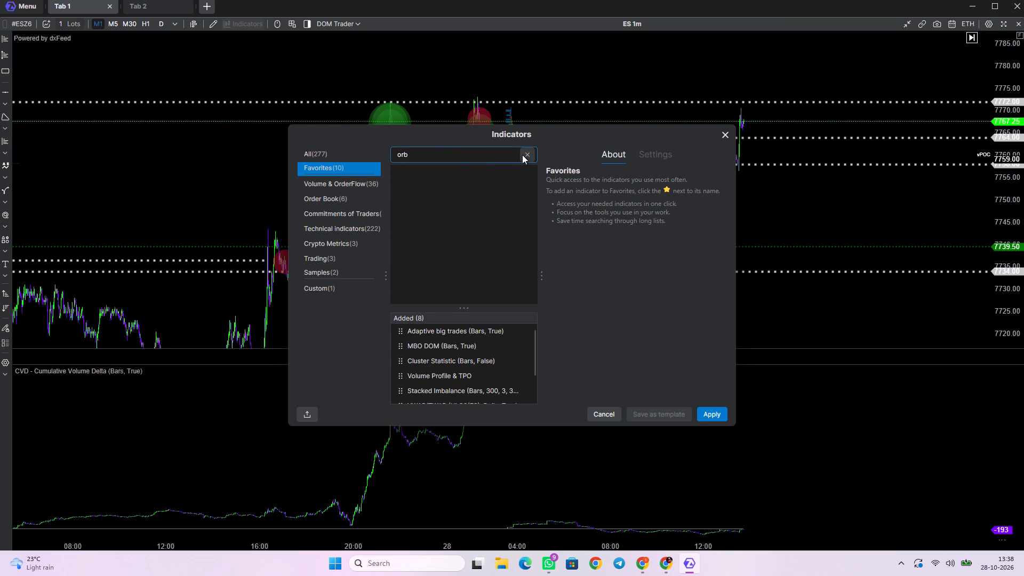
key(BackSpace)
key(BackSpace)
key(BackSpace)
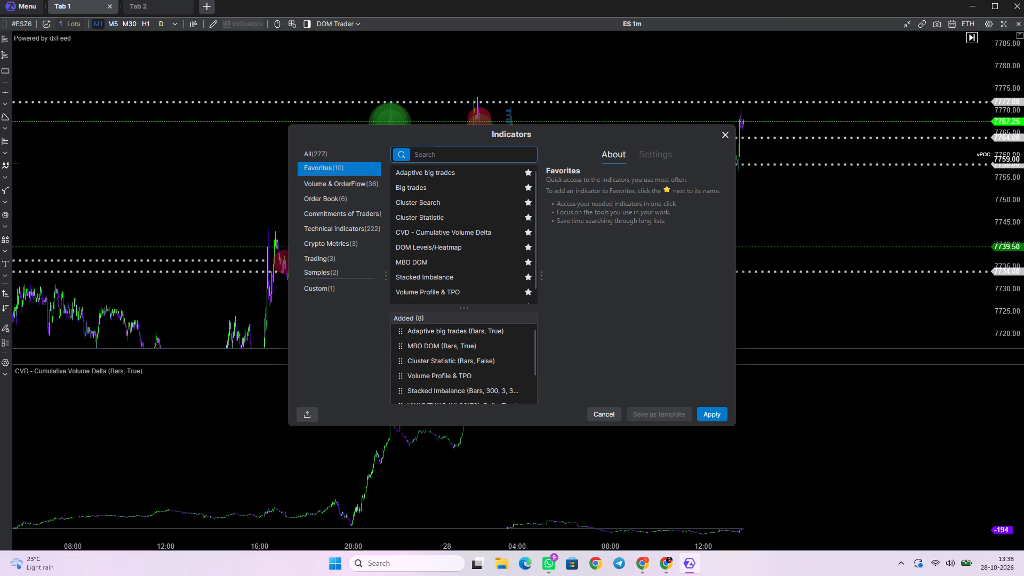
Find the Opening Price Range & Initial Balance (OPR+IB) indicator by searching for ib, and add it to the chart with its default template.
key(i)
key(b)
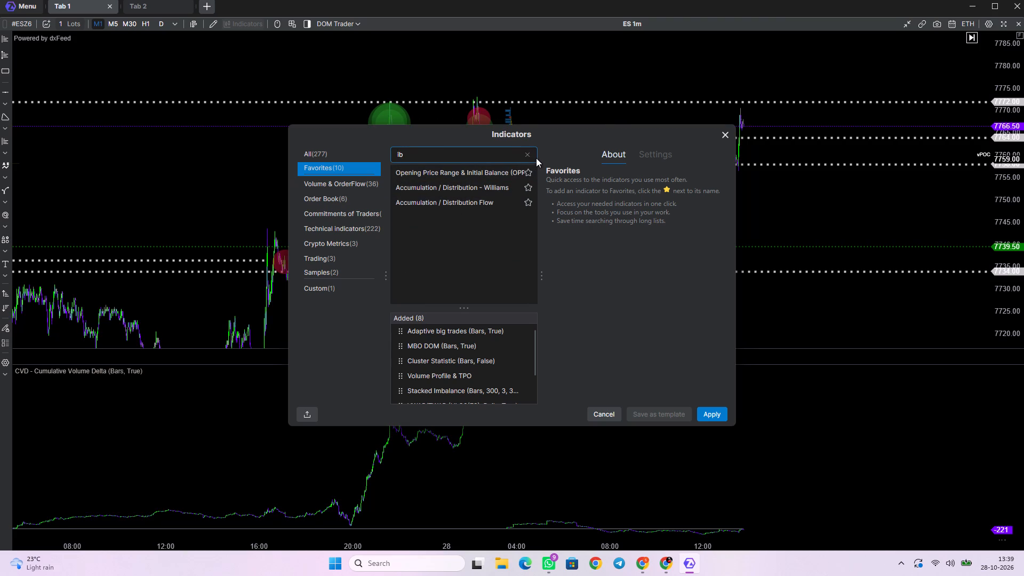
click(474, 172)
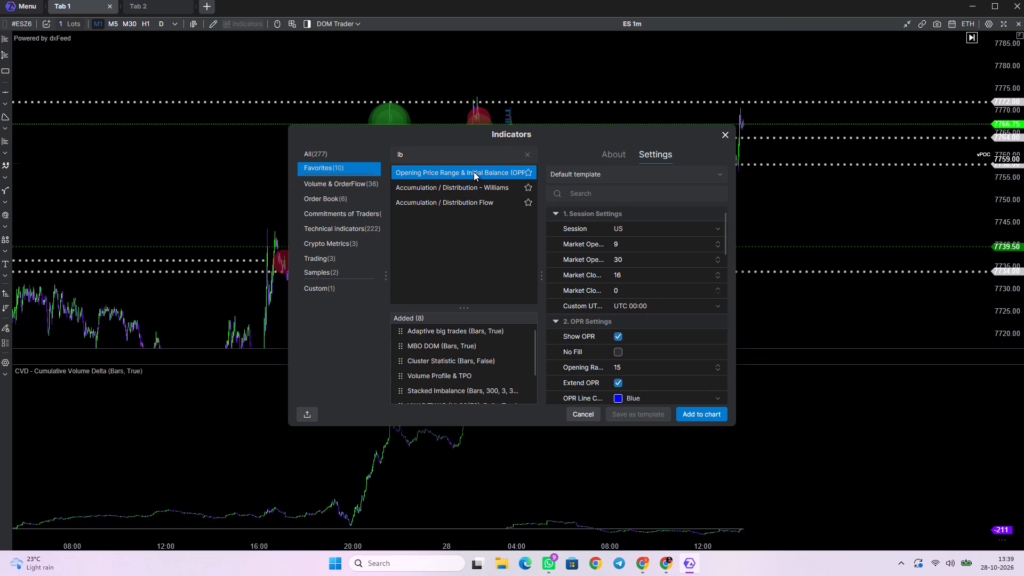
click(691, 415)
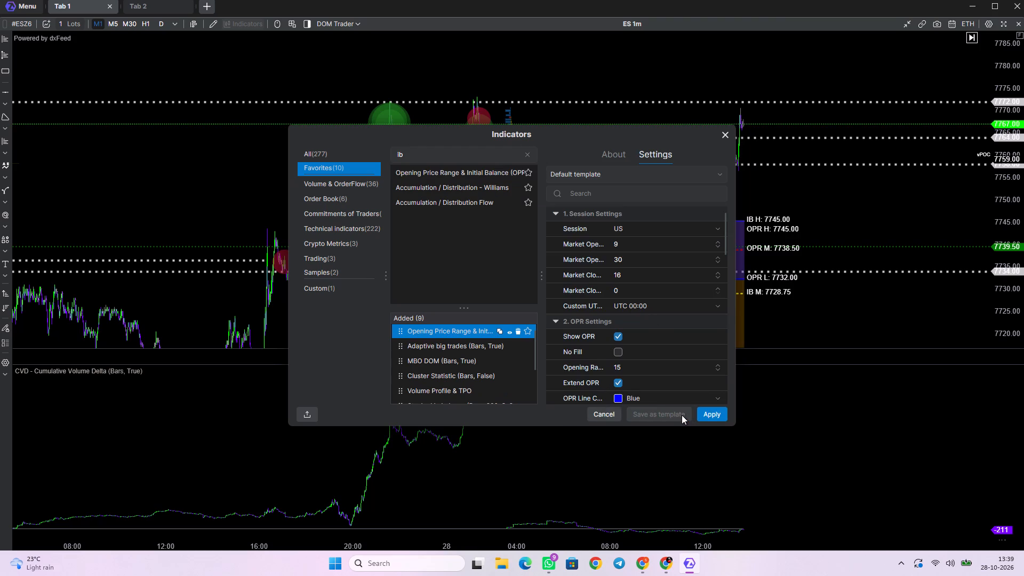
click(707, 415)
Examine the opening range and initial balance zones on the ES 1m chart and review the indicator's session and OPR settings.
scroll(593, 311, down, 3)
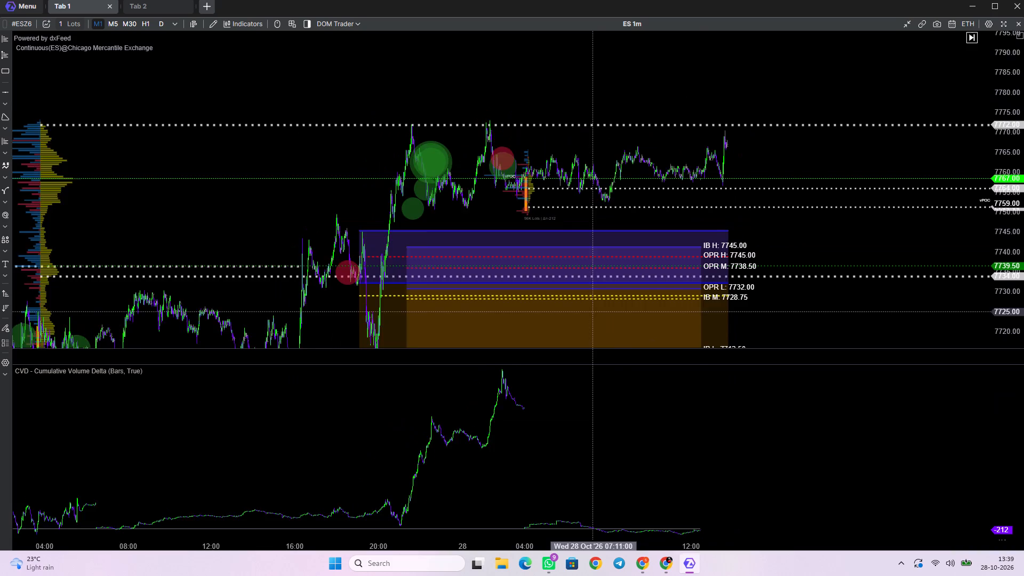
drag(743, 323, 772, 255)
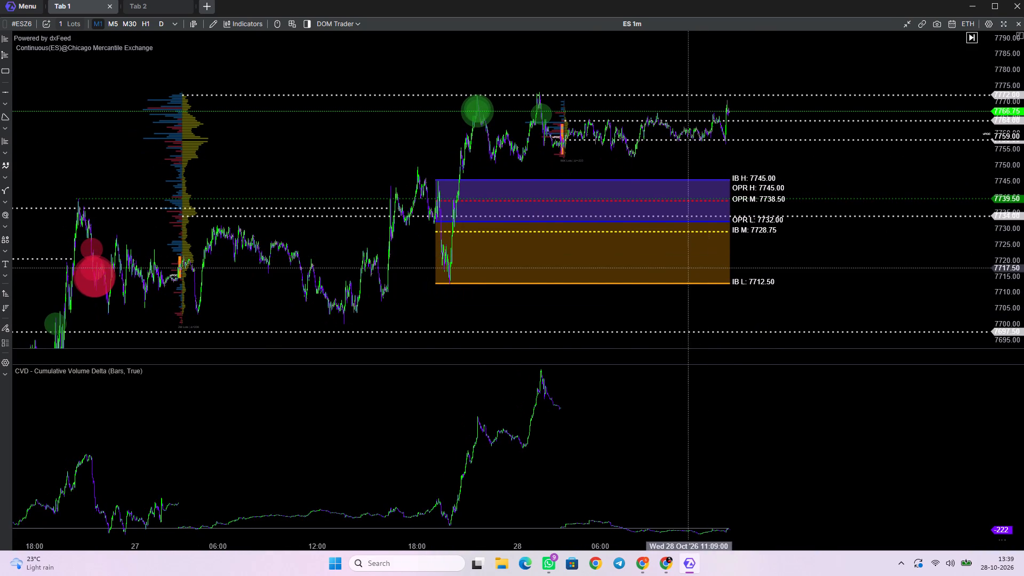
scroll(639, 271, up, 3)
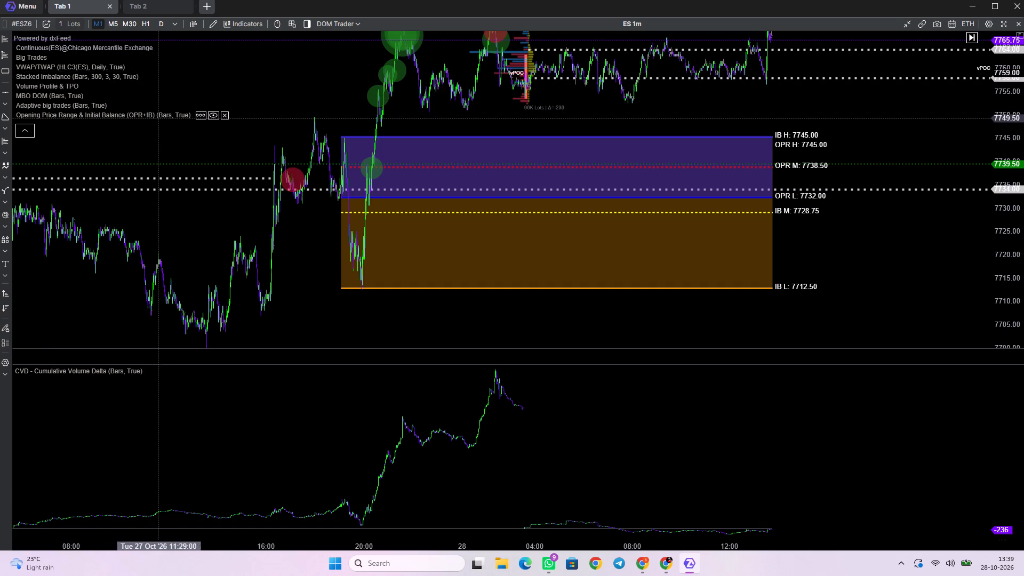
click(201, 118)
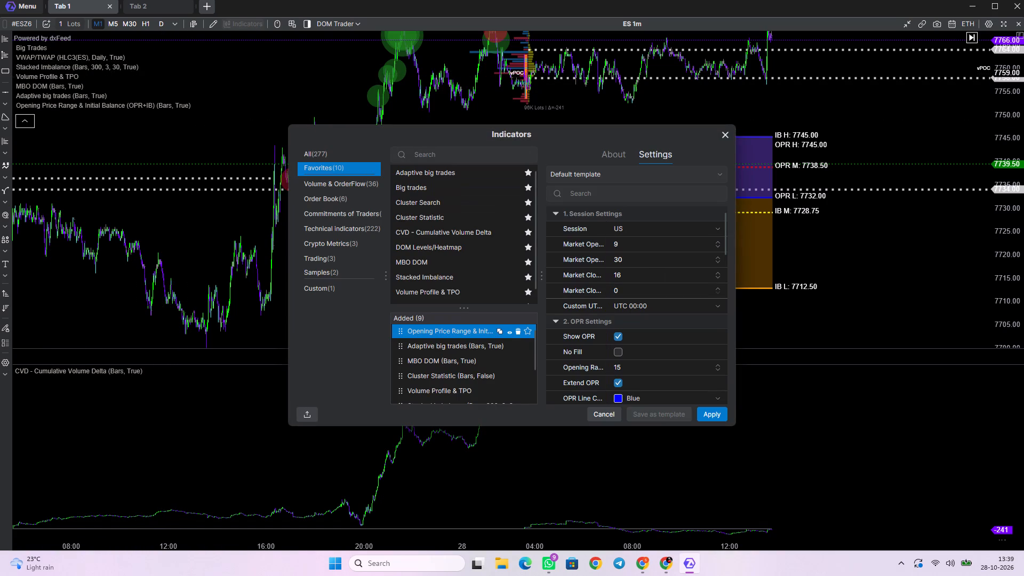
scroll(654, 287, down, 6)
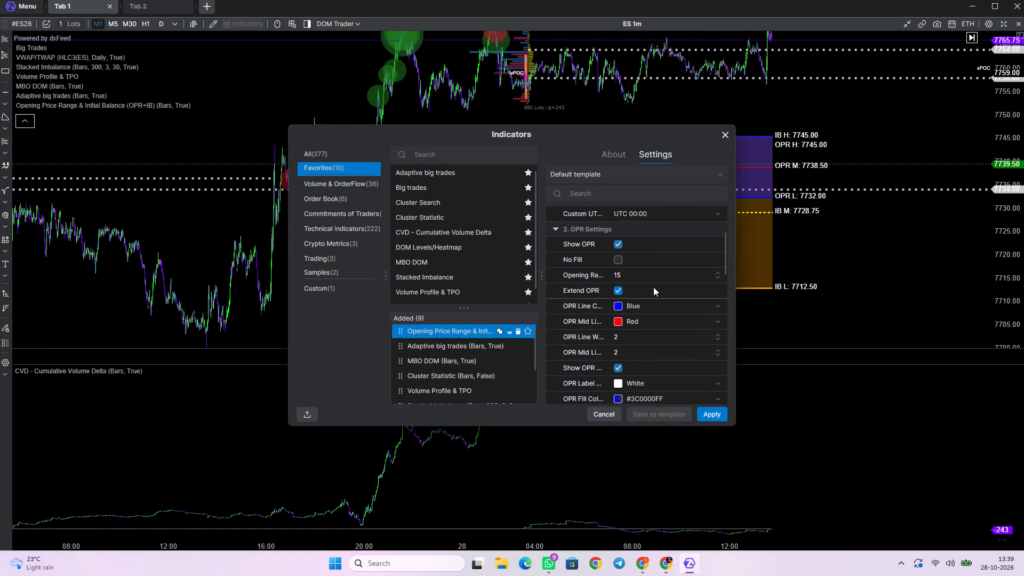
scroll(653, 287, up, 4)
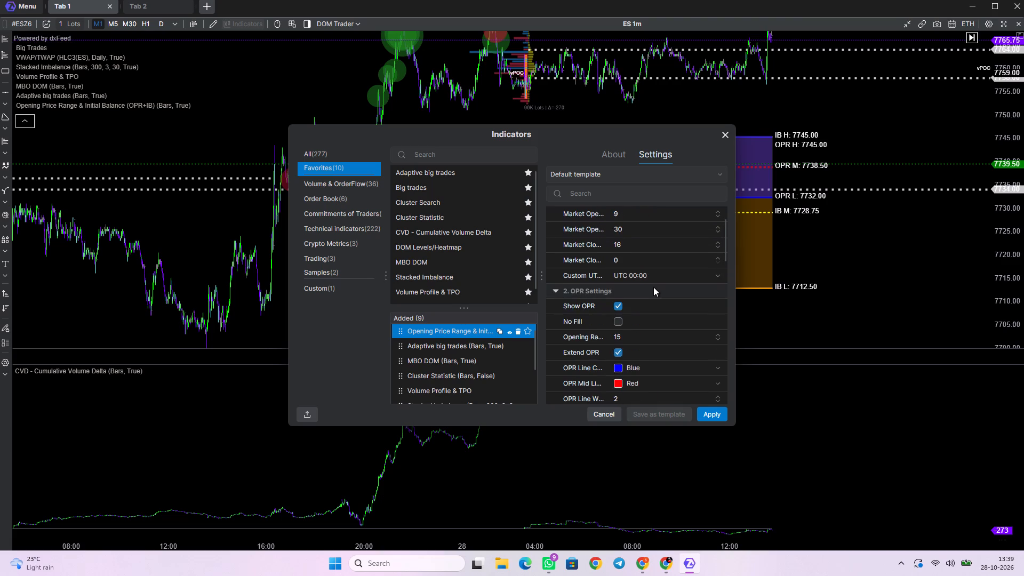
scroll(653, 287, up, 3)
click(726, 133)
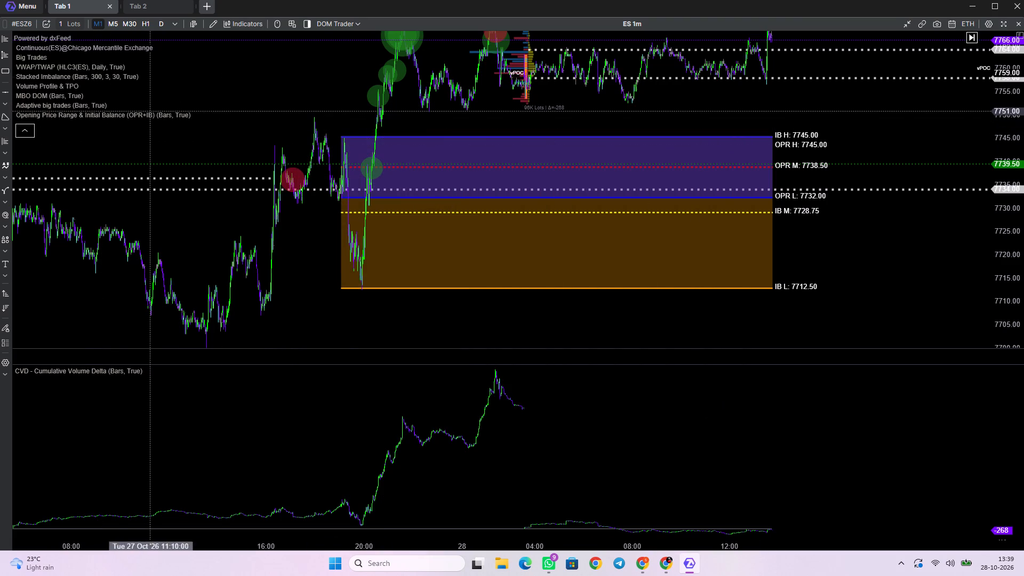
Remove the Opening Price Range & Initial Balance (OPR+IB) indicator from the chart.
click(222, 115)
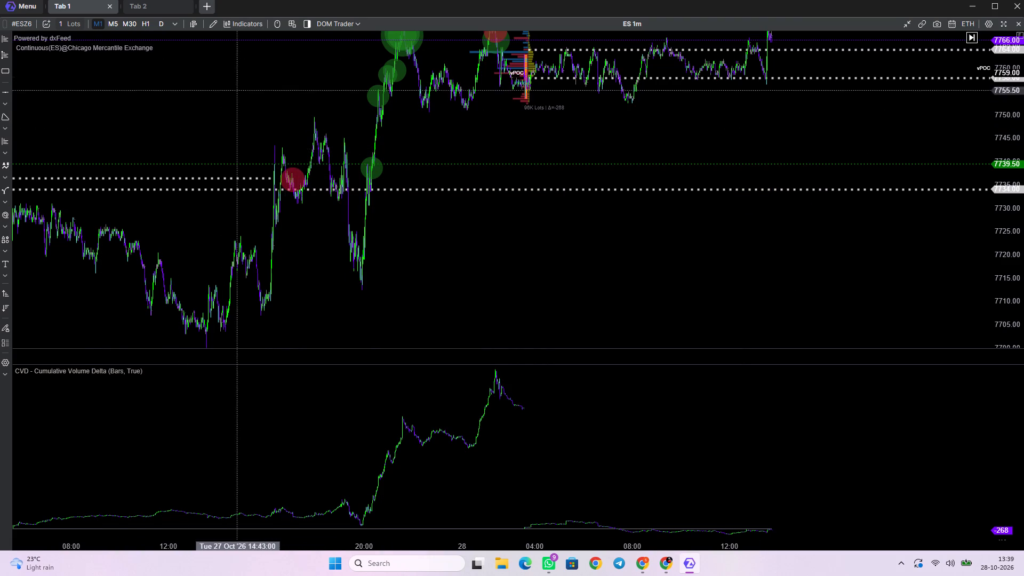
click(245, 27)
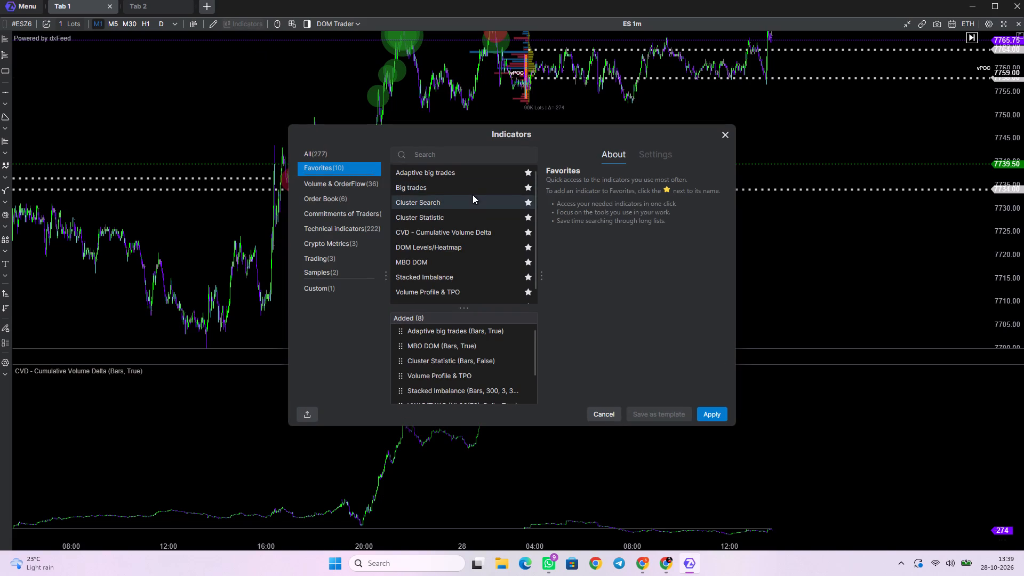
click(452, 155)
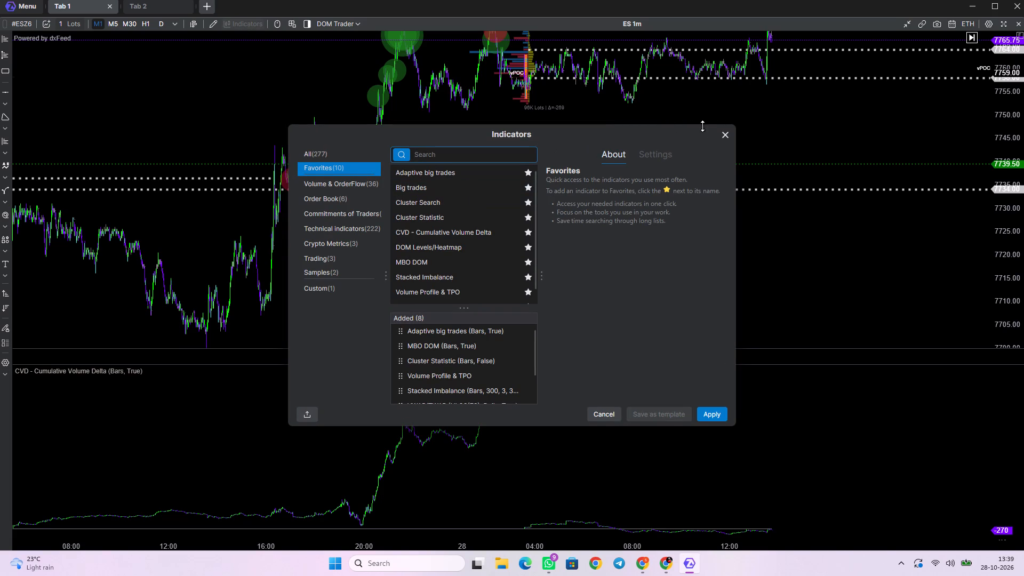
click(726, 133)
drag(548, 134, 576, 198)
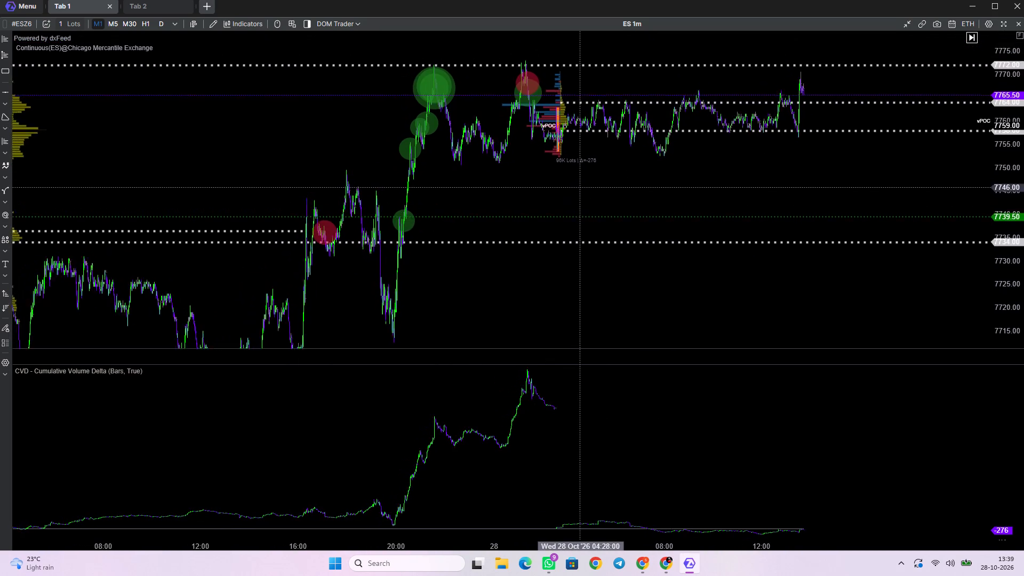
drag(576, 198, 550, 258)
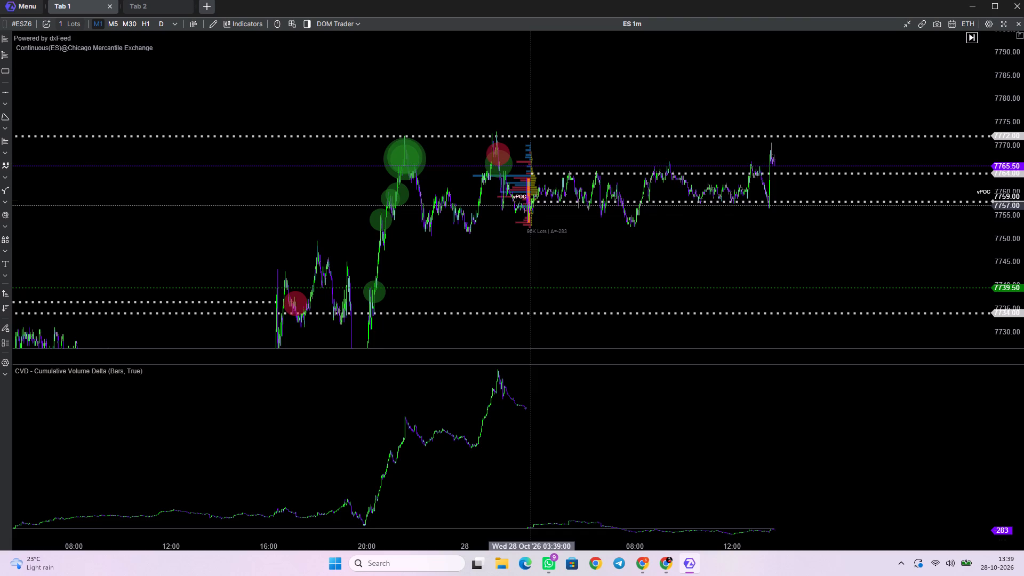
scroll(531, 205, down, 2)
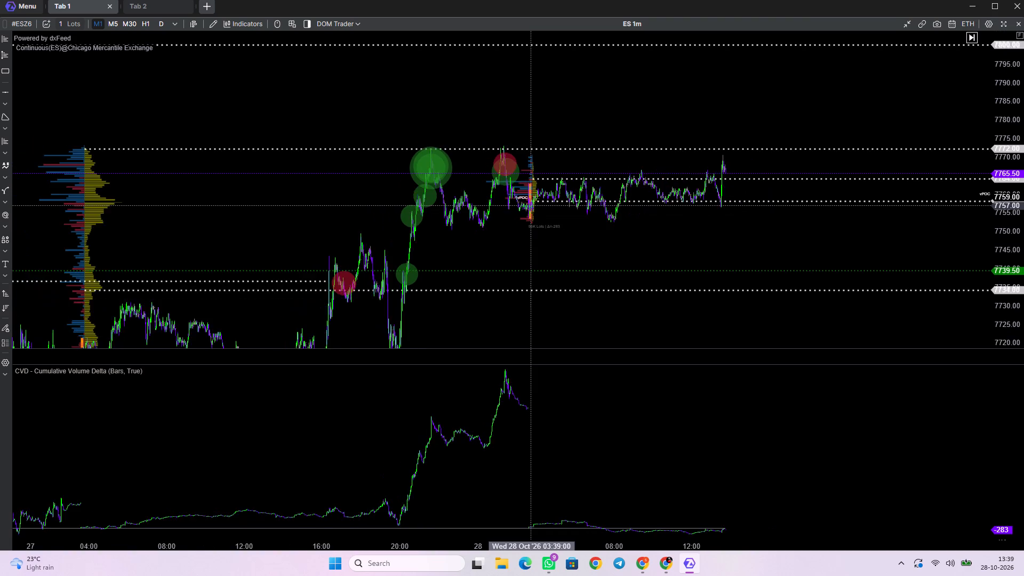
scroll(531, 205, down, 3)
drag(330, 287, 452, 174)
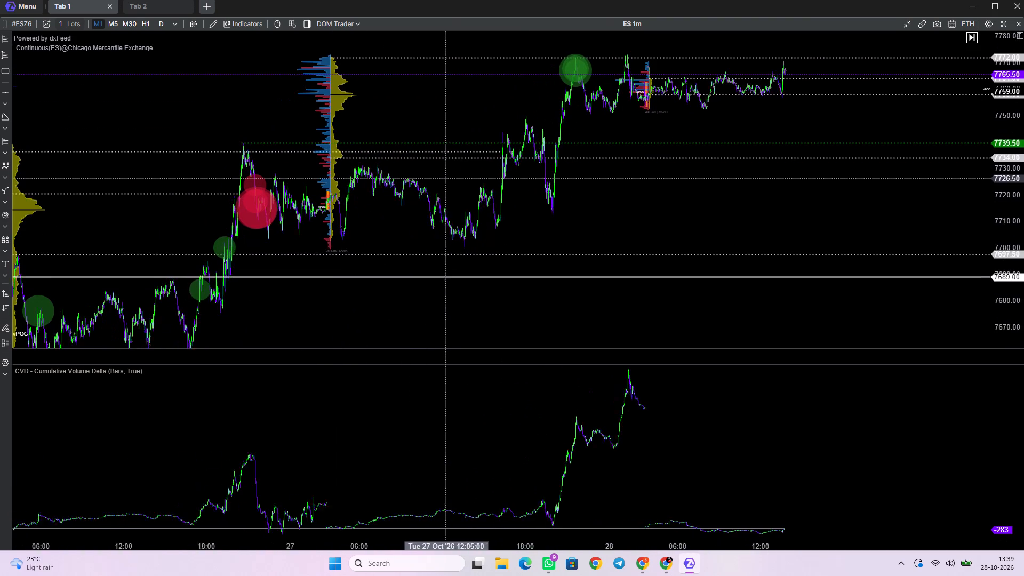
drag(452, 174, 456, 172)
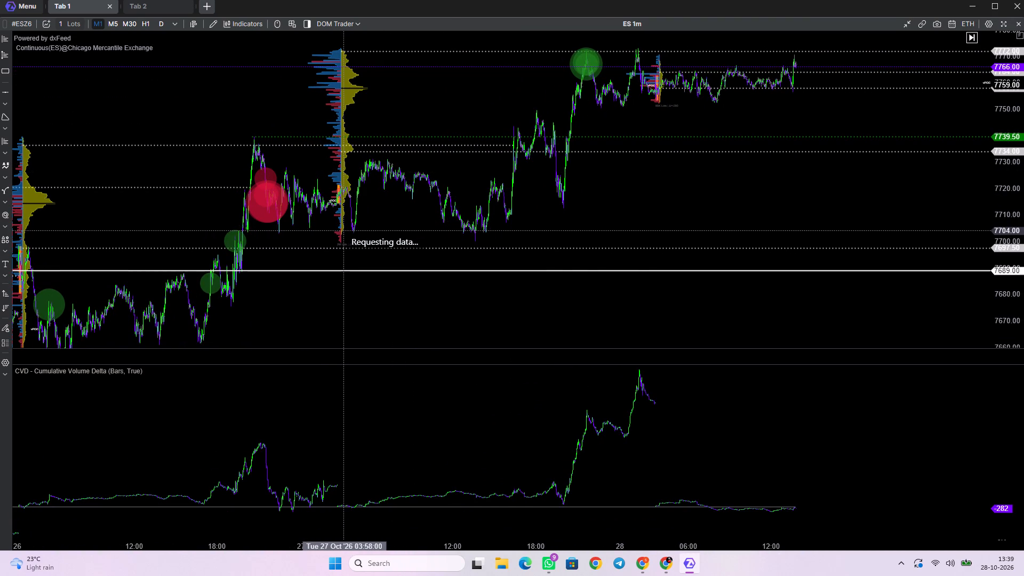
scroll(343, 230, up, 1)
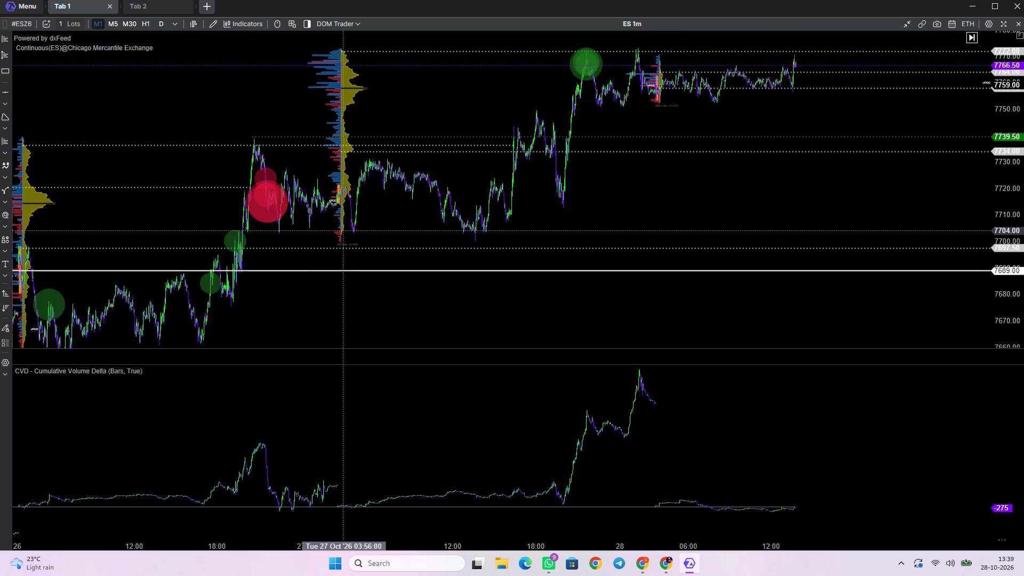
scroll(343, 230, up, 1)
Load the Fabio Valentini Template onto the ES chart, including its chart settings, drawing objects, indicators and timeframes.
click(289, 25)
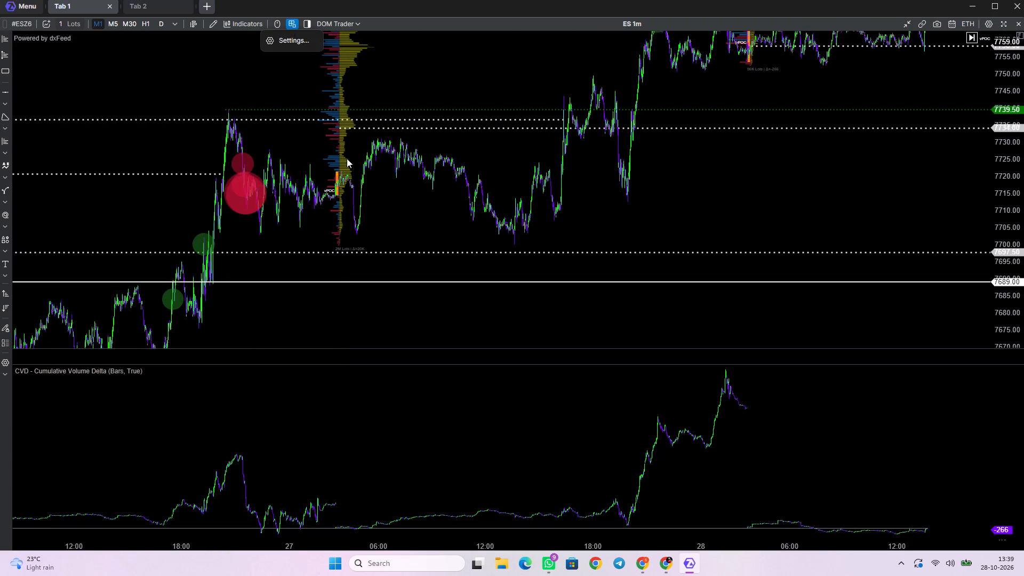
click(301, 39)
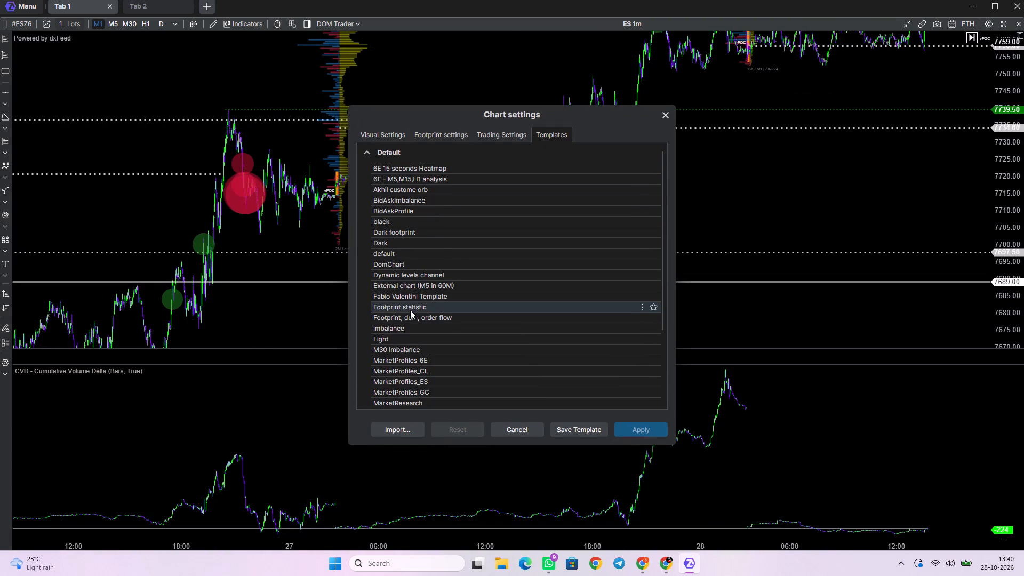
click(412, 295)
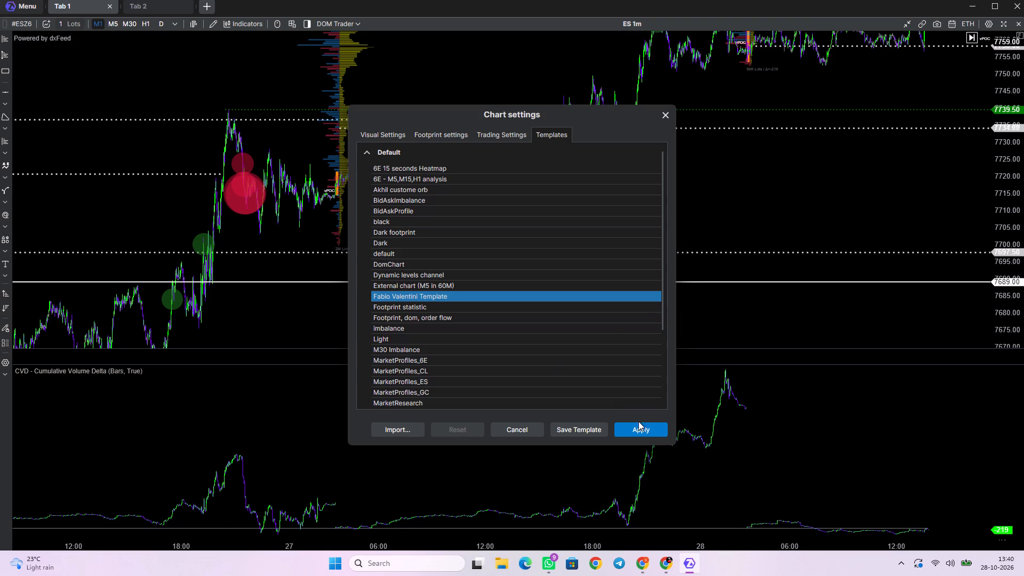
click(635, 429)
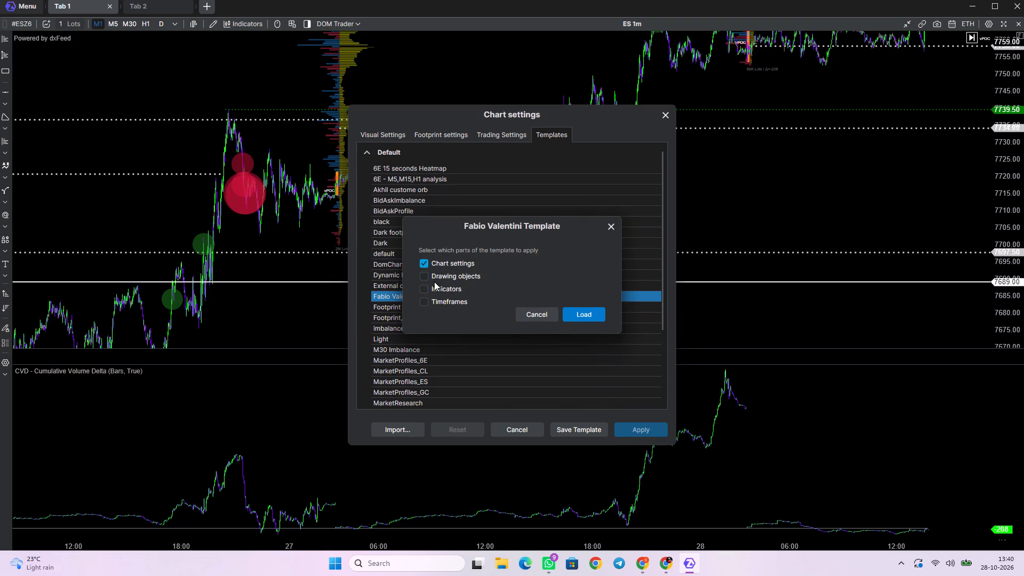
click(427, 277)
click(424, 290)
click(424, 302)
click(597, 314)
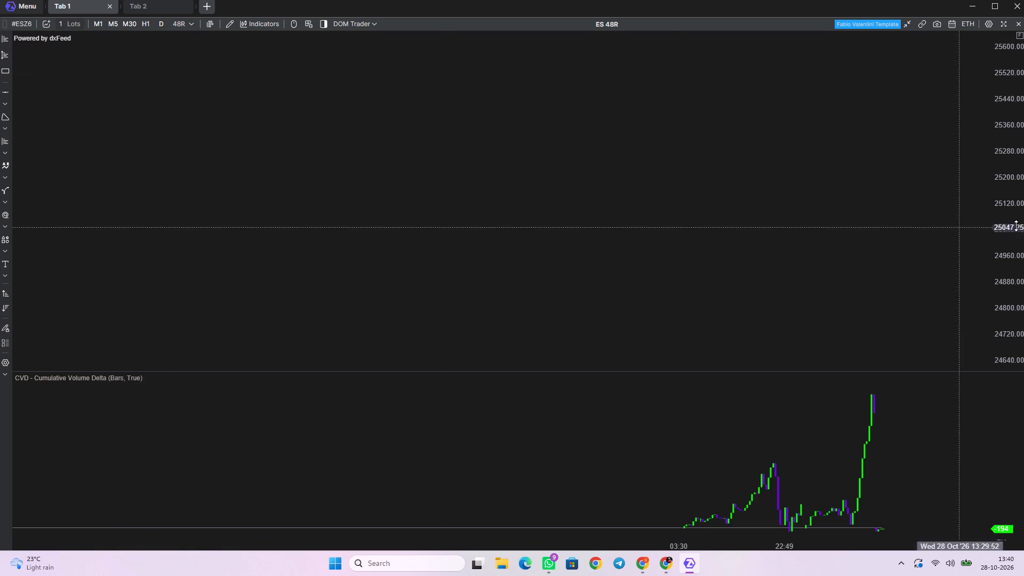
Fit the price scale and examine the ES 48R chart's 26–28 October trade bubbles and cumulative volume delta.
double_click(1013, 180)
scroll(794, 217, up, 5)
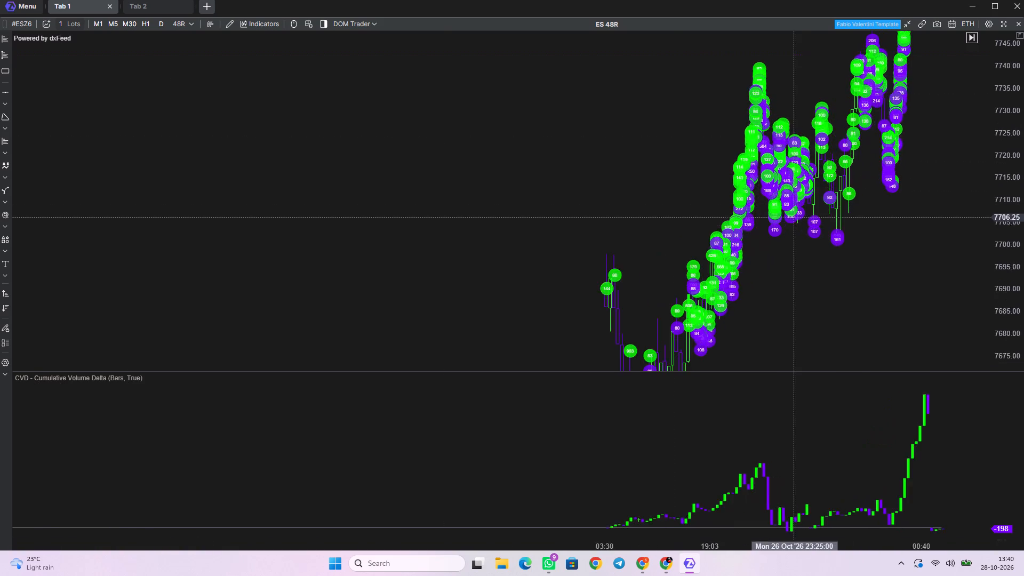
scroll(794, 221, up, 16)
drag(918, 174, 744, 220)
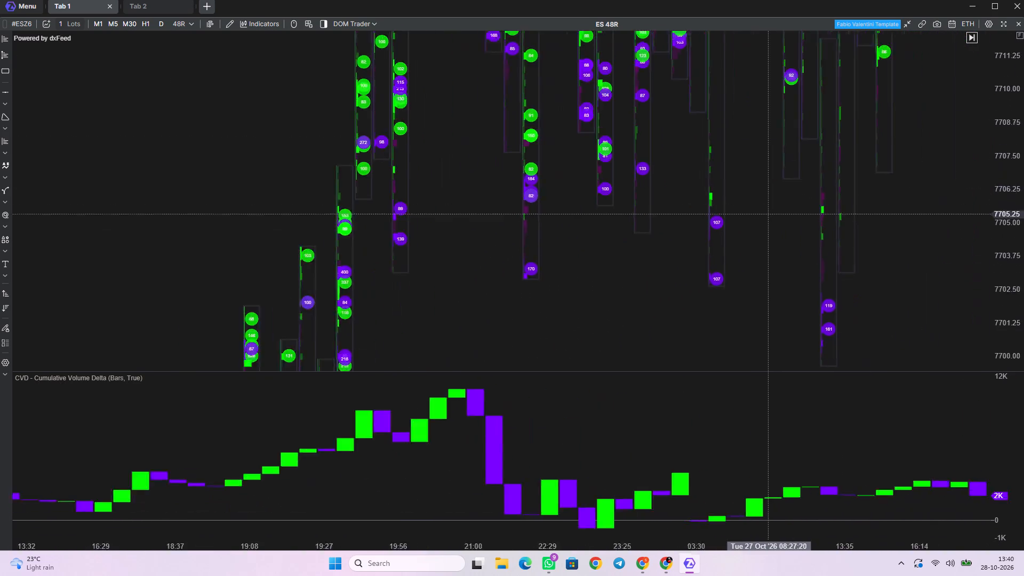
drag(744, 220, 549, 283)
scroll(627, 291, up, 8)
scroll(627, 292, down, 8)
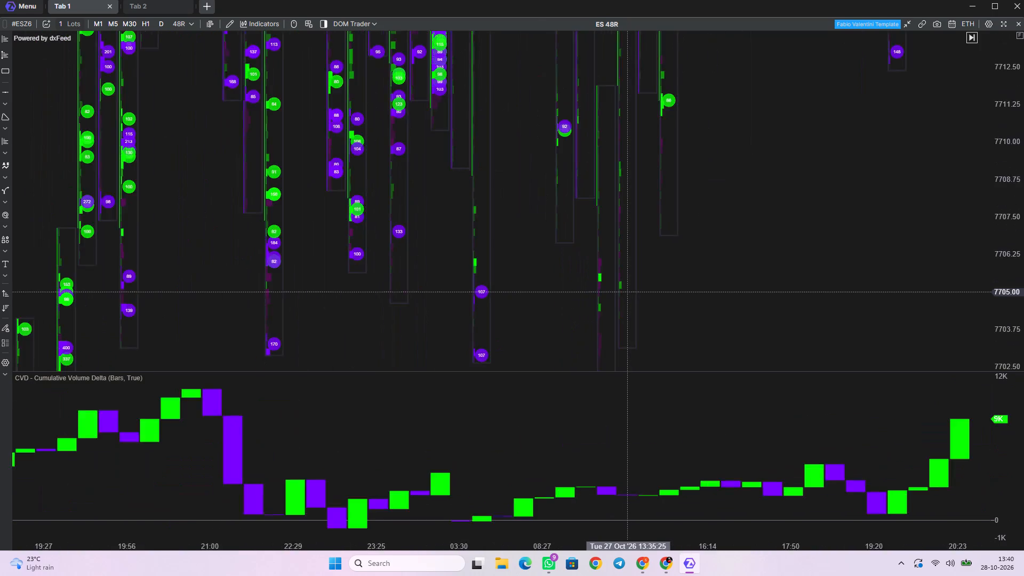
scroll(627, 292, down, 10)
drag(784, 109, 673, 294)
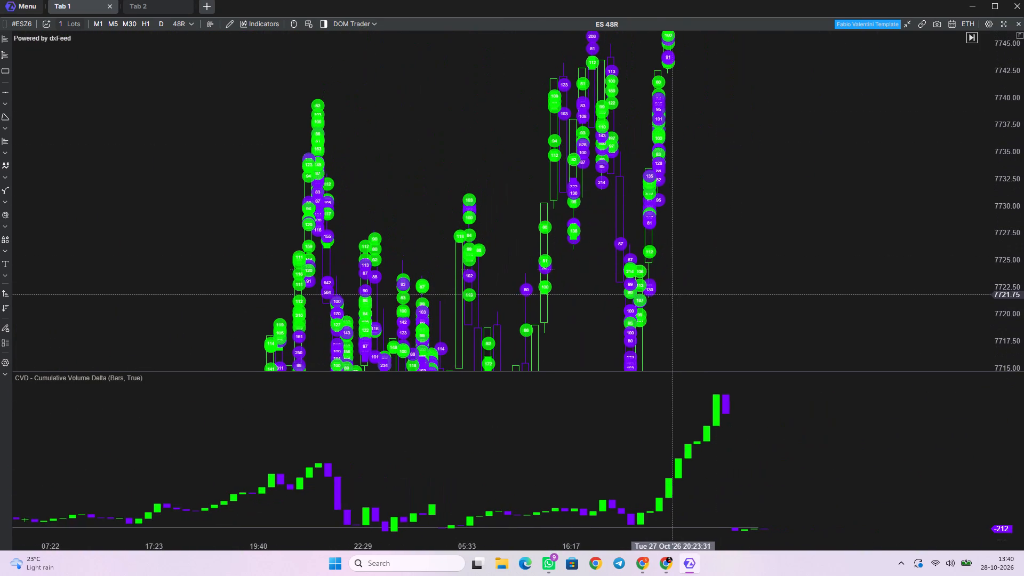
scroll(1019, 158, down, 20)
scroll(1019, 158, down, 6)
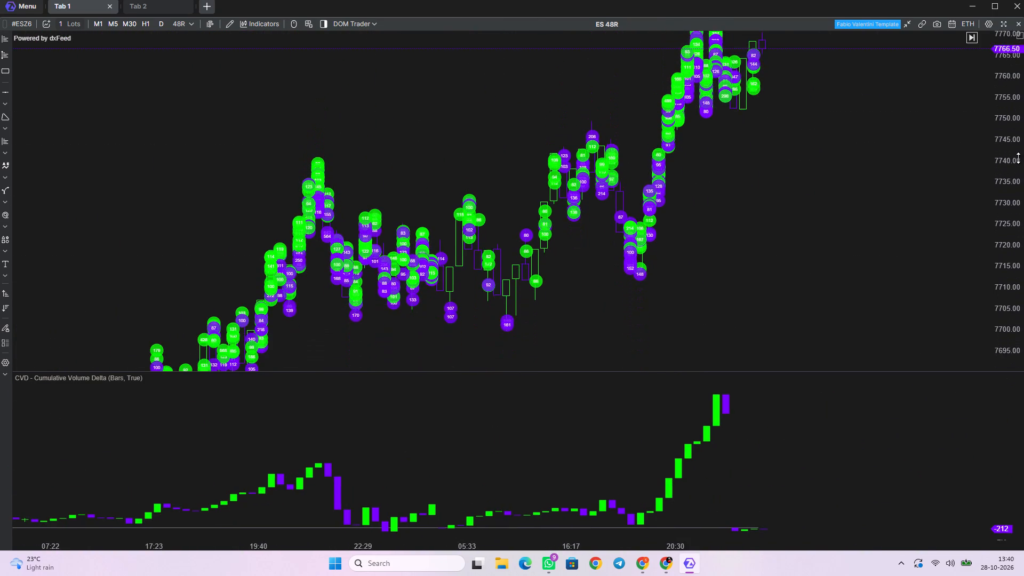
scroll(1018, 158, down, 7)
Examine the per-price delta footprint and trade bubbles in the most recent ES 48R bars.
scroll(826, 129, up, 16)
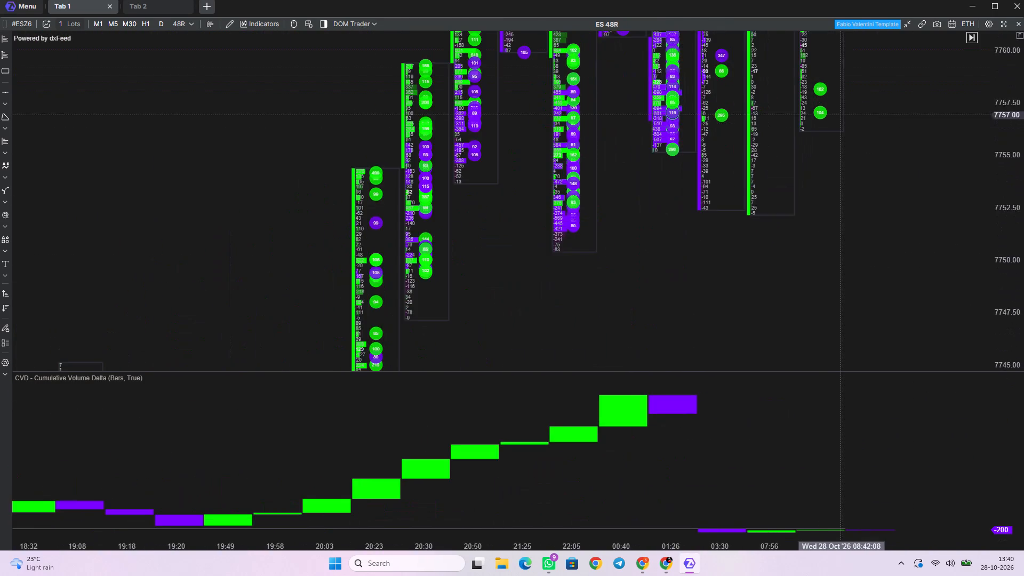
drag(890, 66, 733, 303)
scroll(710, 182, up, 7)
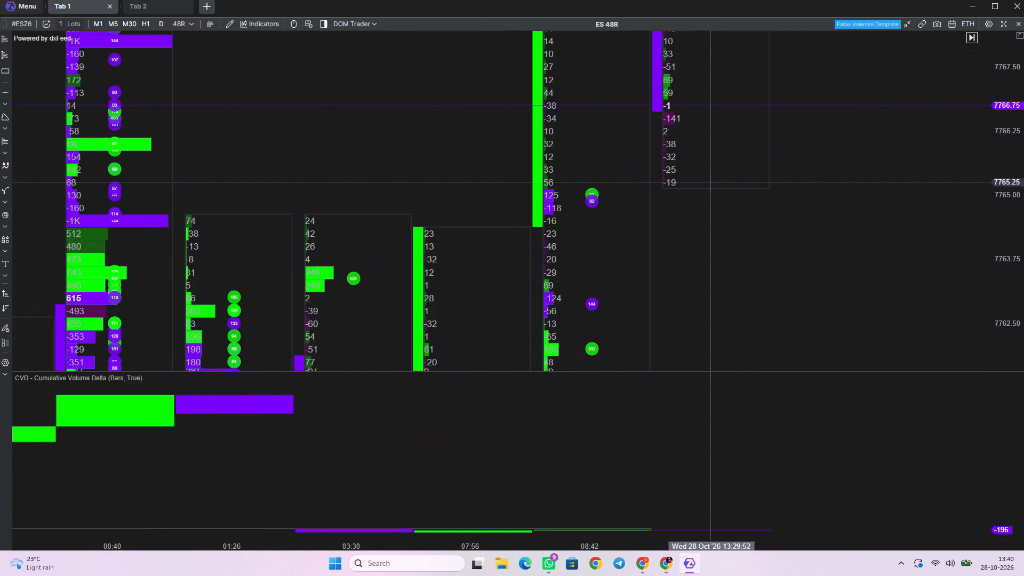
scroll(710, 182, up, 3)
drag(833, 103, 775, 211)
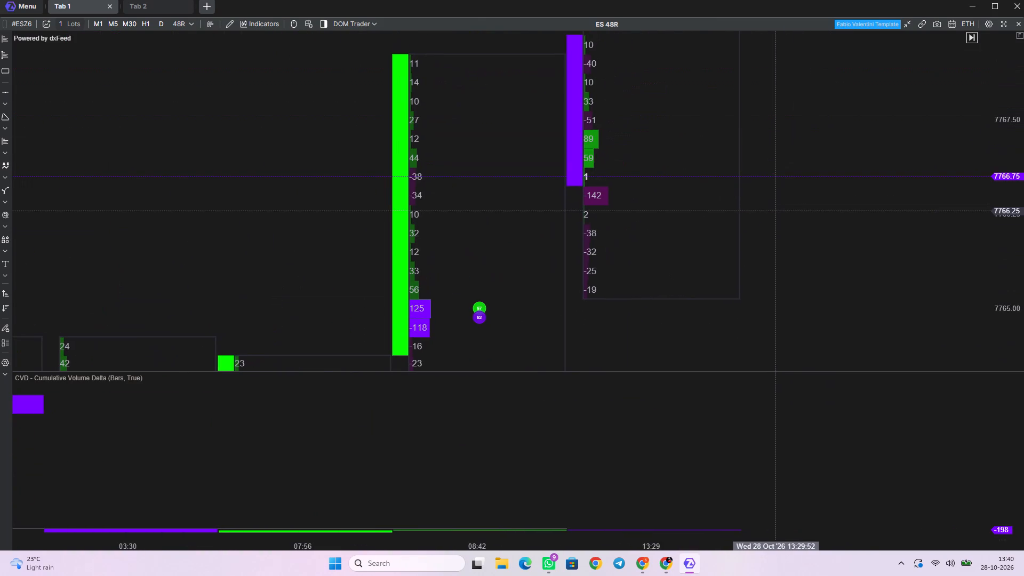
scroll(774, 198, down, 8)
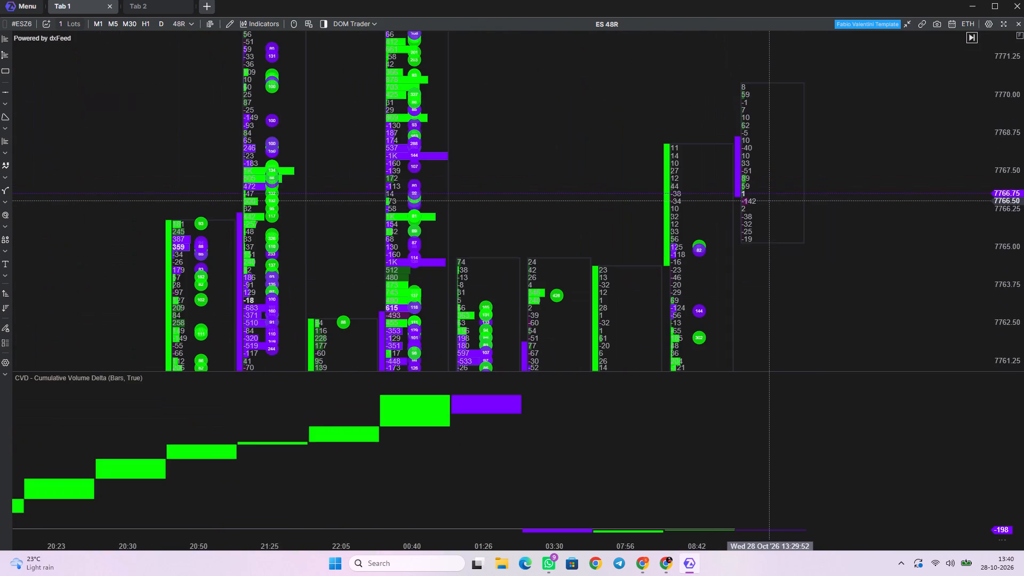
scroll(745, 264, down, 5)
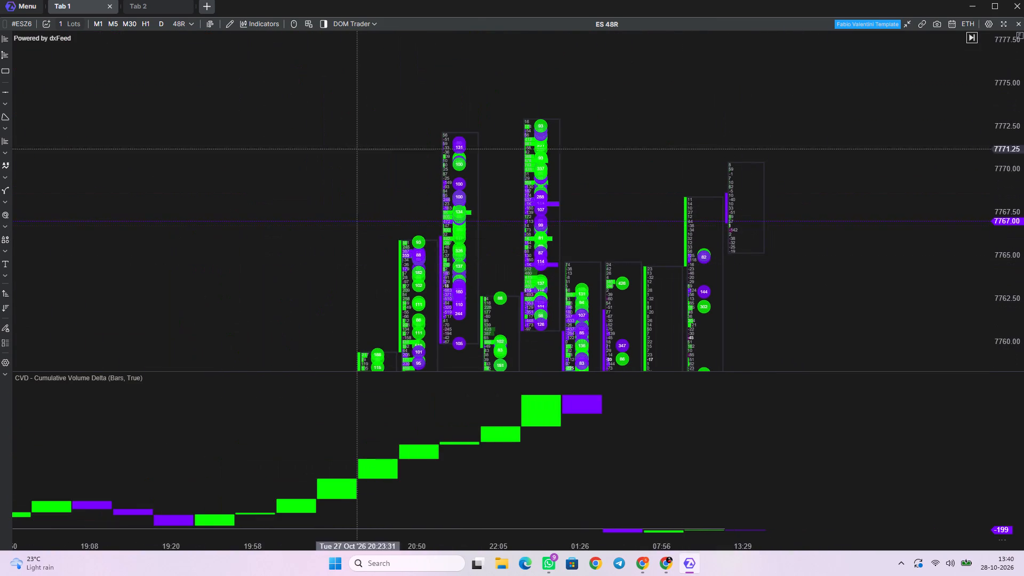
Mark the Akhil custome orb and Fabio Valentini Template chart templates as favourites.
click(310, 23)
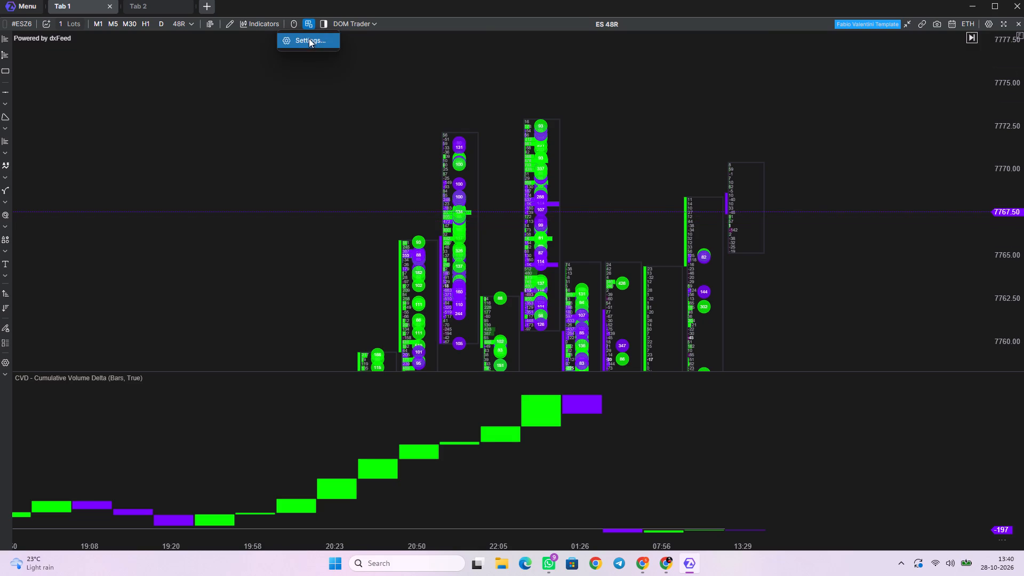
click(308, 44)
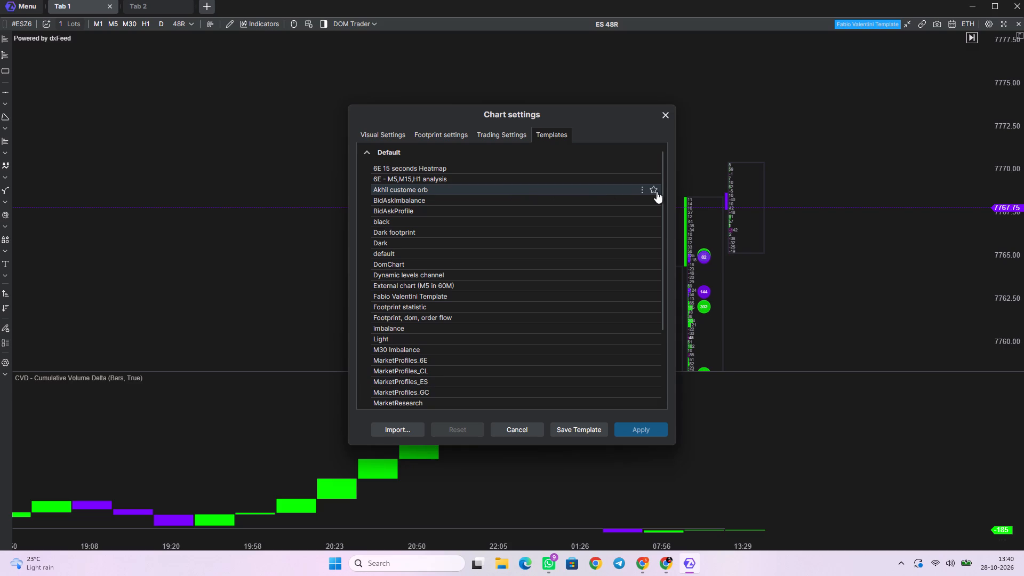
click(655, 191)
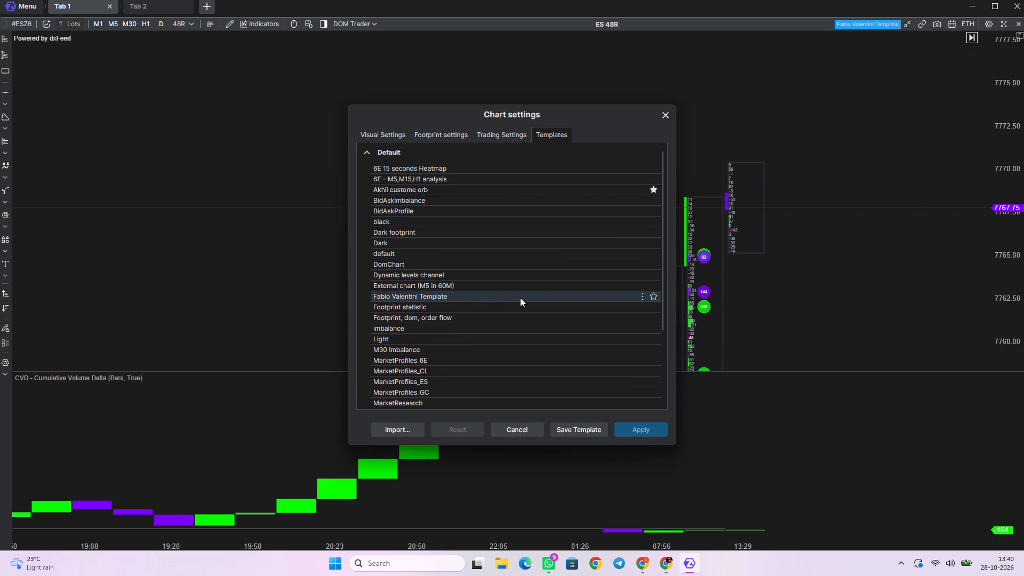
click(652, 295)
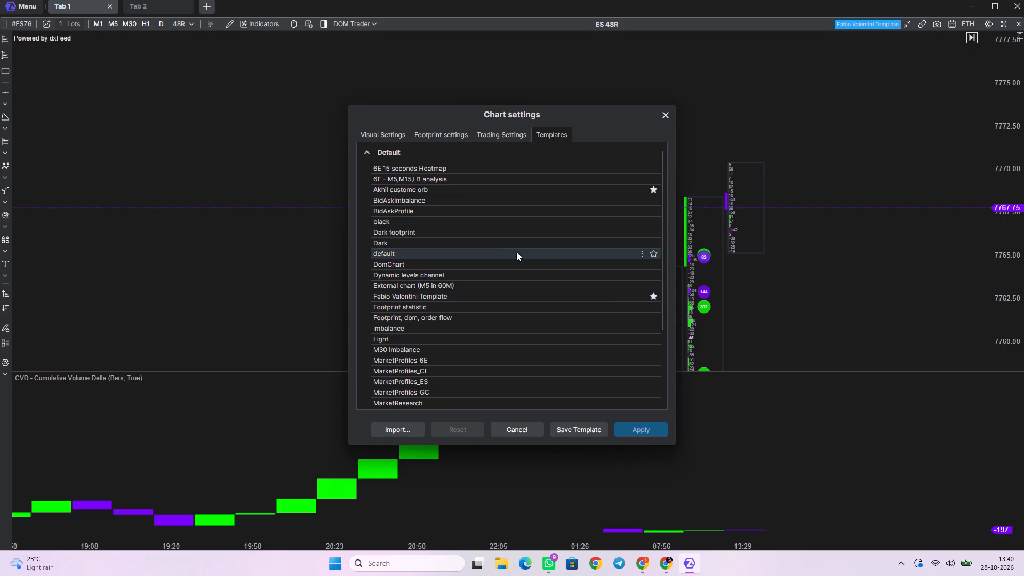
Load the Akhil custome orb template onto the ES chart with its chart settings, drawing objects, indicators and timeframes.
click(404, 189)
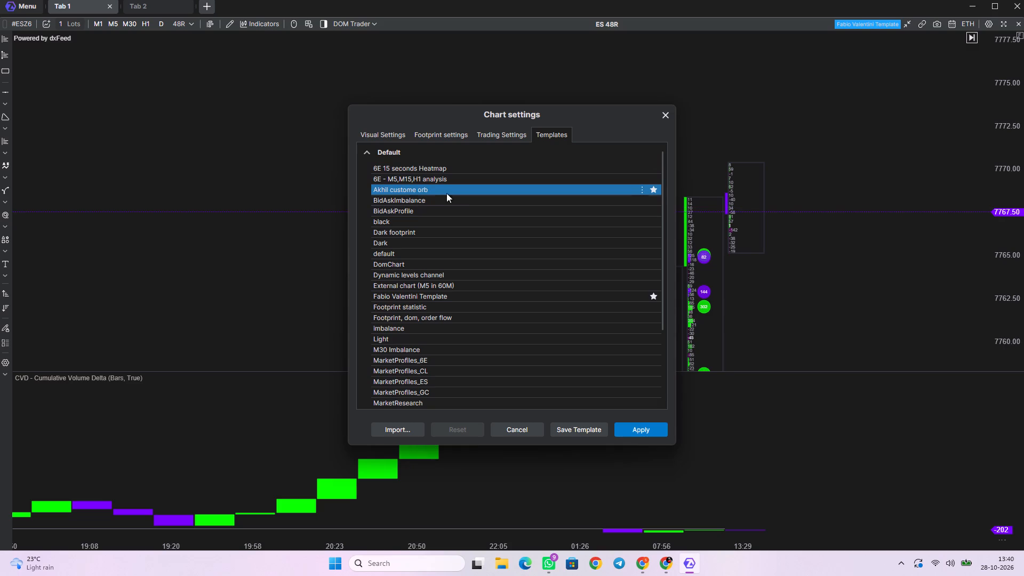
click(577, 427)
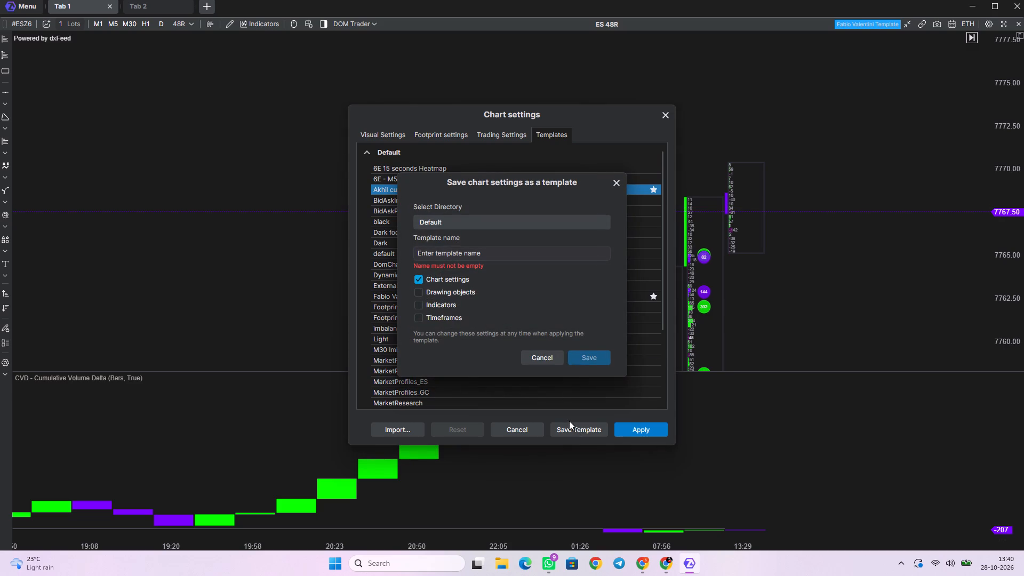
click(615, 187)
click(638, 431)
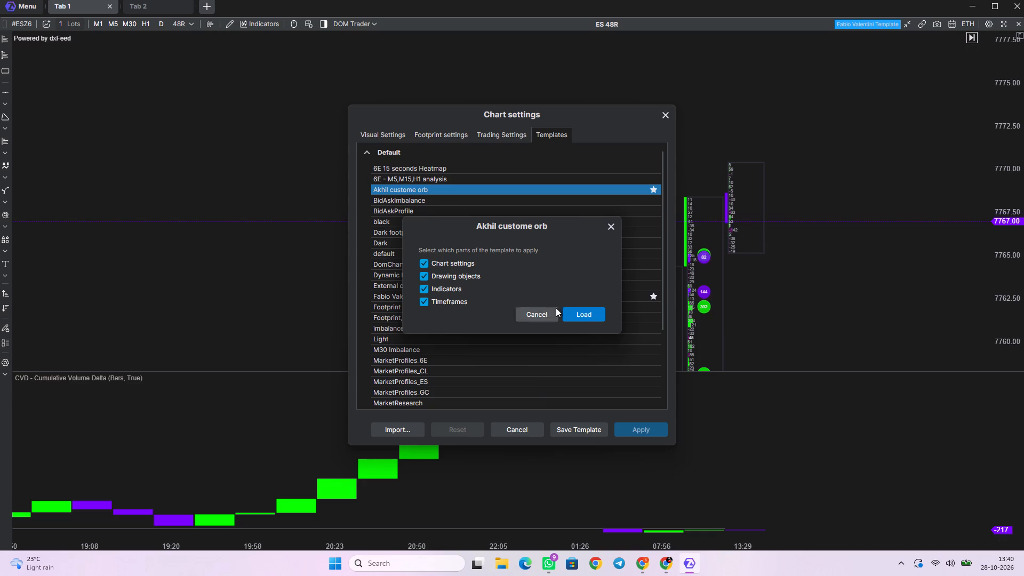
click(581, 315)
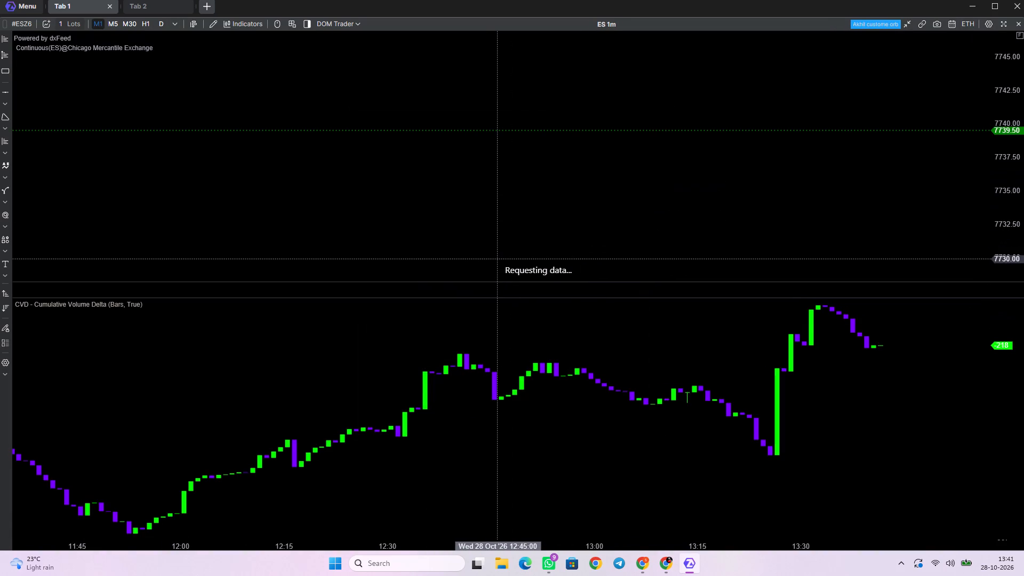
Reduce the height of the cumulative volume delta panel and expand the collapsed delta and volume statistics panel above it.
scroll(491, 260, down, 5)
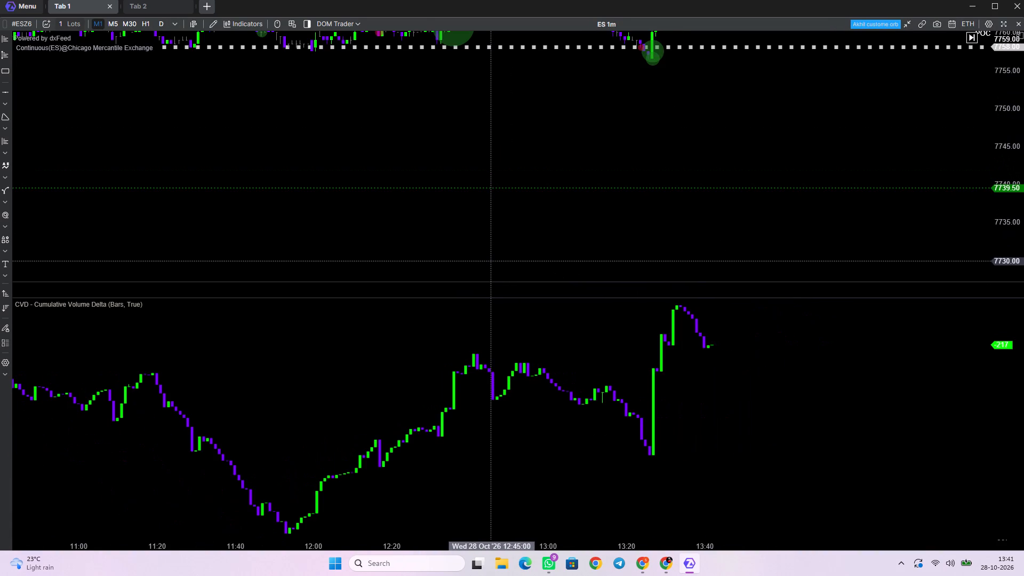
drag(490, 299, 482, 349)
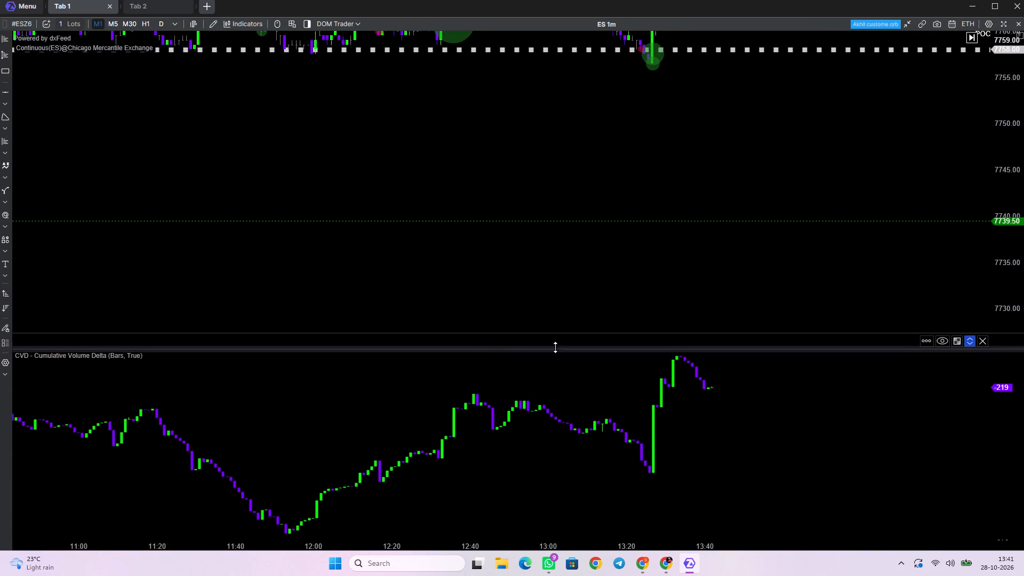
click(970, 339)
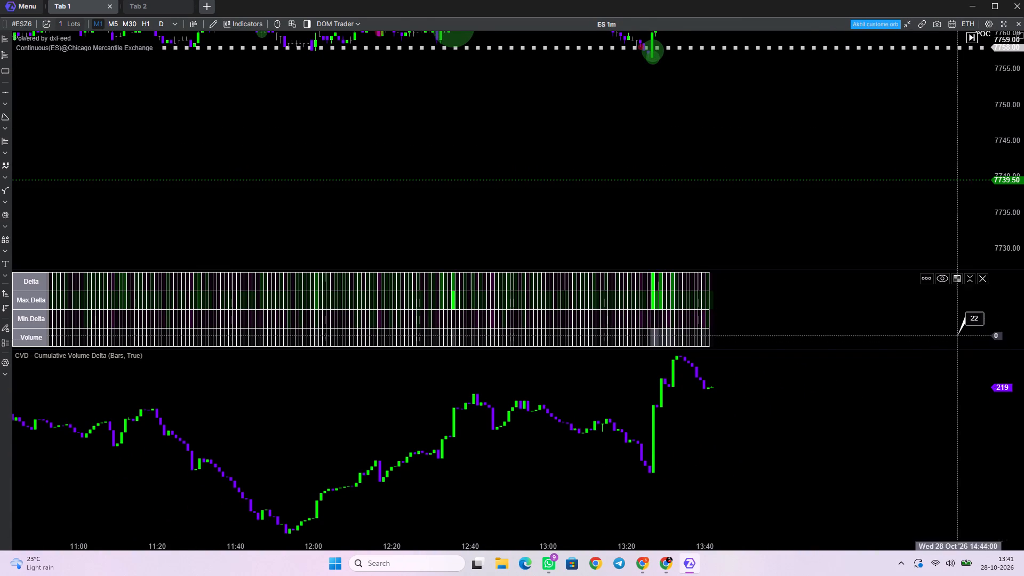
Examine the Delta, Max.Delta, Min.Delta and Volume rows for the 28 October one-minute bars.
scroll(579, 314, up, 12)
scroll(627, 313, up, 7)
scroll(696, 328, down, 2)
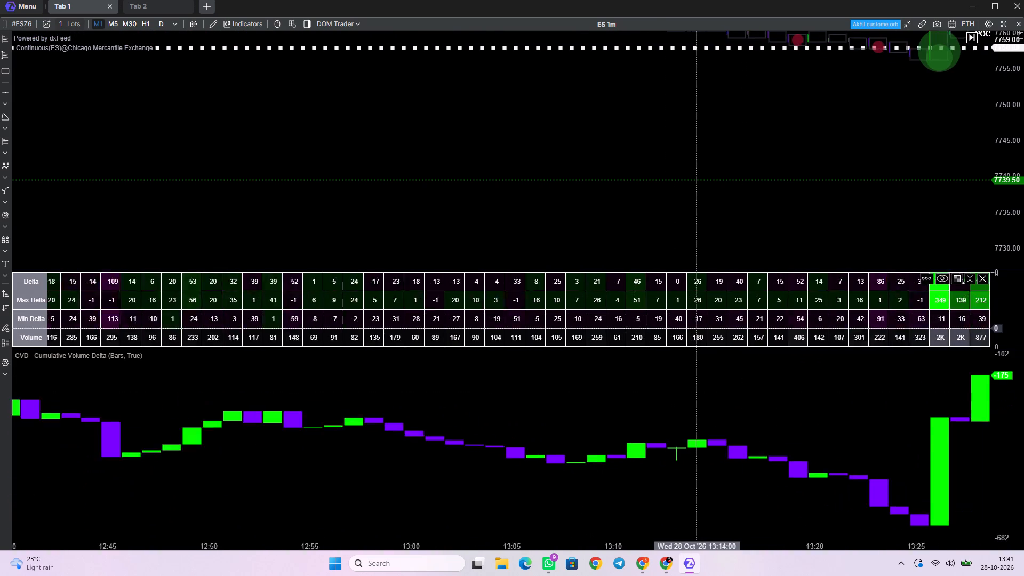
scroll(696, 328, down, 13)
scroll(695, 327, up, 1)
scroll(695, 327, down, 11)
scroll(683, 333, up, 8)
Examine the ES 1m chart's 28 October price action, dotted levels, trade bubbles and session volume profile.
drag(740, 81, 729, 159)
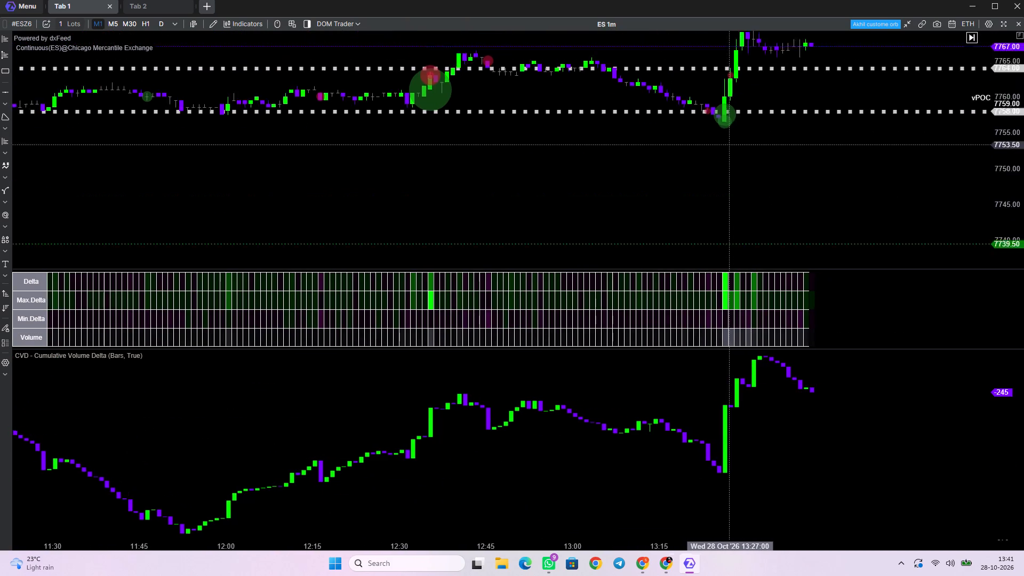
drag(729, 159, 731, 281)
drag(731, 280, 723, 248)
drag(739, 227, 755, 160)
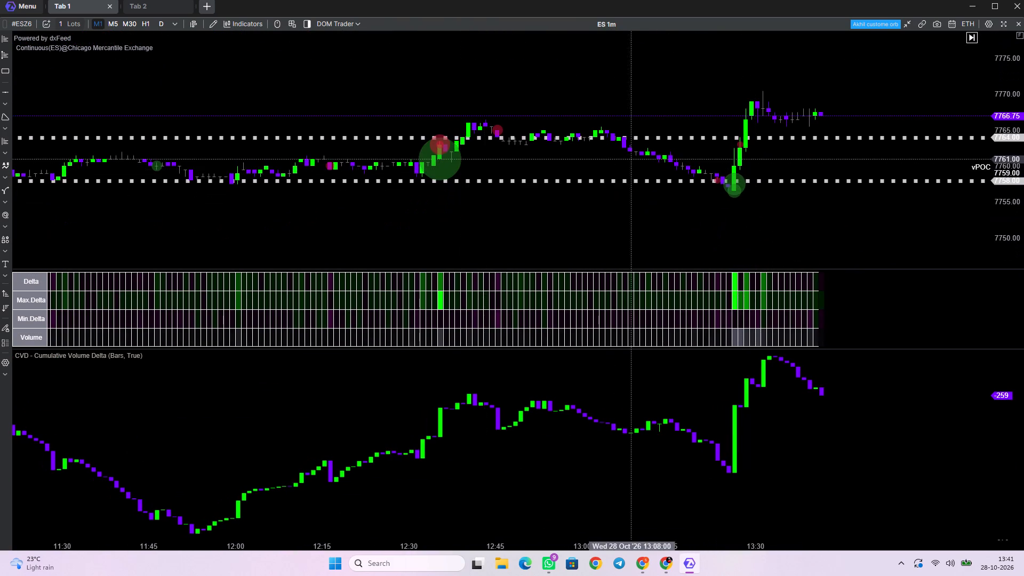
scroll(612, 165, down, 4)
scroll(408, 186, down, 8)
drag(166, 211, 528, 198)
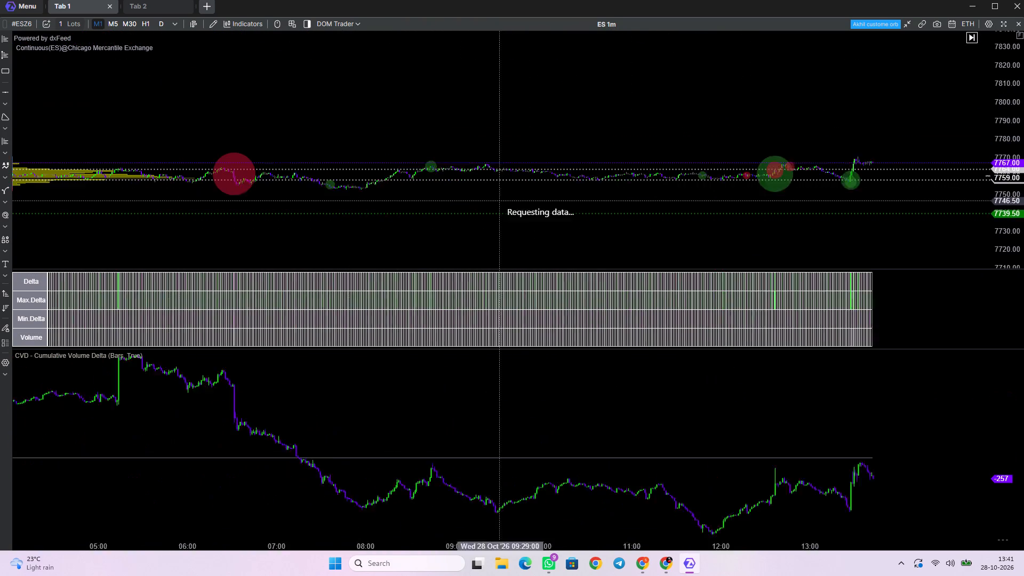
drag(528, 198, 529, 198)
scroll(459, 204, down, 4)
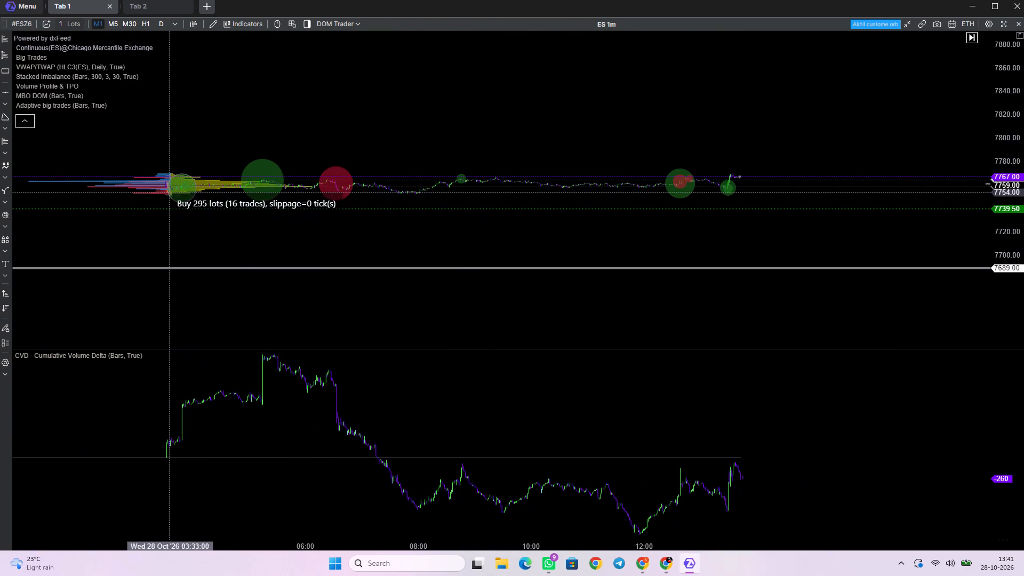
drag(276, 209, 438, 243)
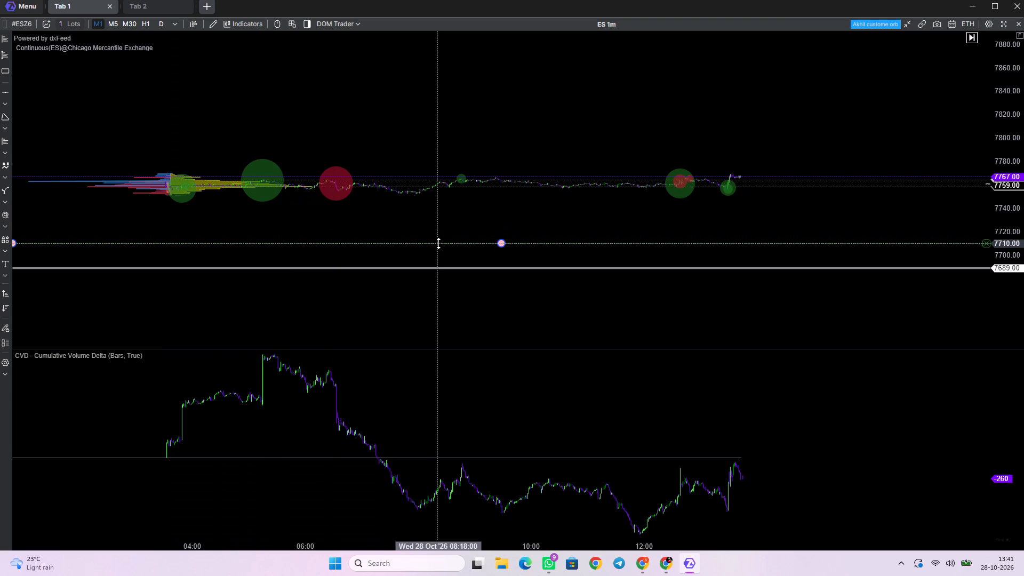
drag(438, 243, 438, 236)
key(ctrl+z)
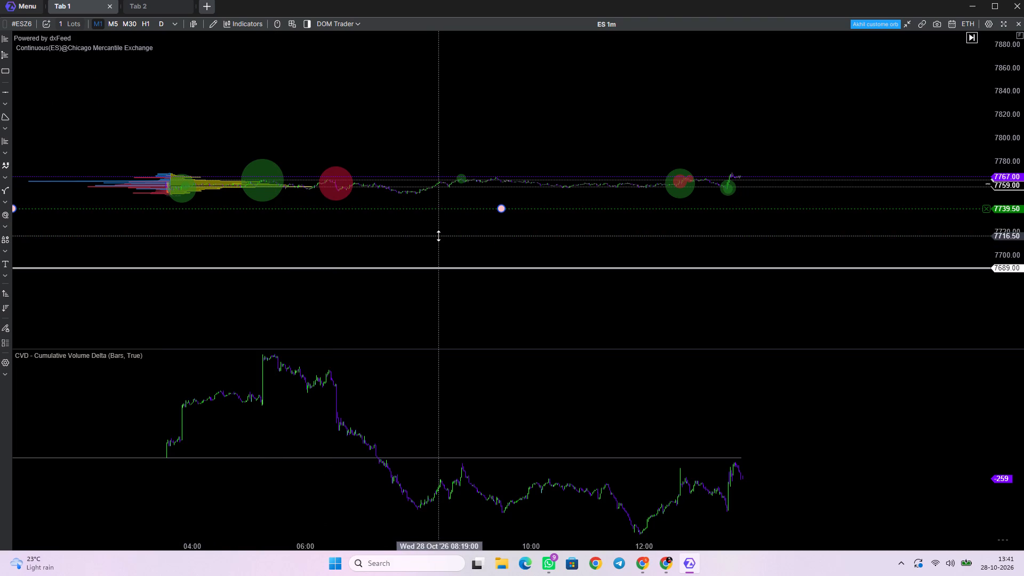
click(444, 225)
Enlarge the ES price area by reducing the heights of the cumulative volume delta panel and the delta and volume statistics panel.
drag(420, 229, 653, 227)
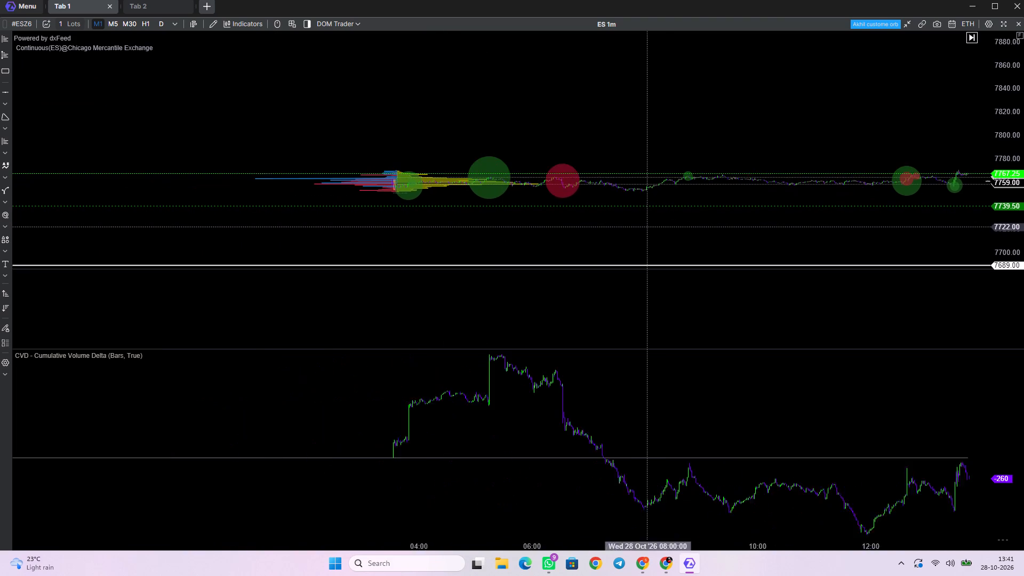
drag(653, 227, 670, 227)
scroll(635, 220, down, 12)
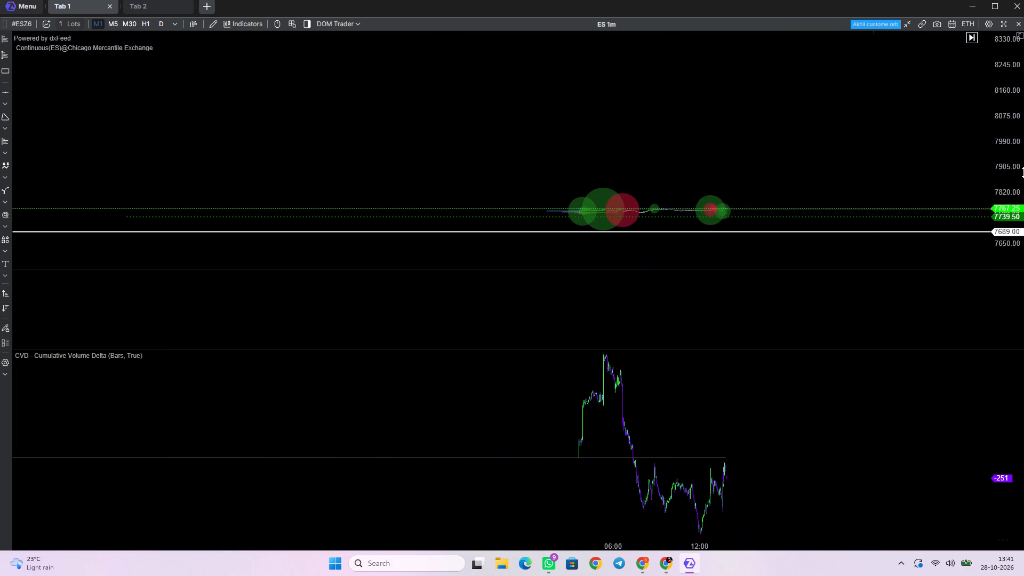
double_click(1005, 173)
drag(875, 151, 795, 181)
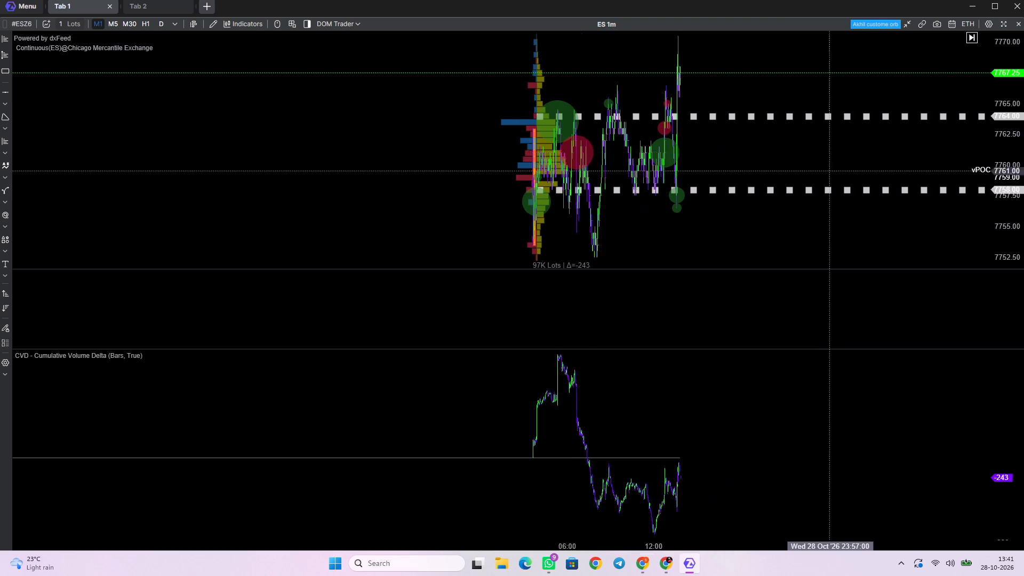
drag(795, 181, 595, 86)
drag(605, 175, 615, 98)
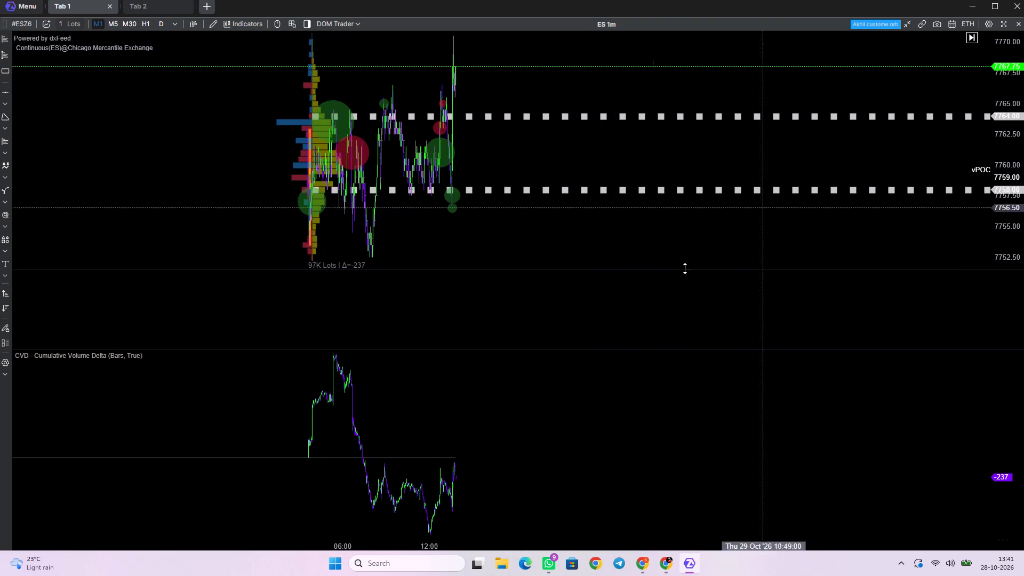
drag(497, 348, 491, 415)
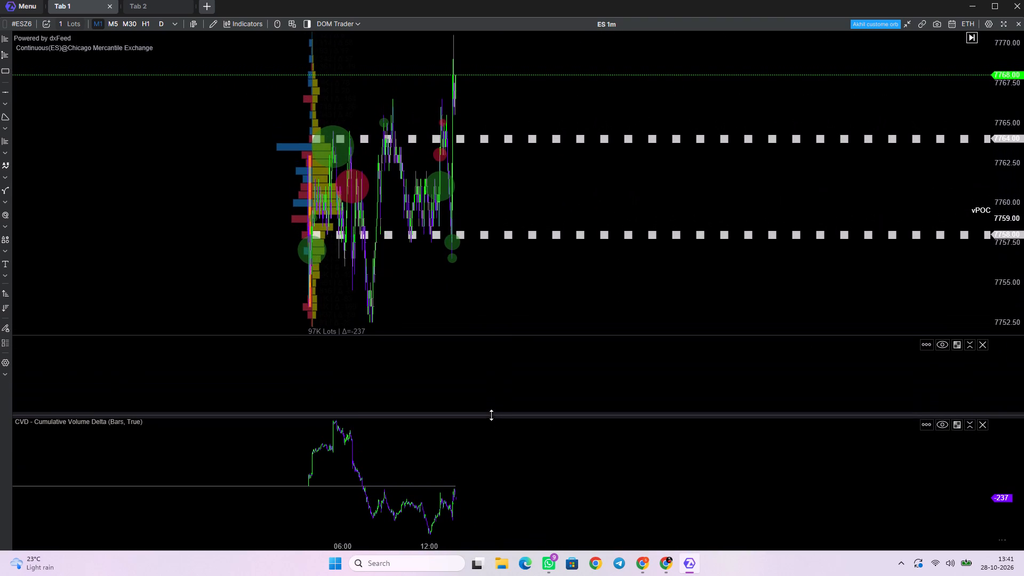
drag(491, 415, 491, 414)
drag(510, 335, 508, 371)
Limit the ES 1m chart's loaded history by date, with a days count of 10.
drag(538, 312, 525, 199)
scroll(1012, 150, down, 20)
scroll(1012, 150, down, 3)
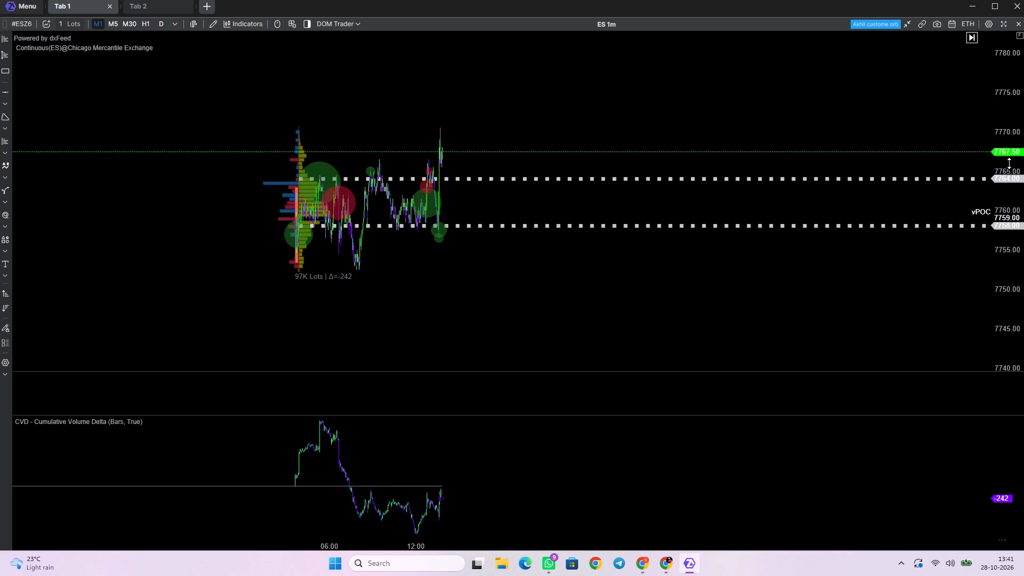
scroll(1009, 163, down, 8)
scroll(1009, 163, up, 4)
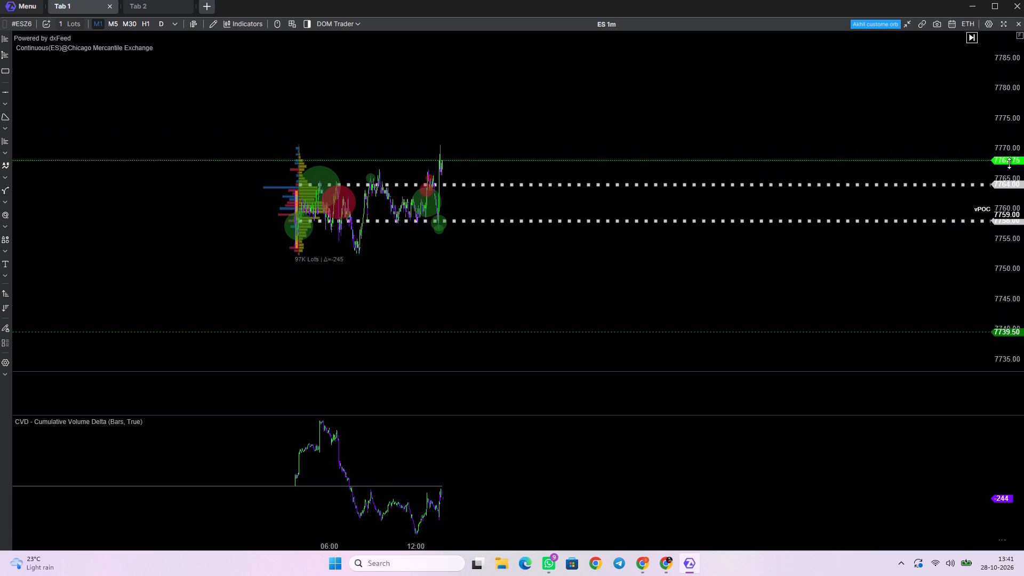
scroll(1009, 163, up, 5)
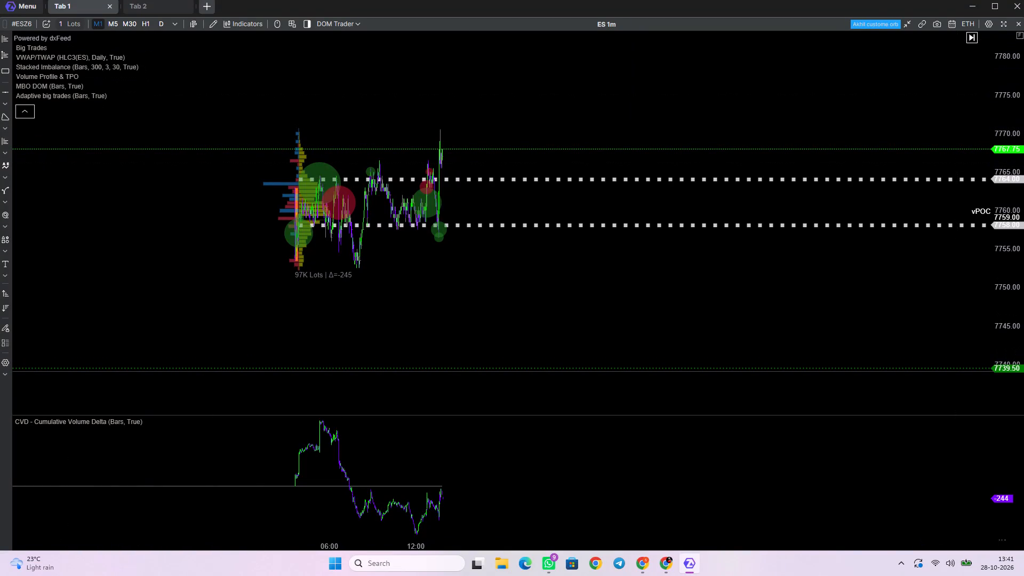
click(174, 22)
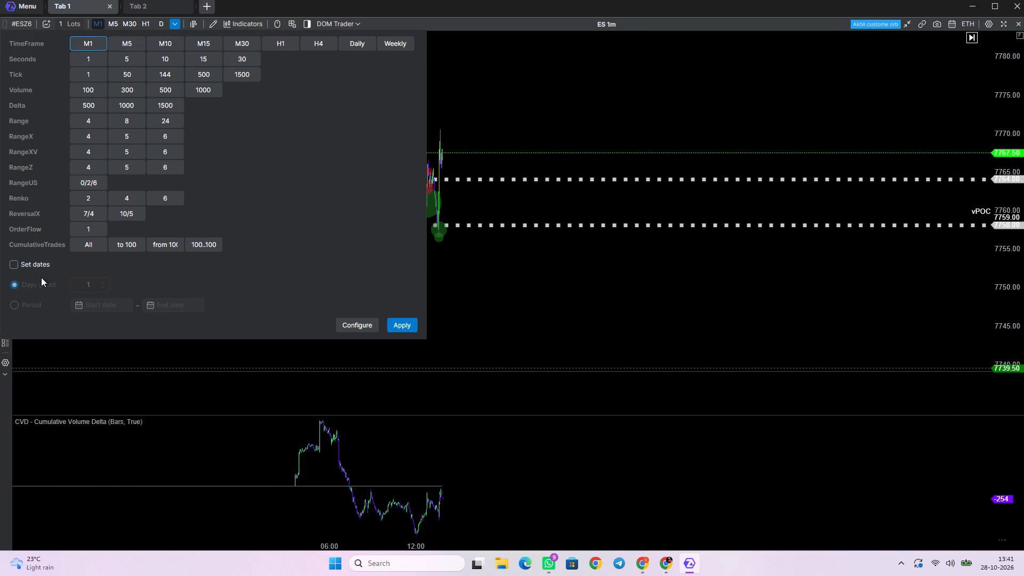
click(9, 263)
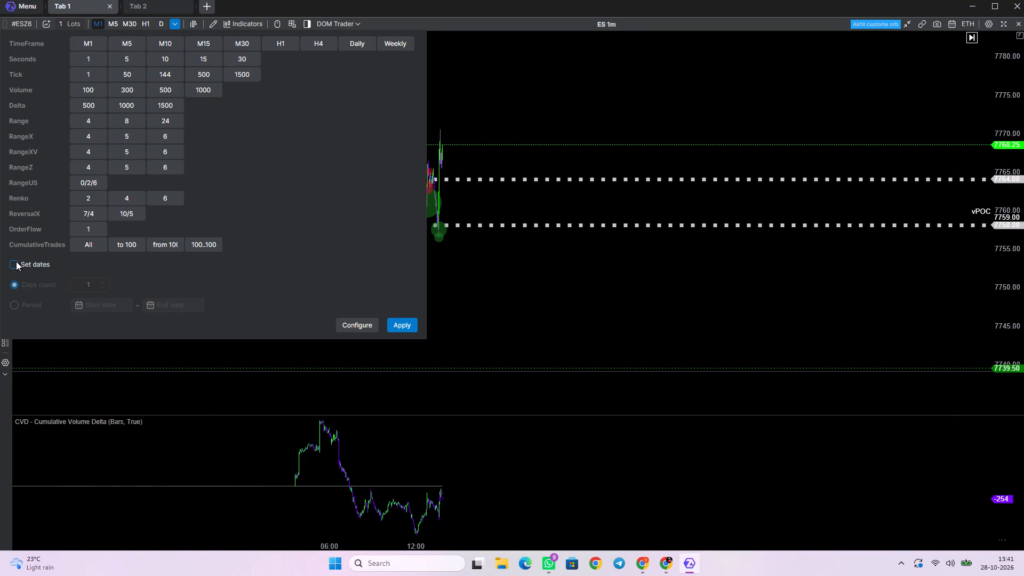
click(16, 261)
click(93, 282)
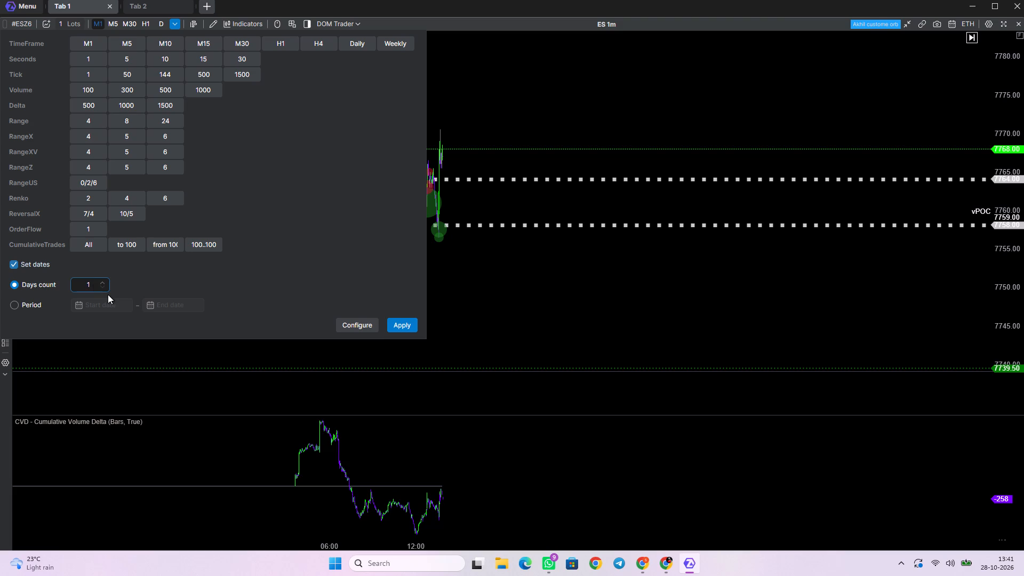
key(BackSpace)
text(10)
click(397, 327)
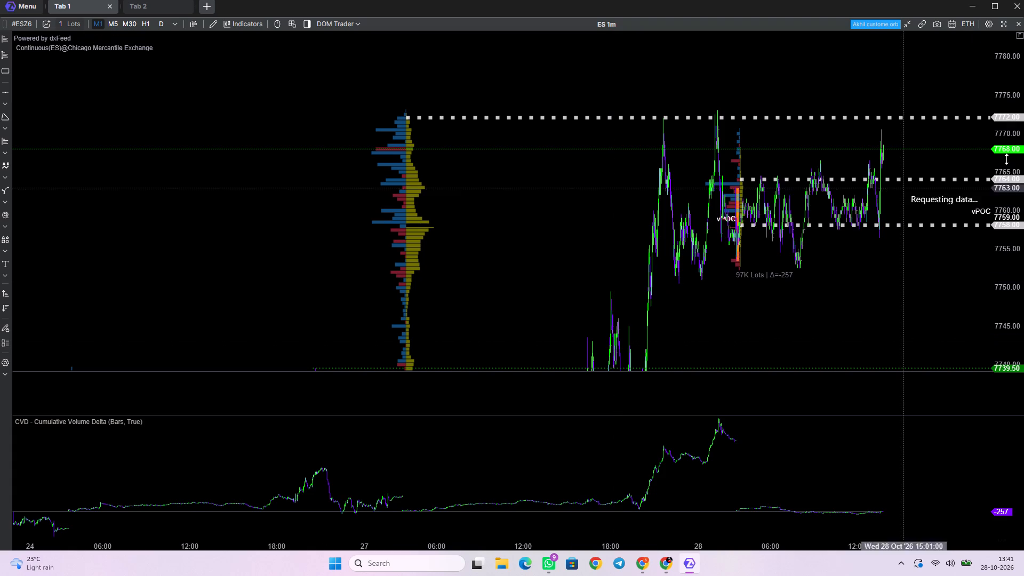
Examine the ES 1m price action, daily volume profiles, dotted levels and trade bubbles across 26 to 28 October.
drag(723, 313, 720, 245)
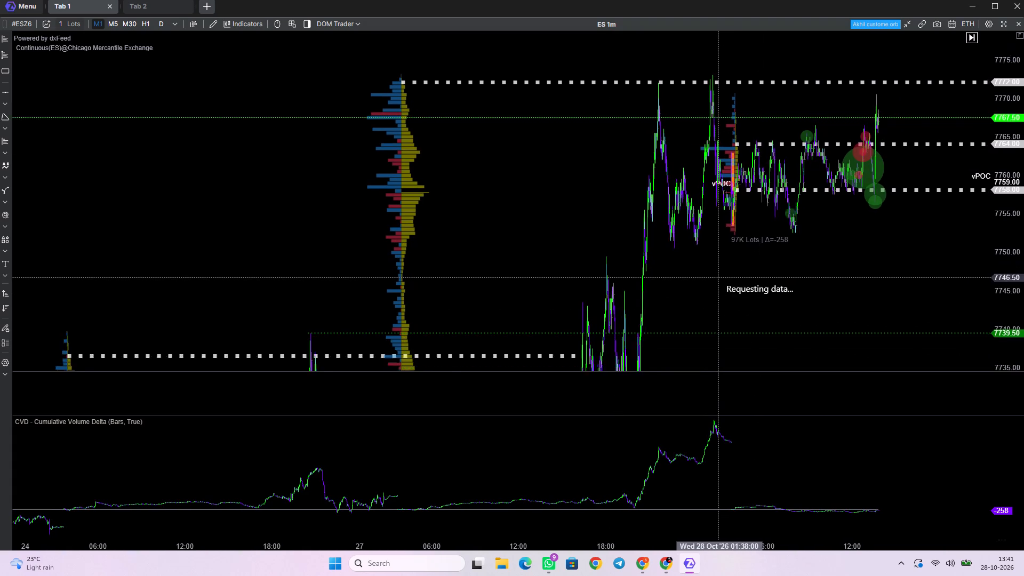
drag(720, 245, 722, 235)
drag(686, 301, 694, 249)
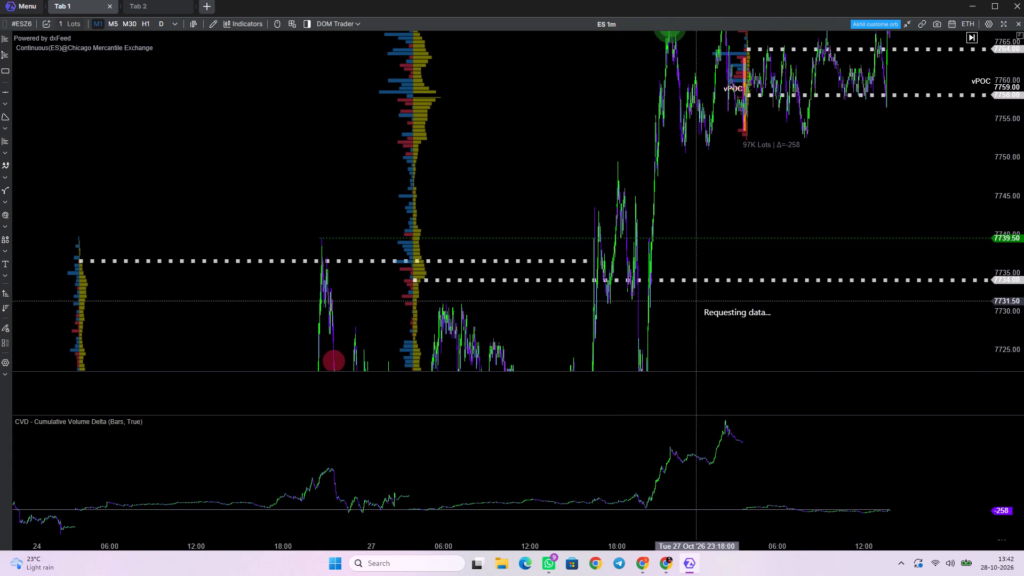
drag(869, 130, 814, 139)
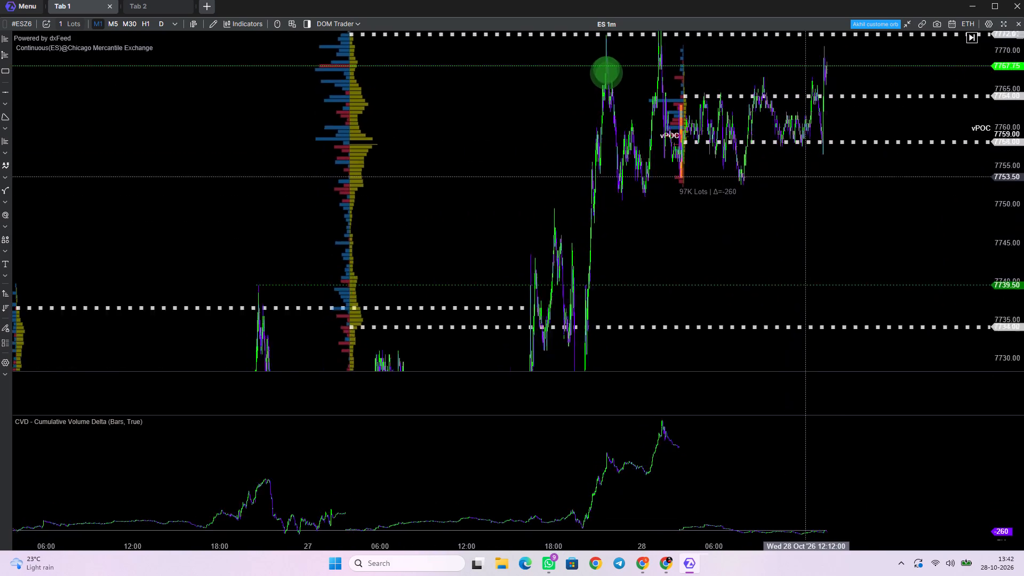
drag(814, 139, 825, 101)
drag(712, 292, 763, 212)
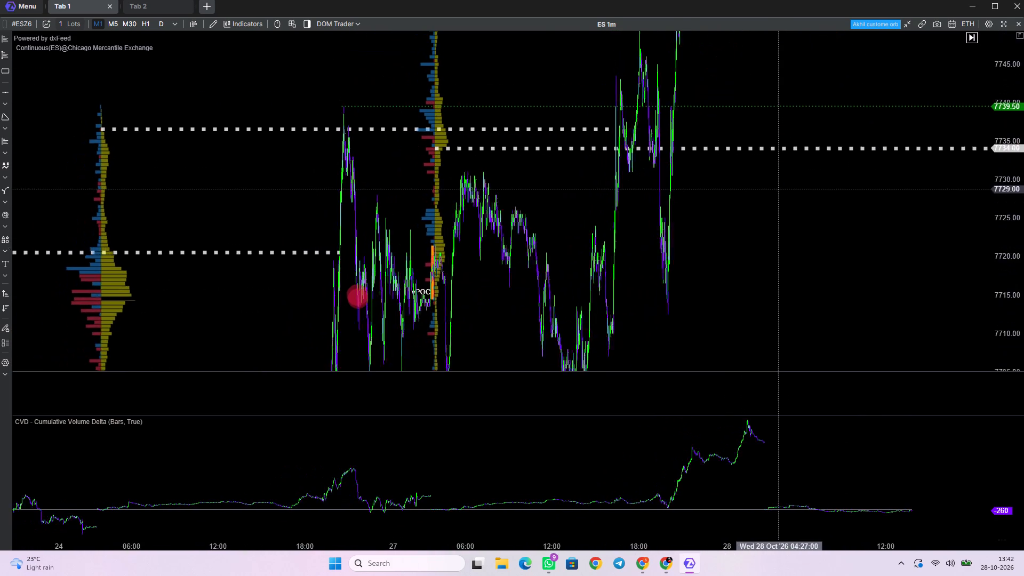
drag(763, 212, 702, 290)
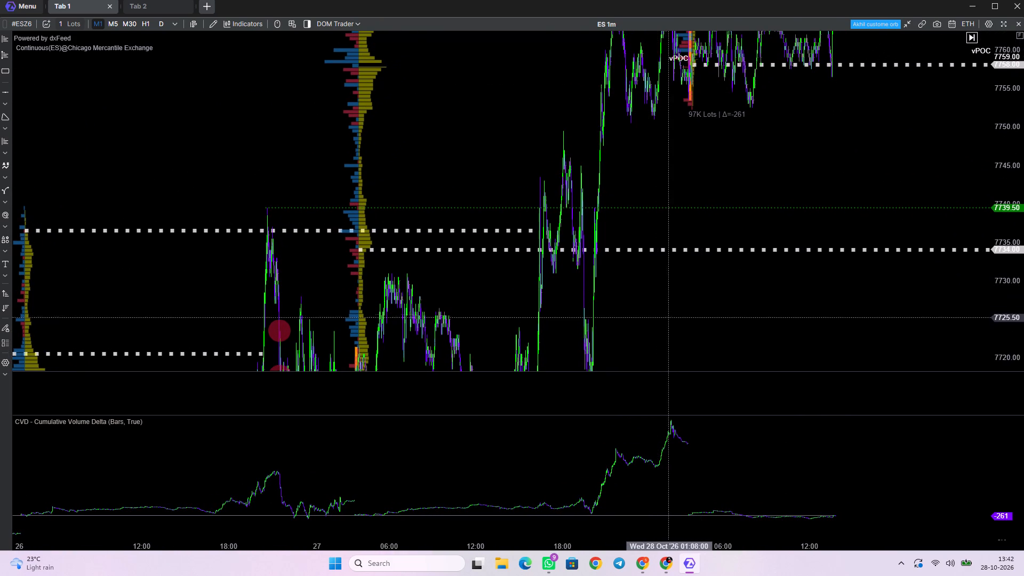
drag(662, 332, 694, 217)
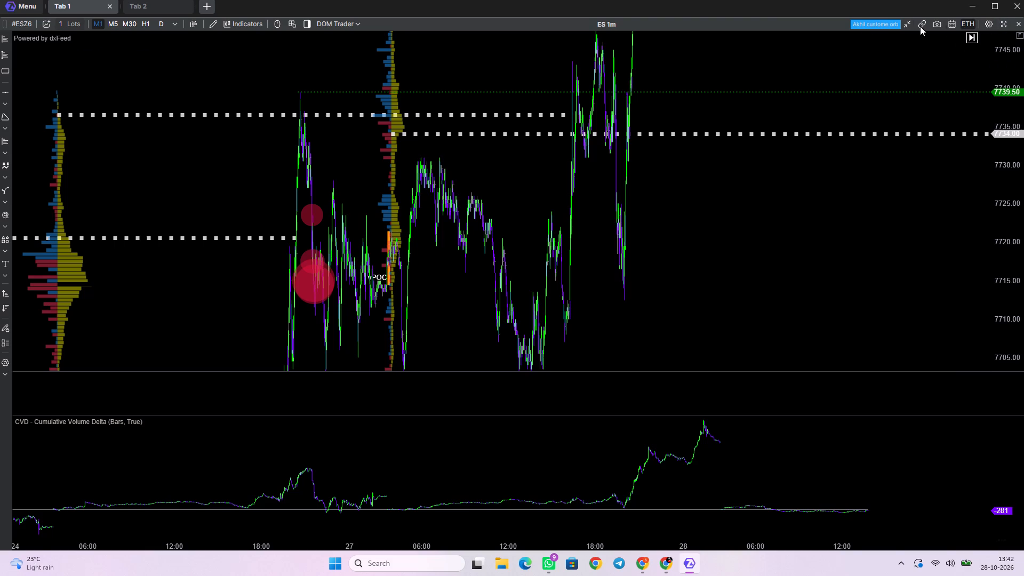
click(935, 58)
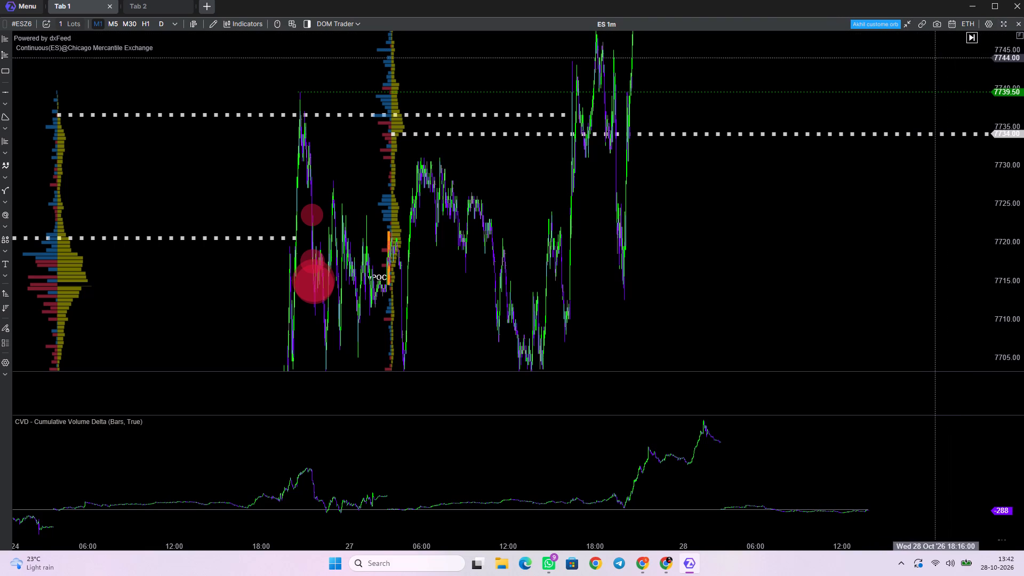
drag(717, 66, 630, 271)
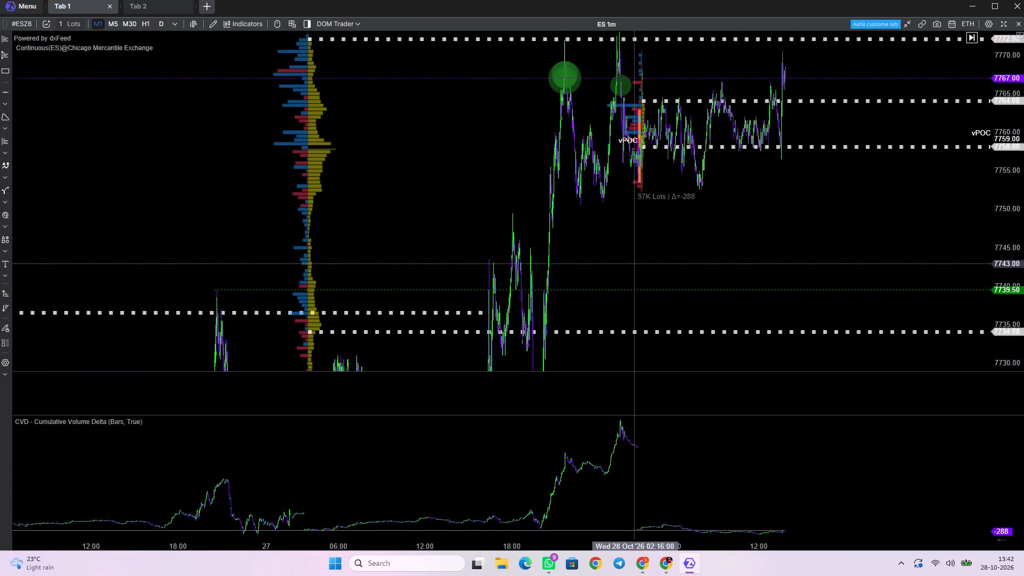
drag(630, 271, 629, 275)
drag(817, 139, 685, 290)
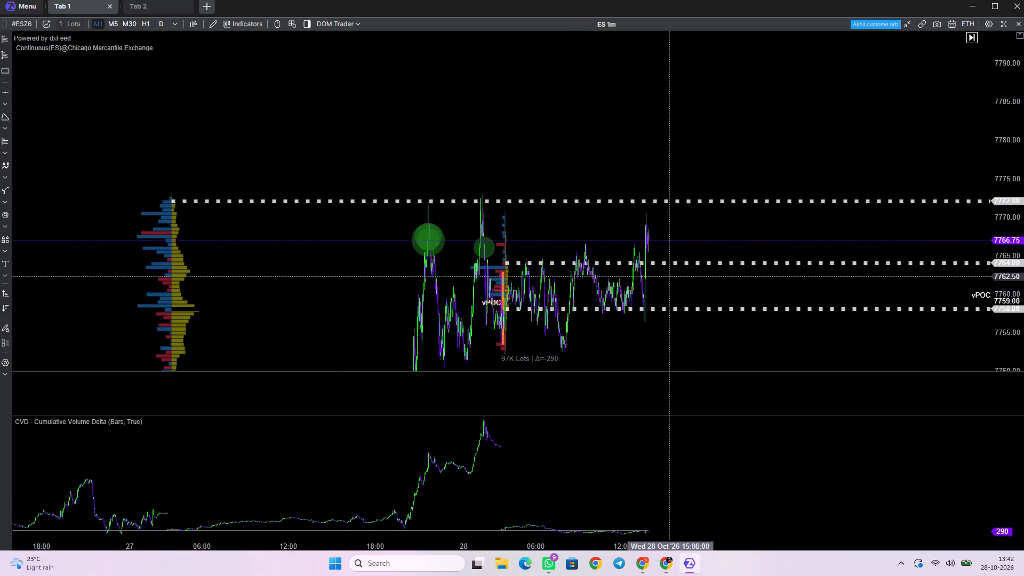
Examine the bid and ask footprint clusters and delta statistics of the latest 28 October one-minute bars.
scroll(638, 263, up, 16)
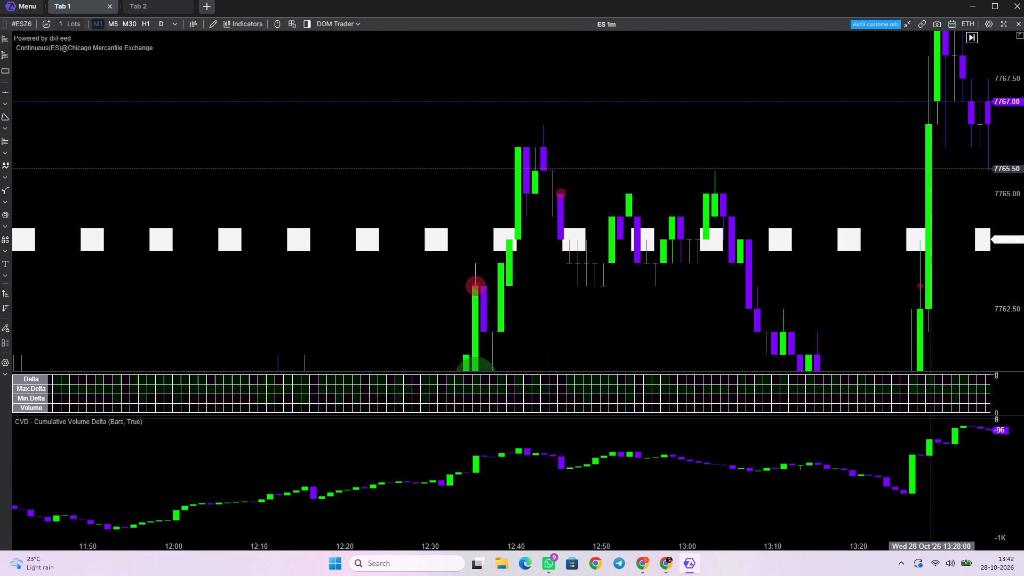
drag(954, 166, 643, 254)
scroll(736, 212, up, 4)
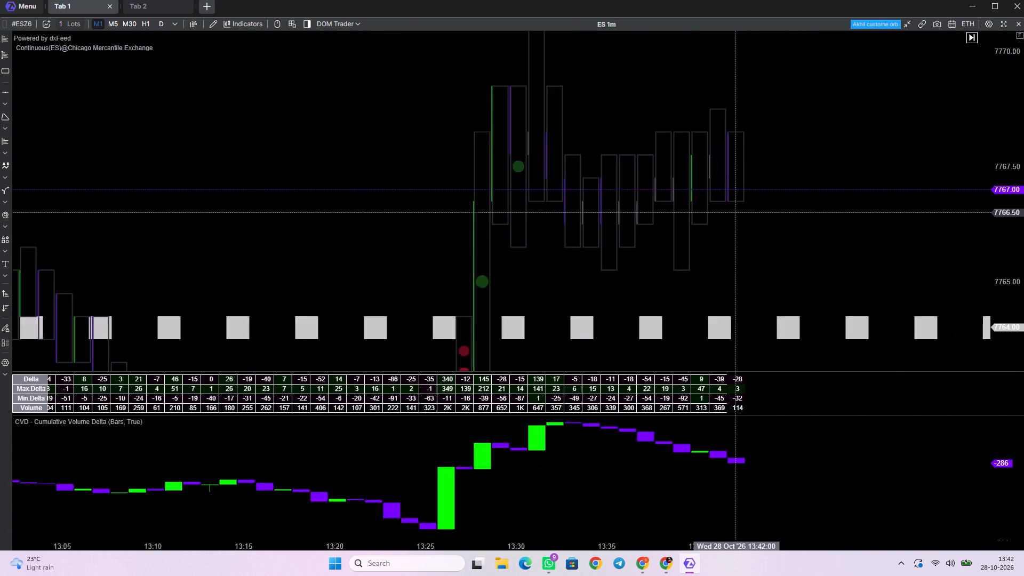
scroll(735, 213, up, 3)
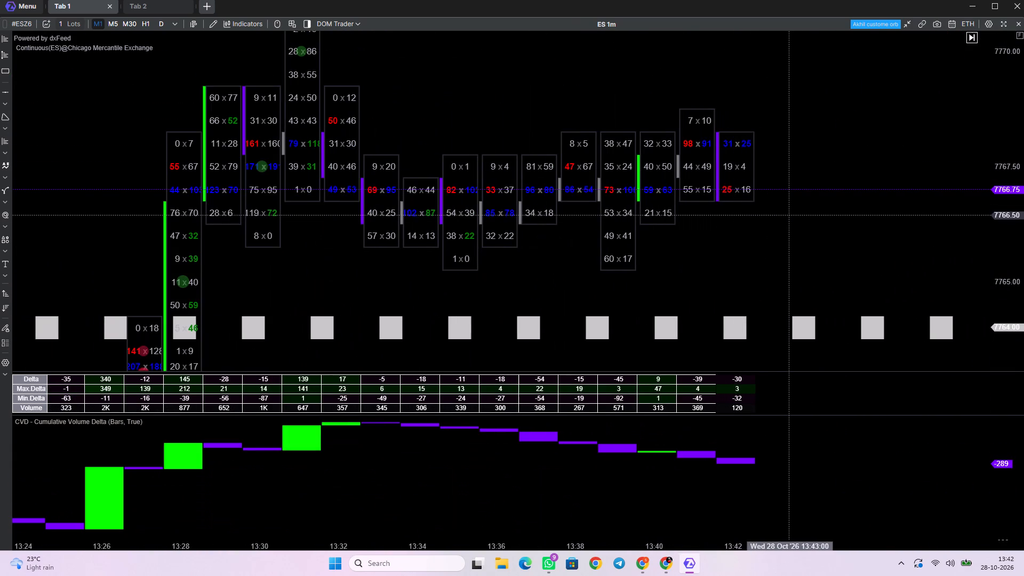
scroll(767, 219, down, 3)
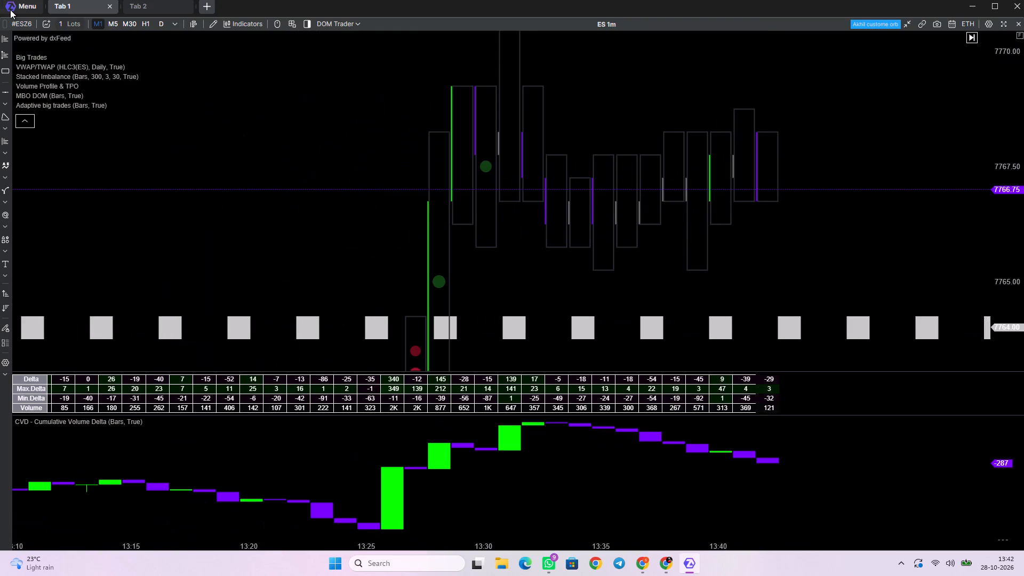
Check the states of the configured data connections, including dxFeed prop.
click(11, 10)
click(49, 26)
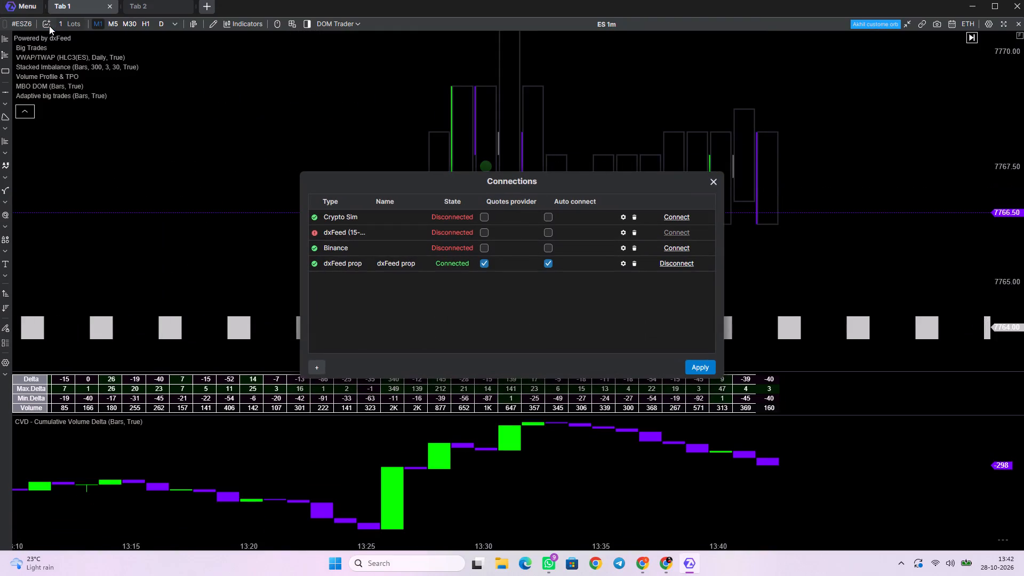
click(708, 180)
Examine the latest footprint bars and the wider 28 October session against its volume profile and dotted levels.
scroll(777, 198, up, 4)
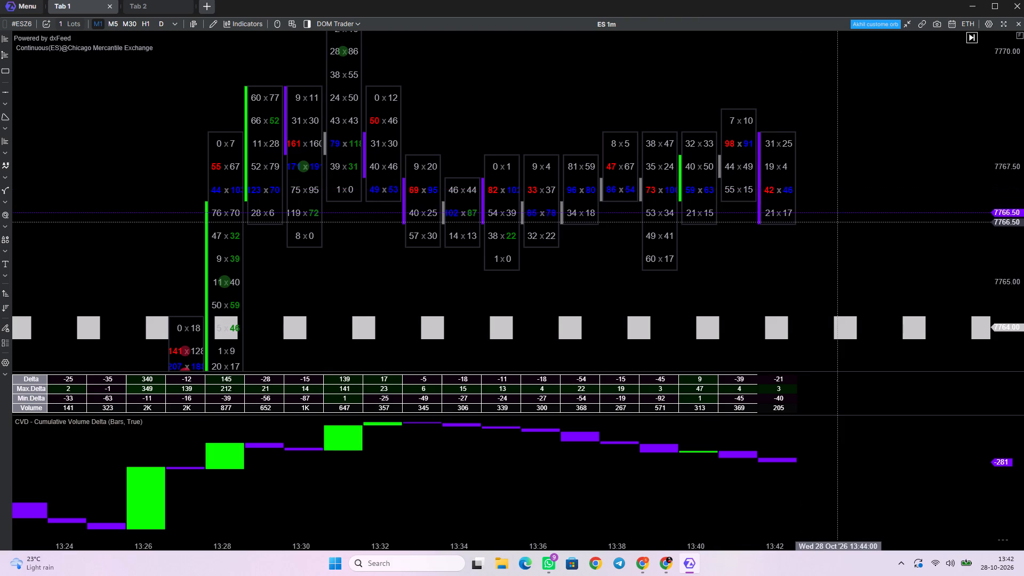
scroll(675, 261, down, 4)
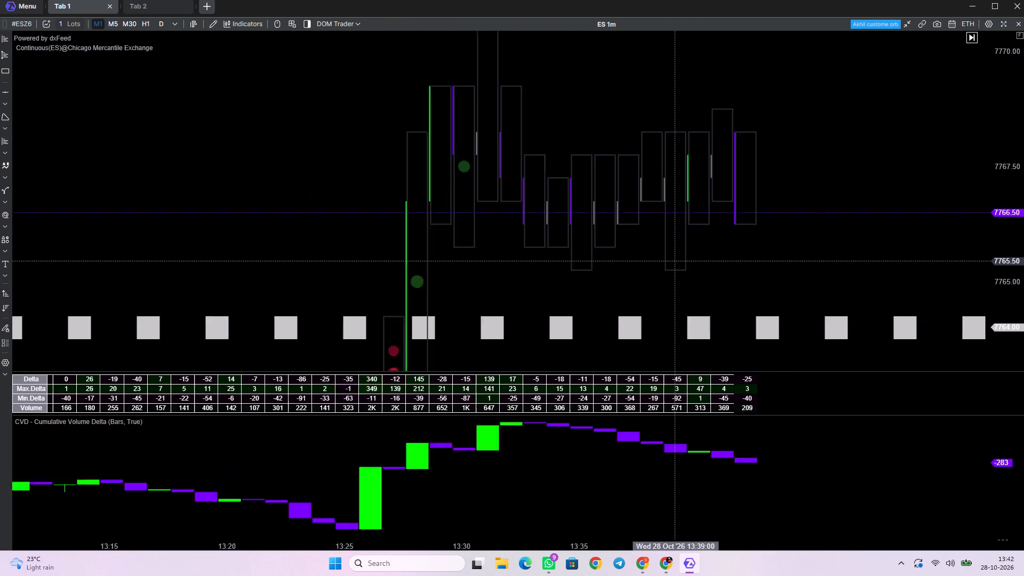
scroll(675, 261, down, 4)
scroll(675, 261, up, 3)
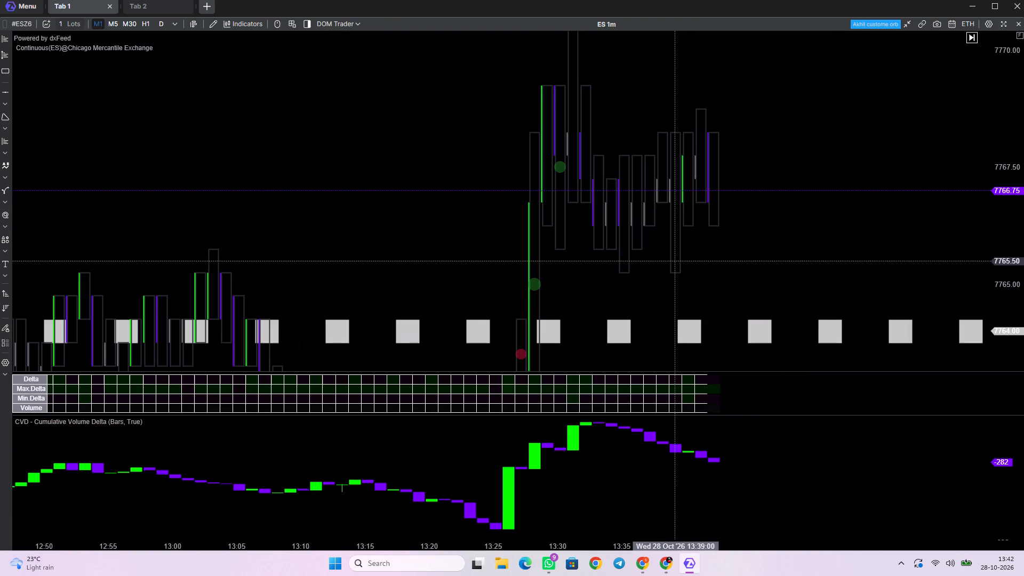
scroll(675, 261, down, 7)
drag(707, 327, 708, 139)
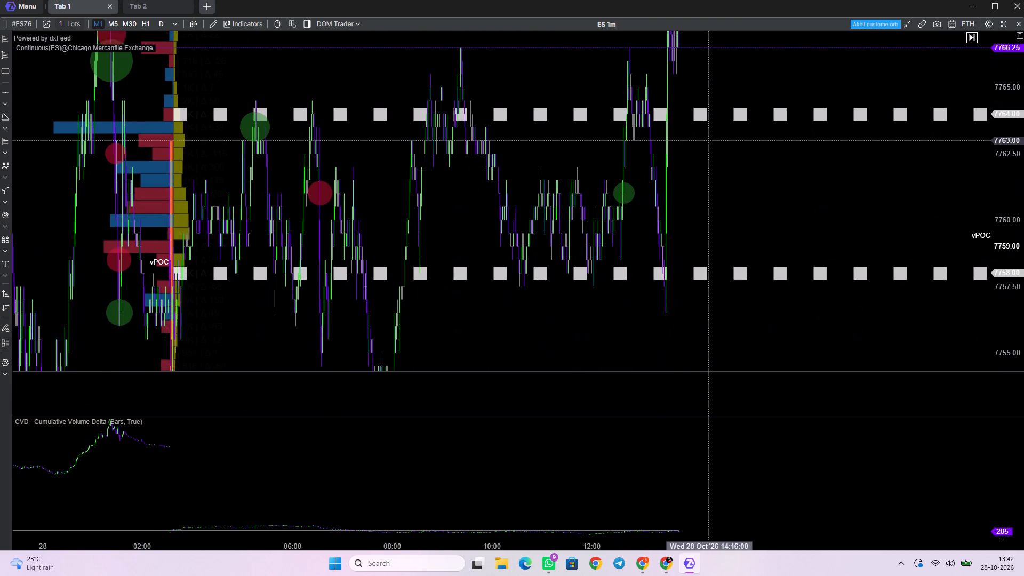
drag(708, 139, 709, 136)
drag(697, 146, 669, 254)
scroll(665, 249, down, 7)
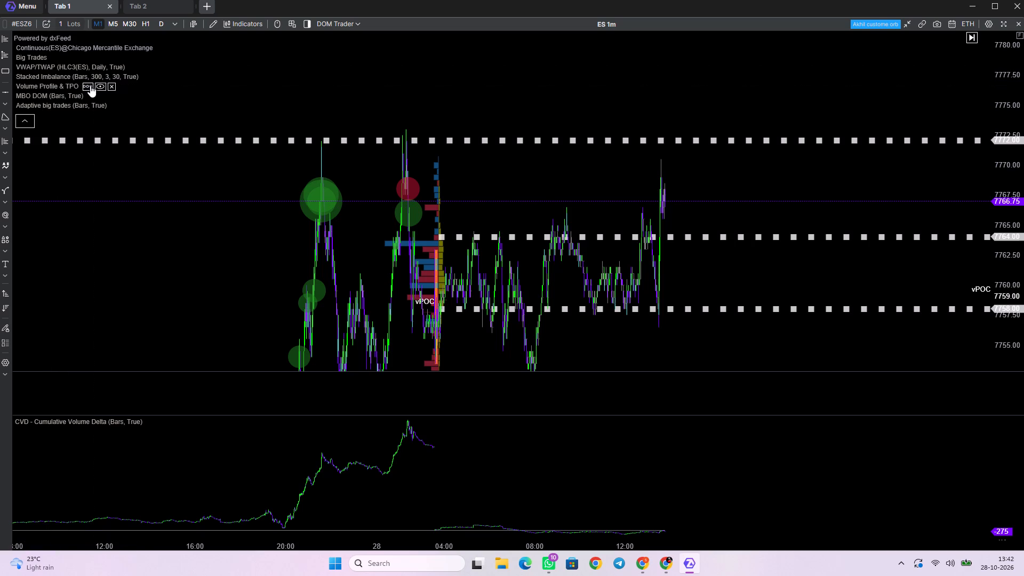
Review the Volume Profile & TPO indicator's data settings, including its external period, profile type and initial balance options.
click(90, 85)
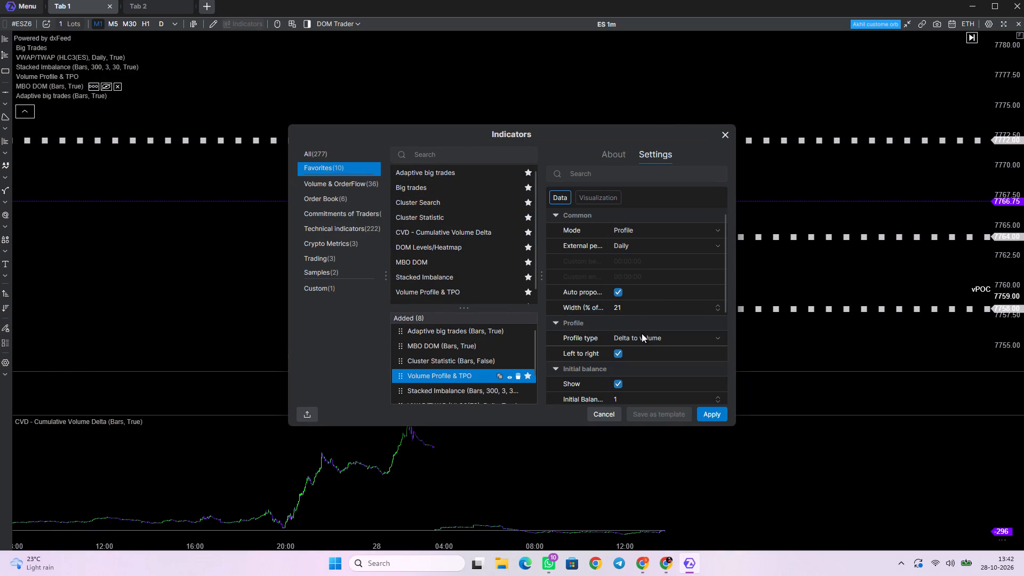
scroll(643, 318, down, 1)
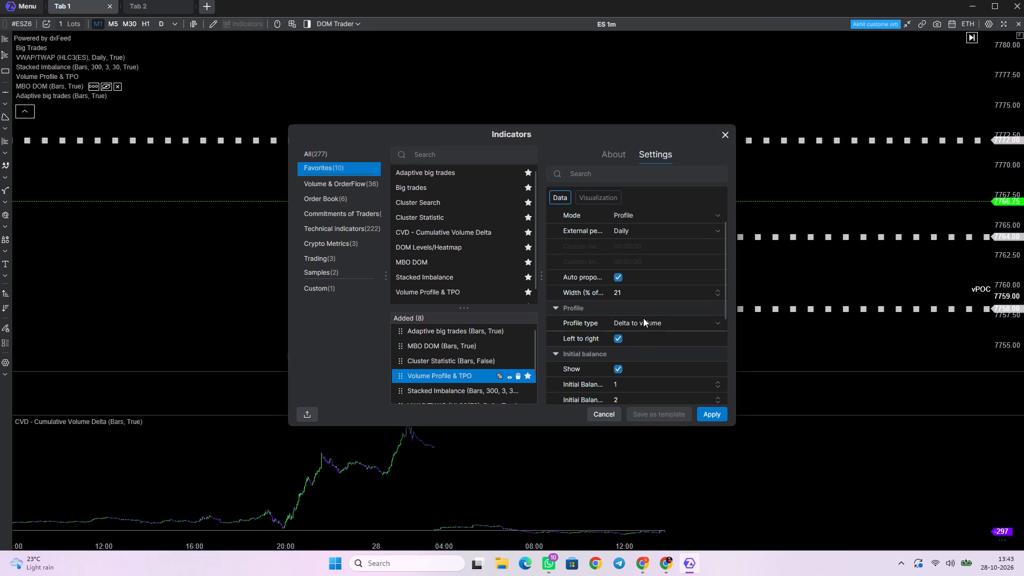
scroll(644, 309, down, 3)
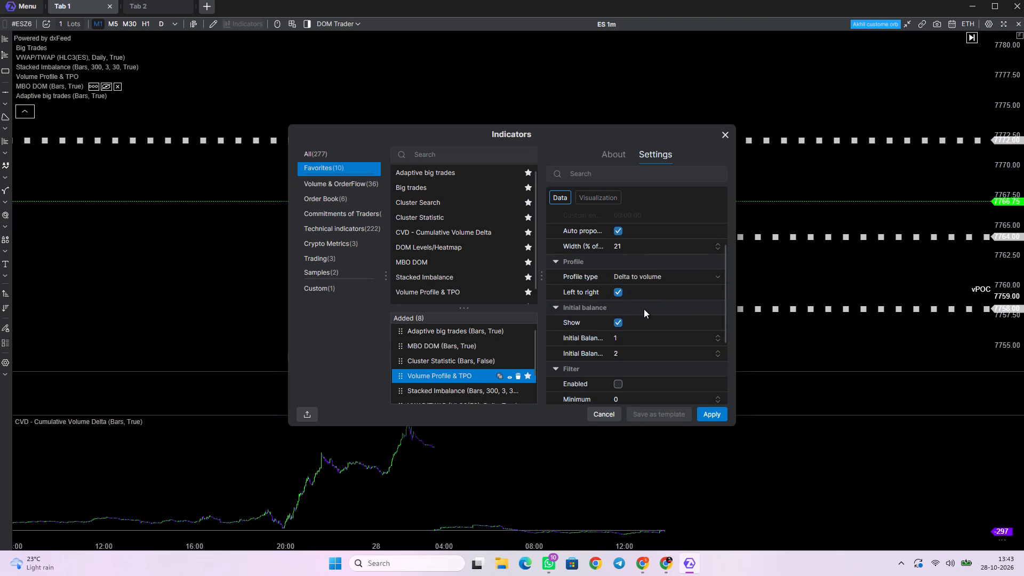
scroll(644, 309, up, 3)
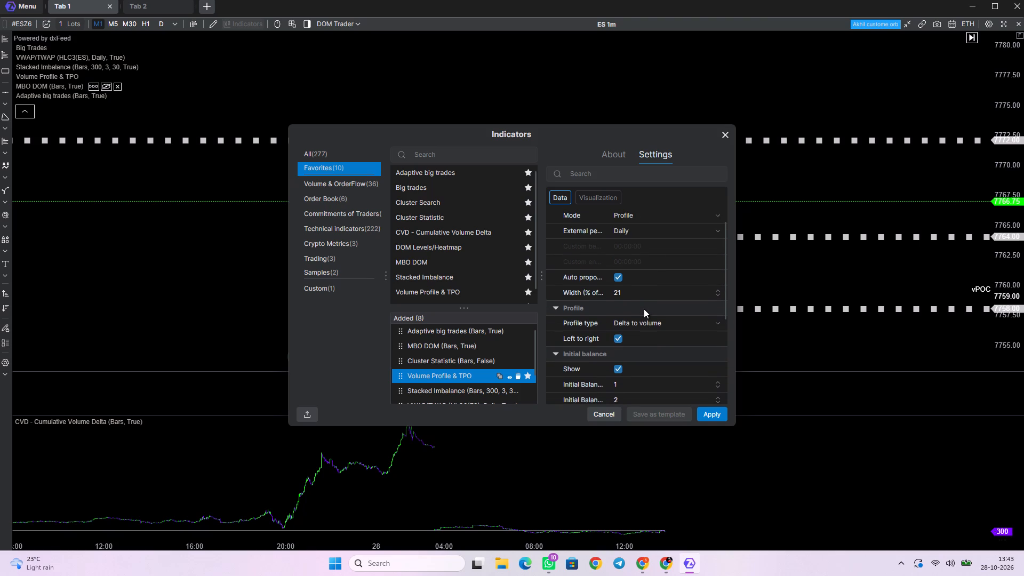
scroll(644, 309, up, 1)
click(643, 247)
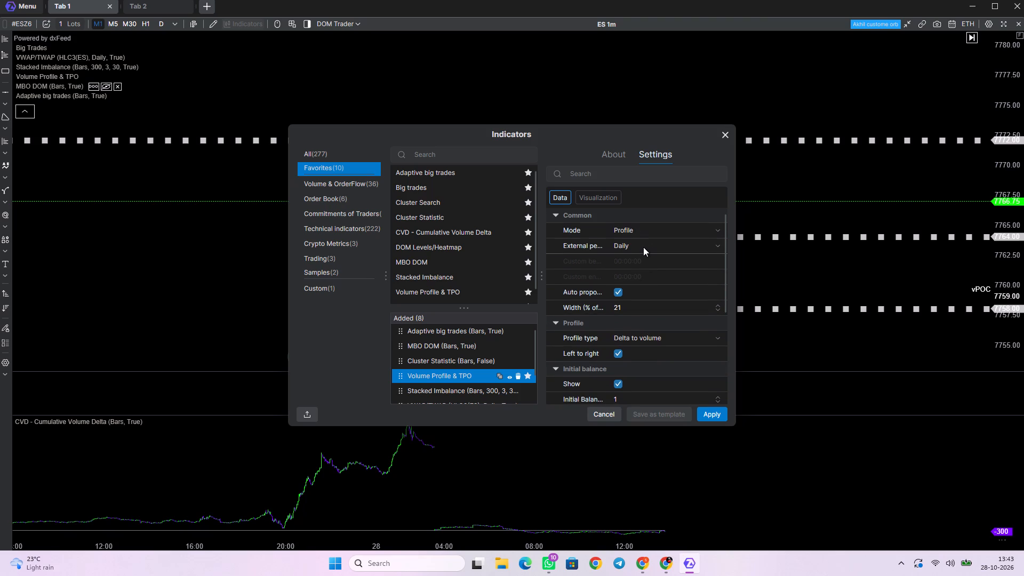
click(643, 247)
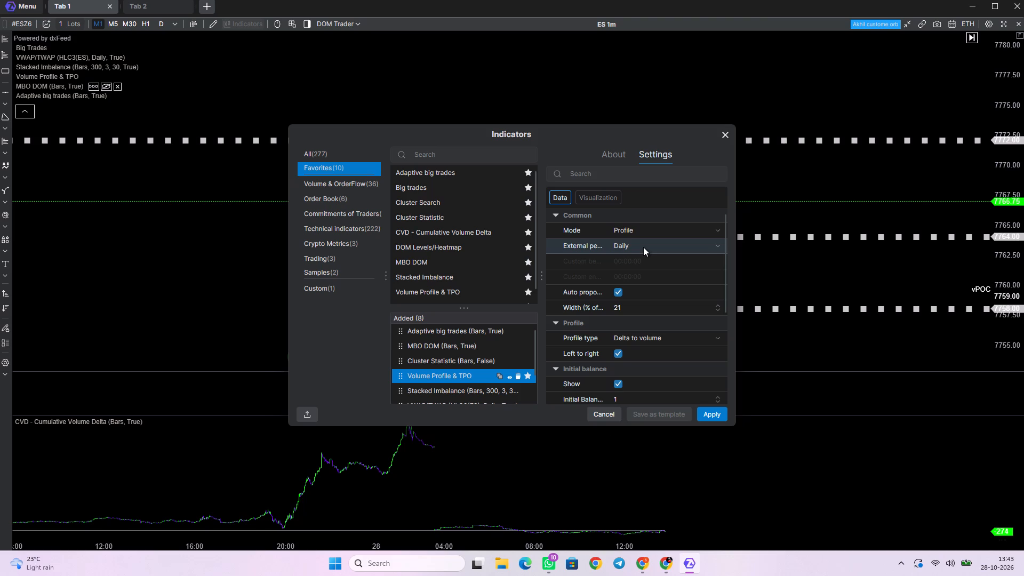
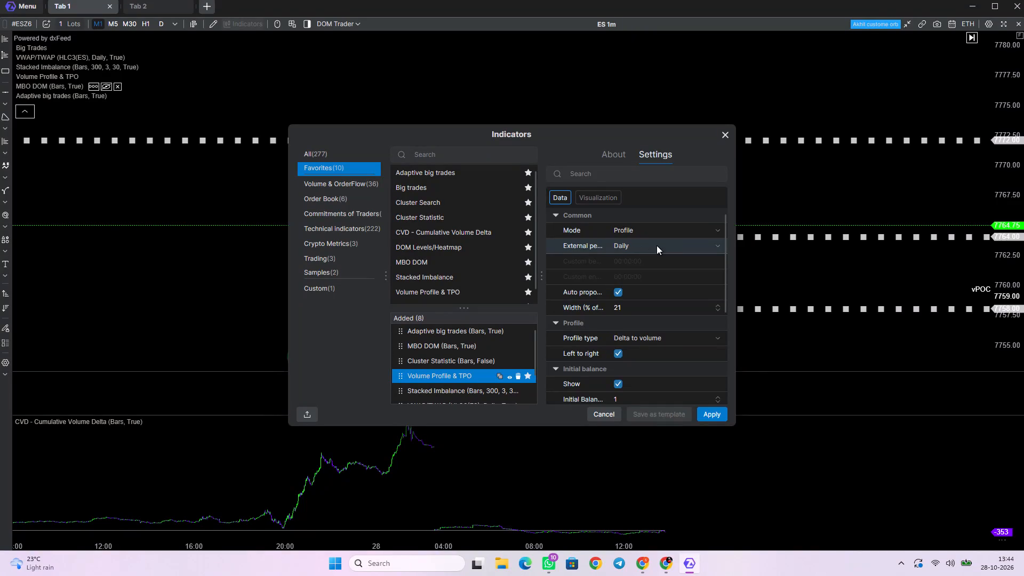
Set the Volume Profile & TPO external period to Custom and open the hours of its custom start time for editing.
click(638, 427)
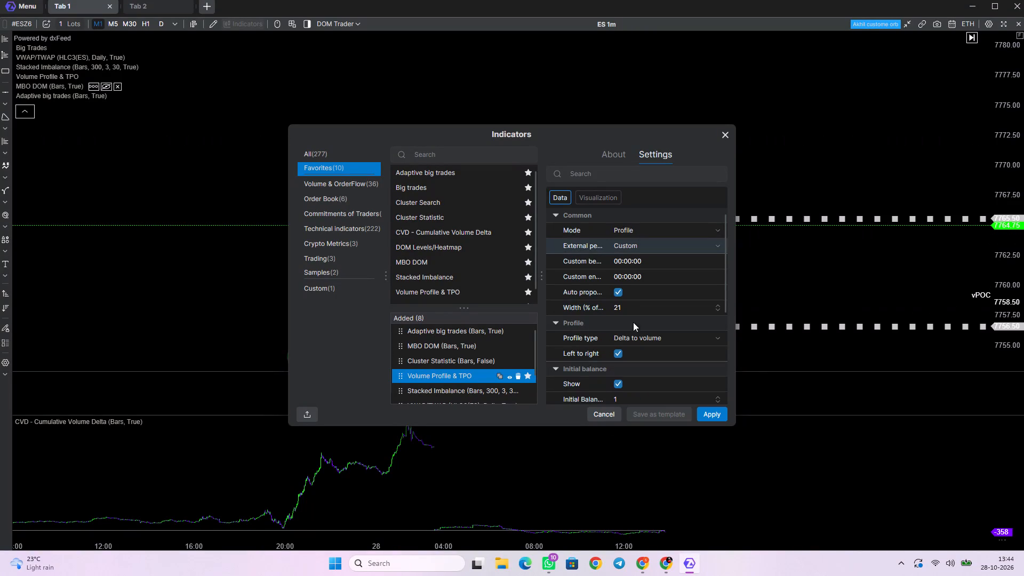
click(651, 261)
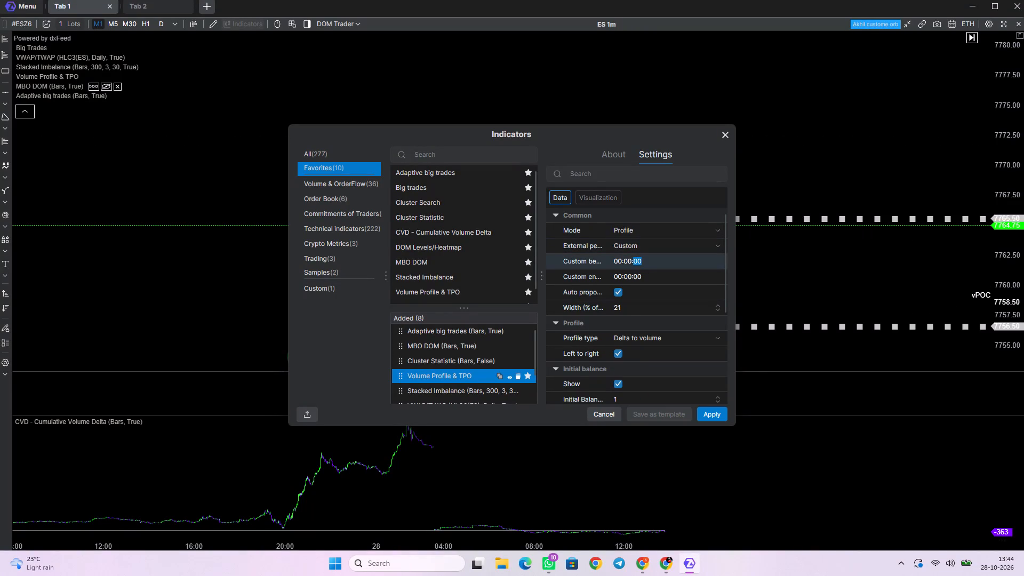
click(616, 259)
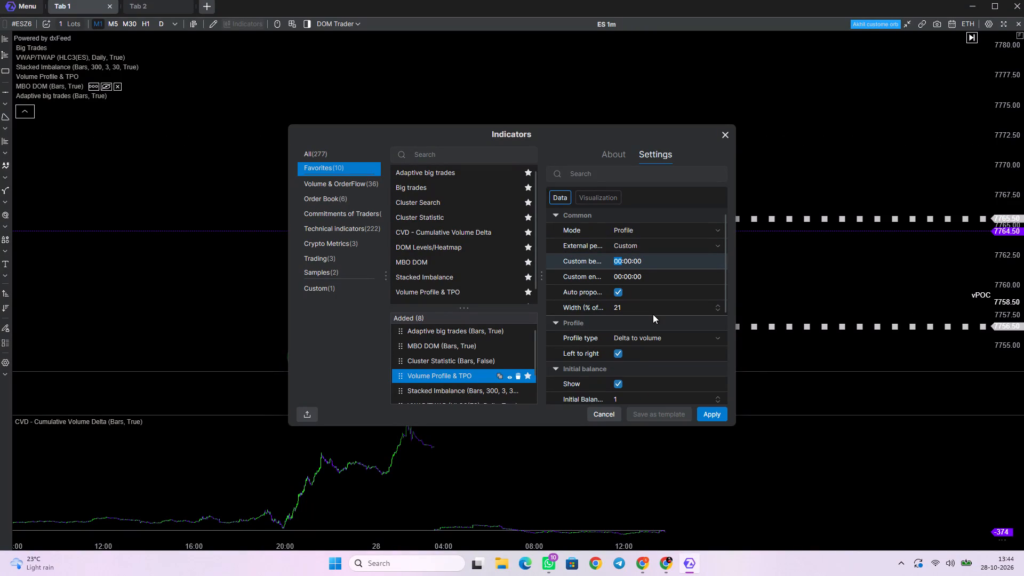
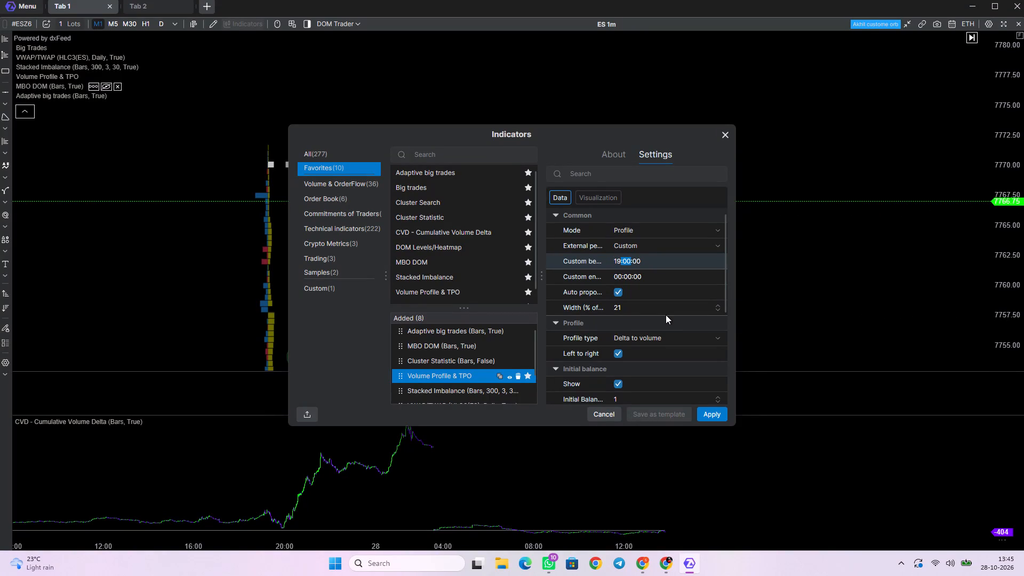
Set the Volume Profile & TPO custom end time to 01:30:00 and apply the indicator settings.
click(618, 274)
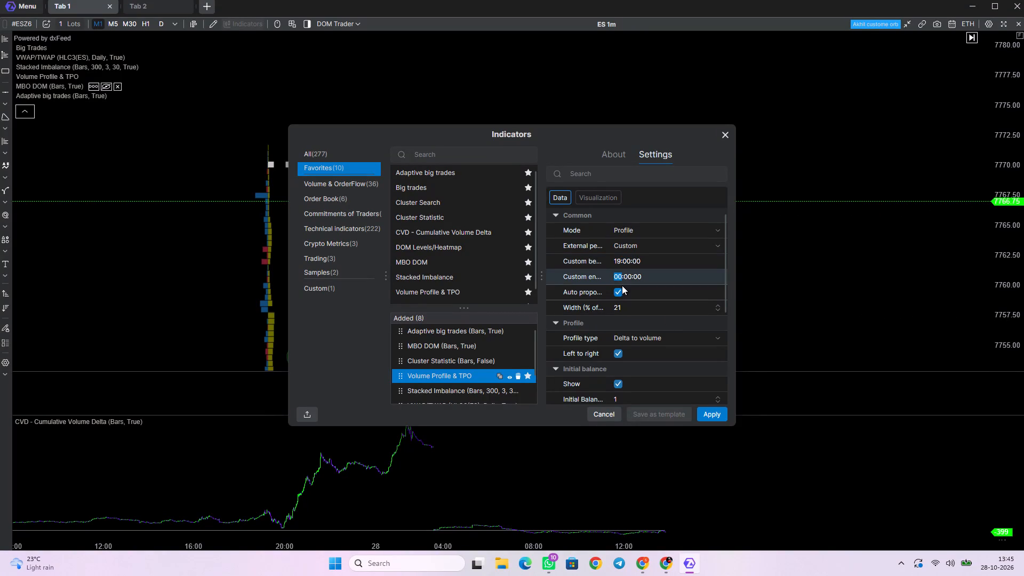
text(01)
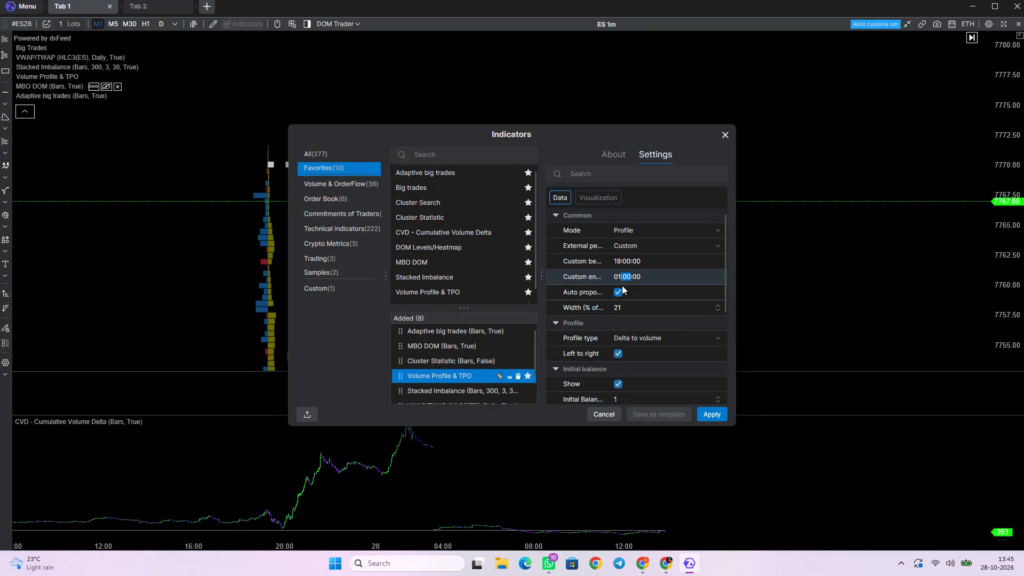
text(30)
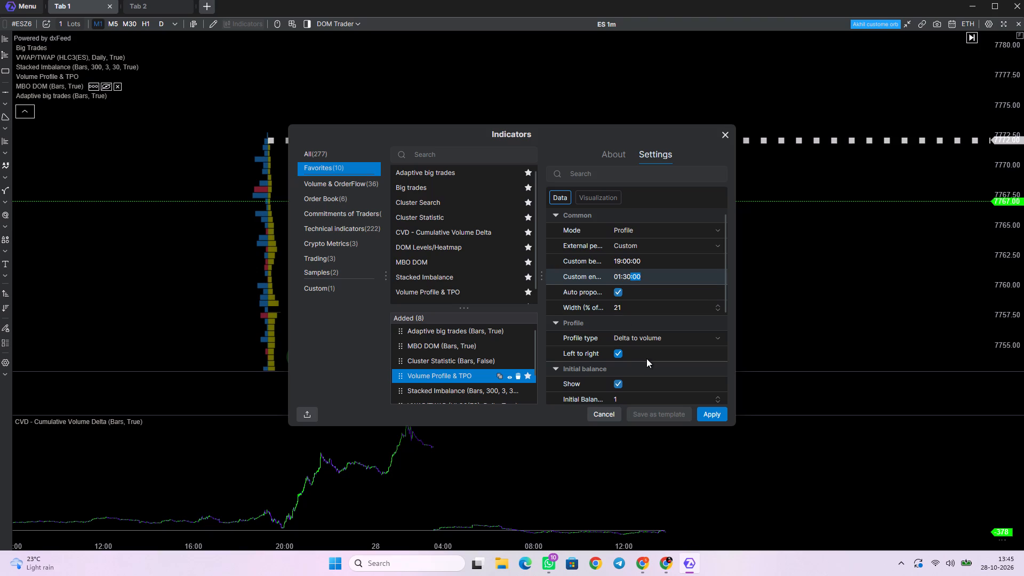
click(714, 411)
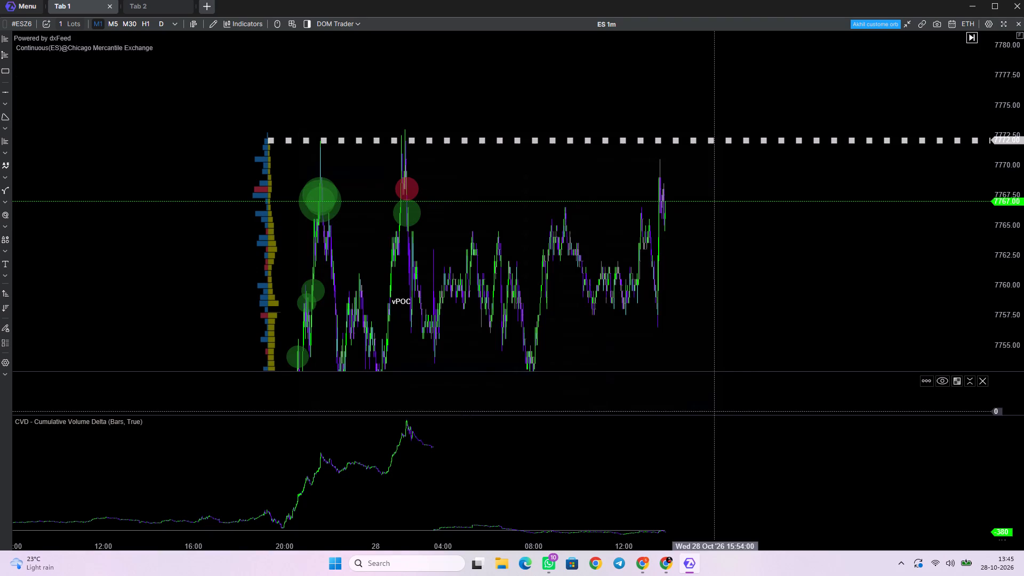
Examine the custom-period volume profile, its dotted levels and the cluster statistics across the recent ES sessions.
drag(563, 314, 605, 161)
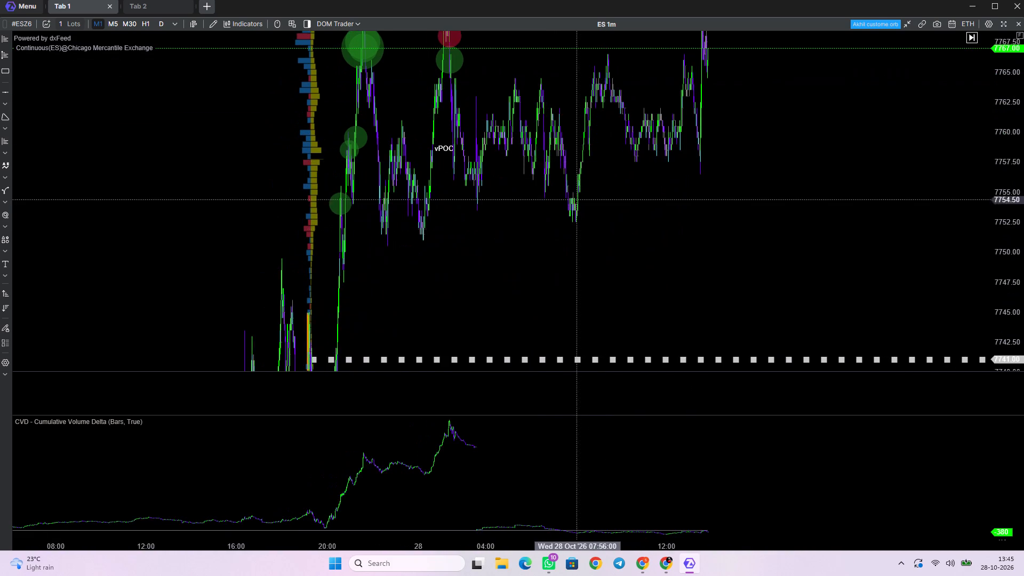
scroll(542, 235, down, 9)
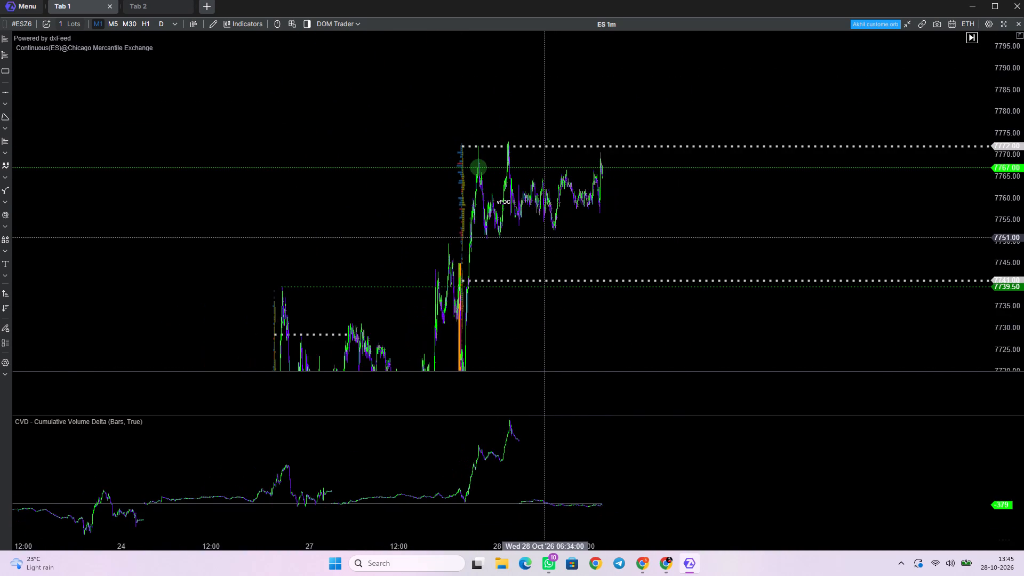
scroll(545, 237, down, 2)
drag(539, 327, 607, 231)
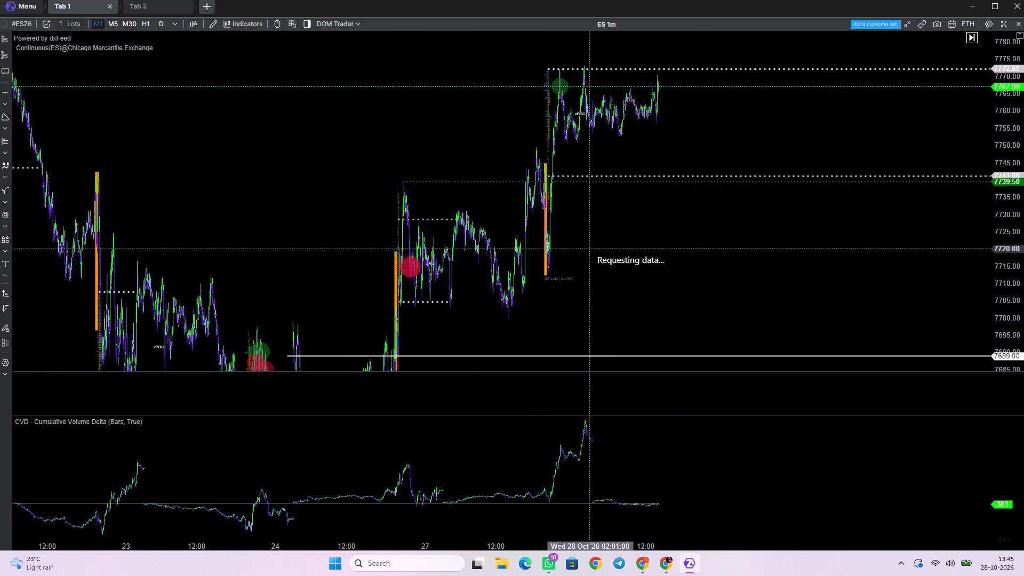
scroll(551, 257, up, 13)
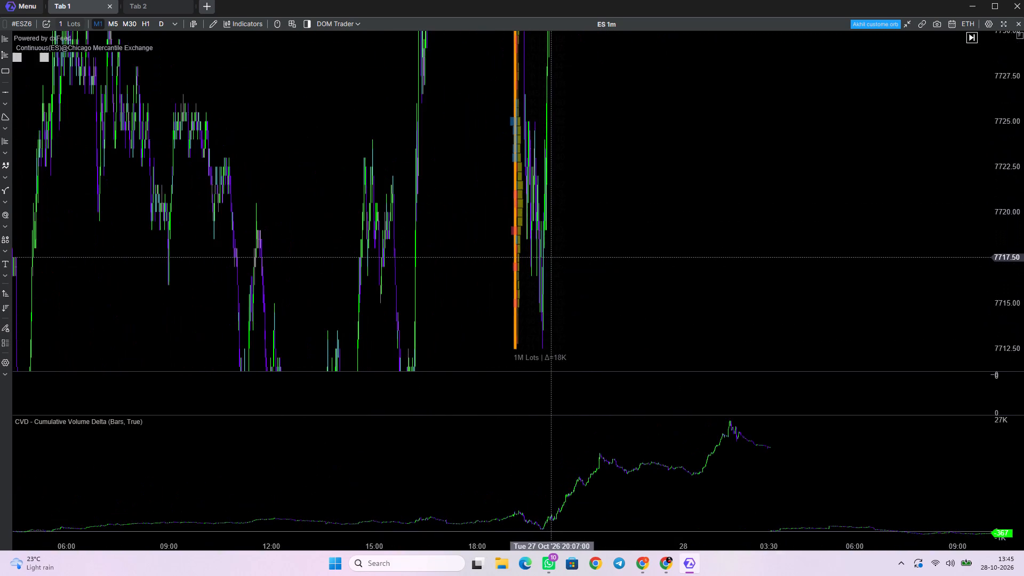
scroll(551, 257, up, 5)
scroll(997, 100, down, 13)
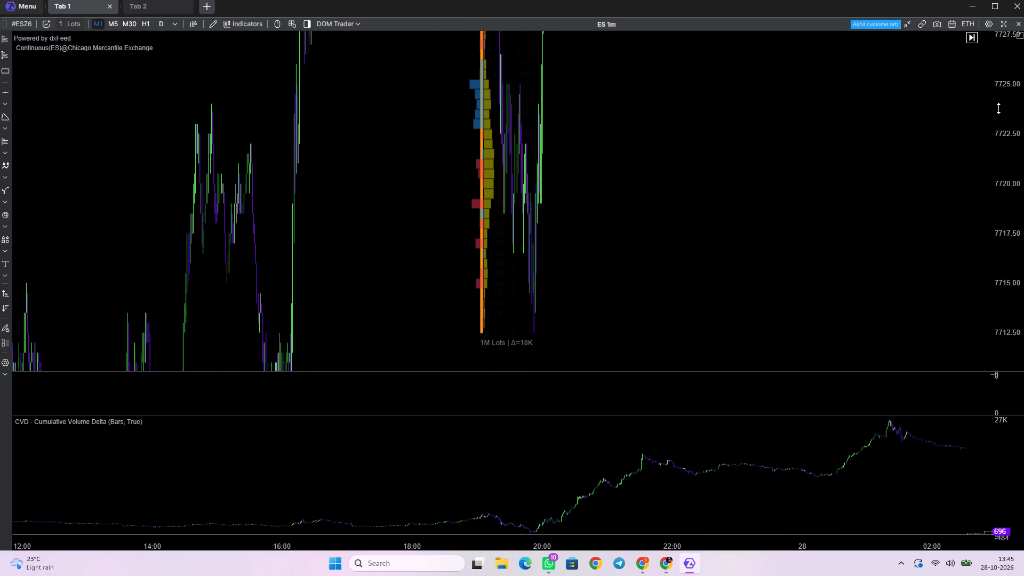
scroll(998, 108, down, 20)
scroll(998, 108, down, 20)
scroll(998, 108, down, 4)
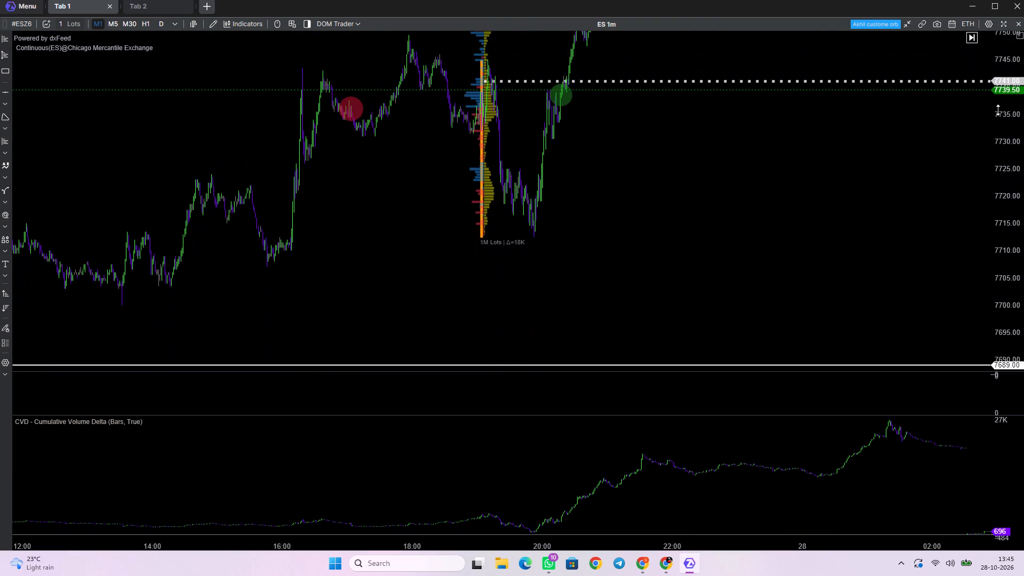
scroll(998, 110, down, 10)
scroll(629, 354, up, 5)
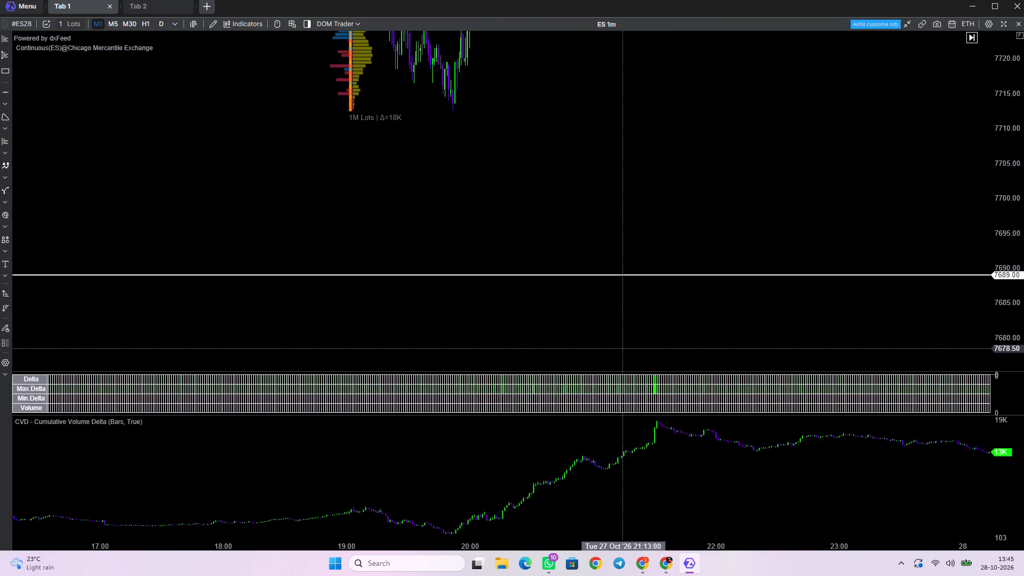
scroll(622, 348, up, 16)
scroll(625, 353, down, 1)
scroll(625, 353, up, 1)
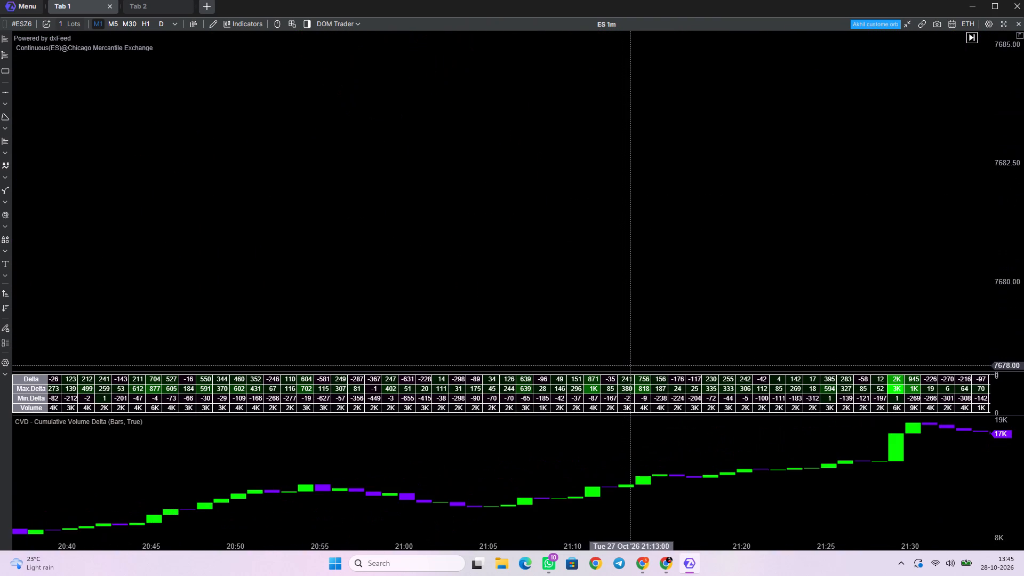
scroll(631, 362, down, 20)
scroll(631, 362, down, 15)
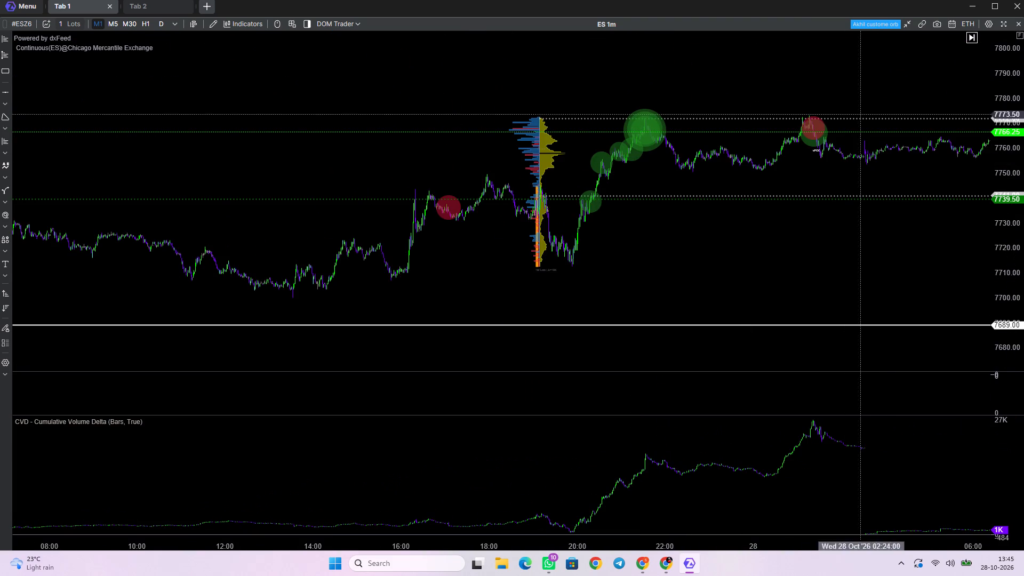
Increase the ES chart's cluster scale from its manual Scale setting and apply it.
click(906, 22)
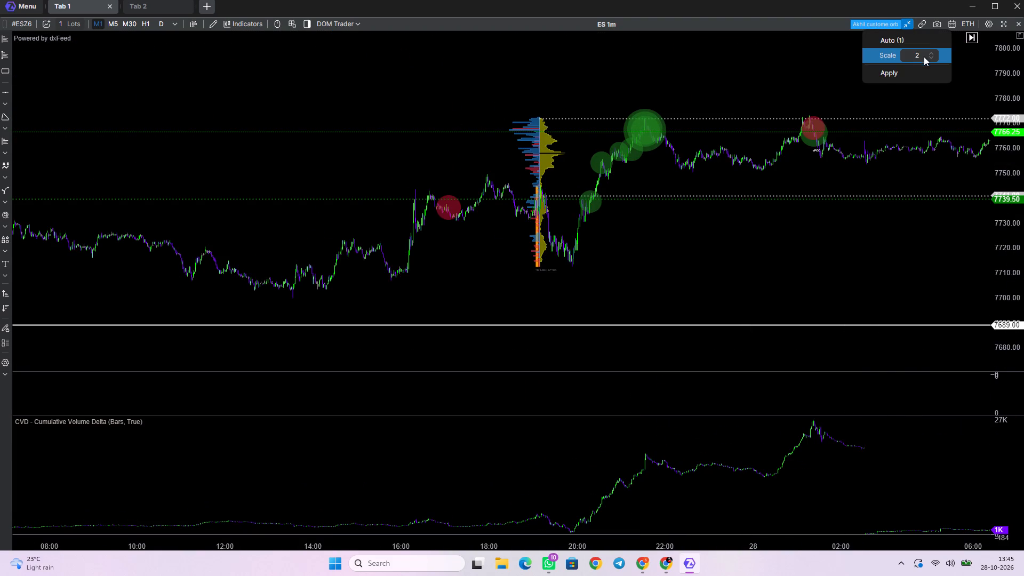
triple_click(931, 51)
click(907, 72)
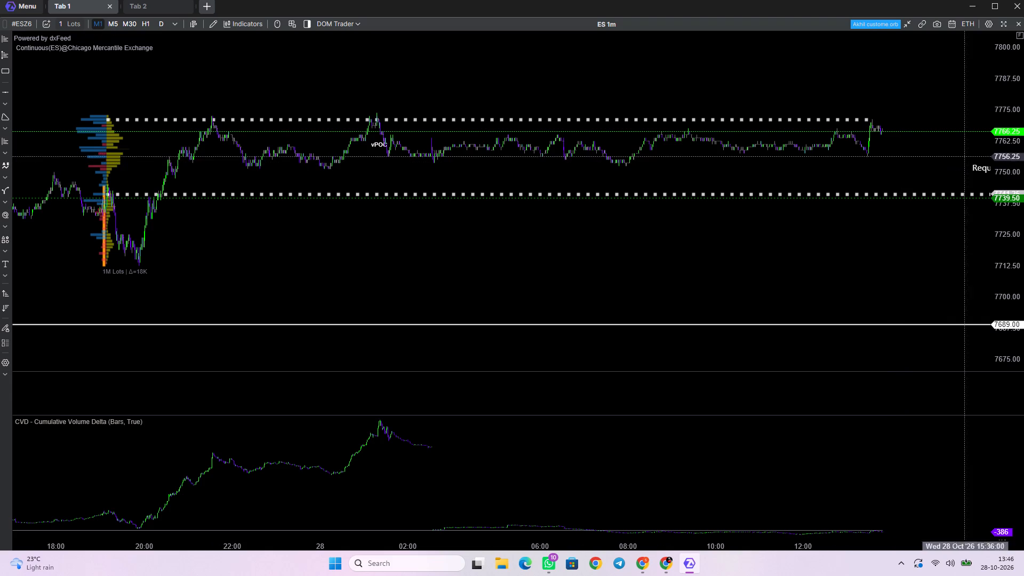
Inspect the rescaled chart, comparing the volume profiles and dotted levels of the 27 and 28 October sessions.
double_click(1007, 148)
scroll(479, 215, down, 5)
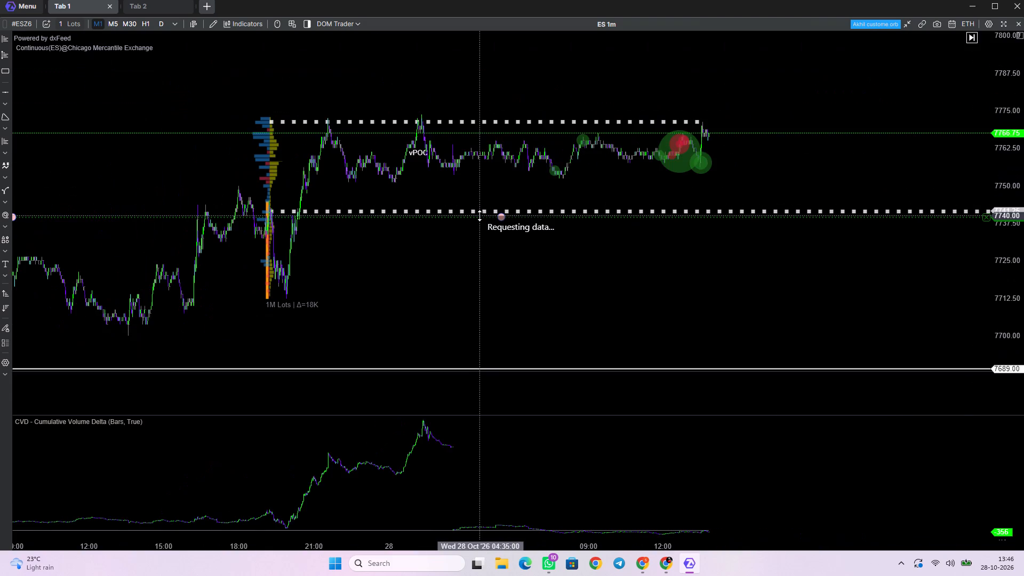
scroll(479, 215, down, 4)
drag(394, 242, 533, 250)
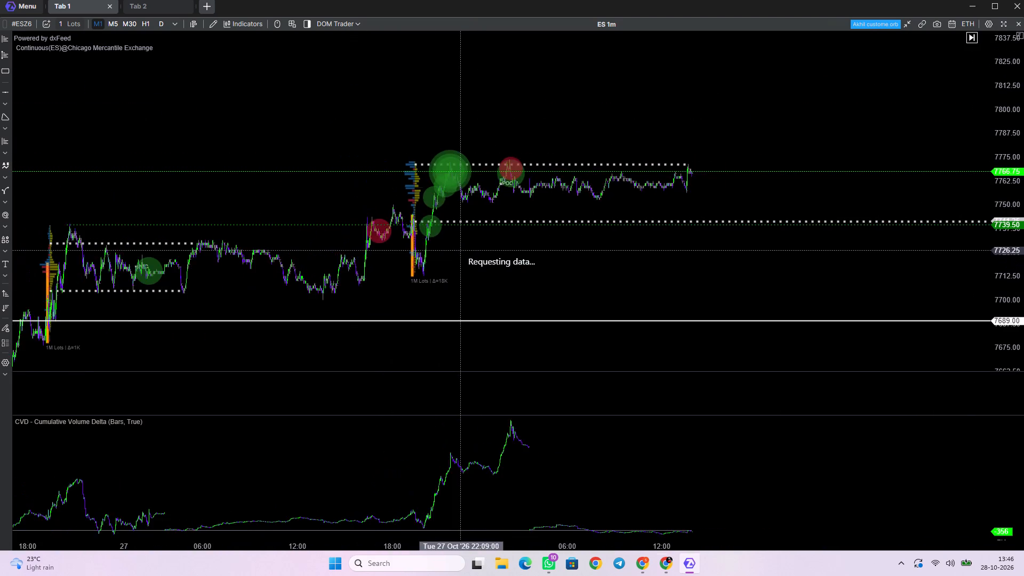
drag(533, 250, 563, 250)
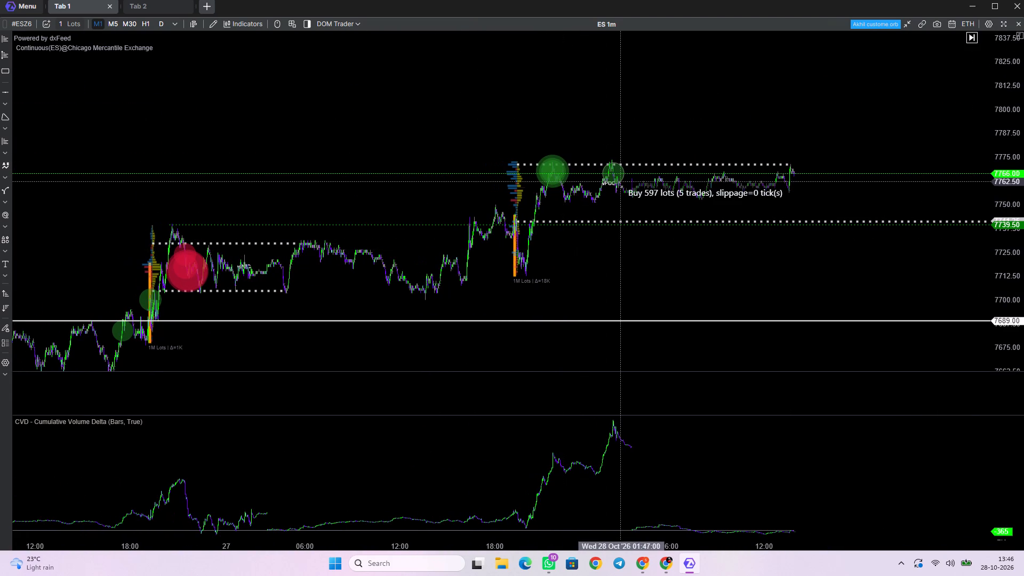
scroll(612, 185, up, 7)
scroll(610, 183, down, 3)
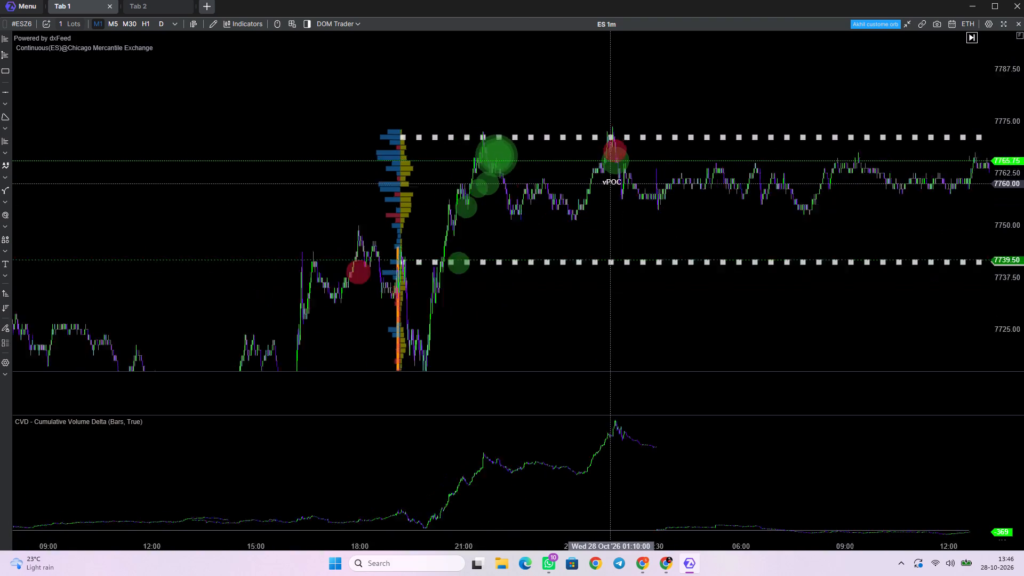
scroll(610, 183, down, 6)
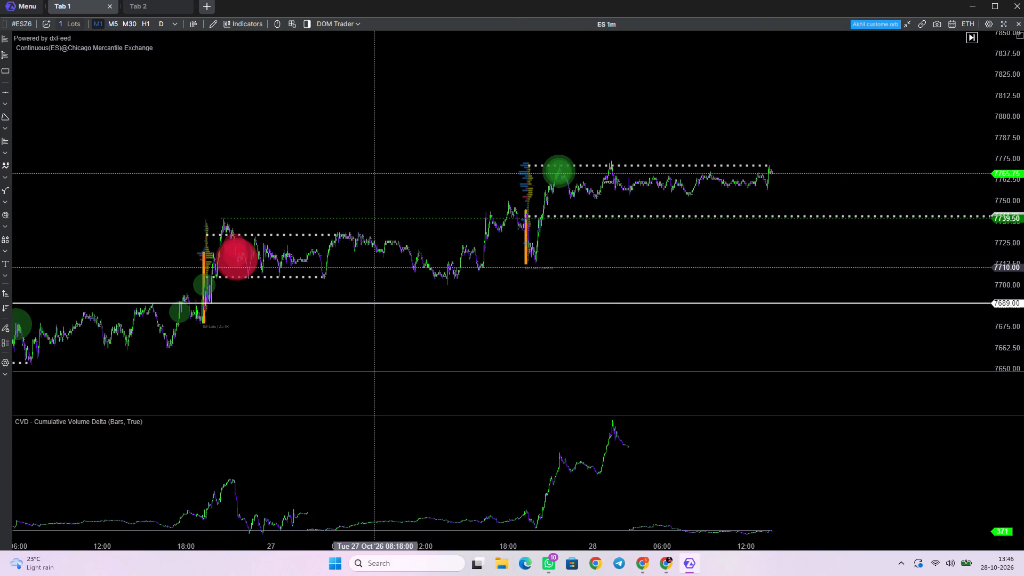
drag(374, 267, 462, 247)
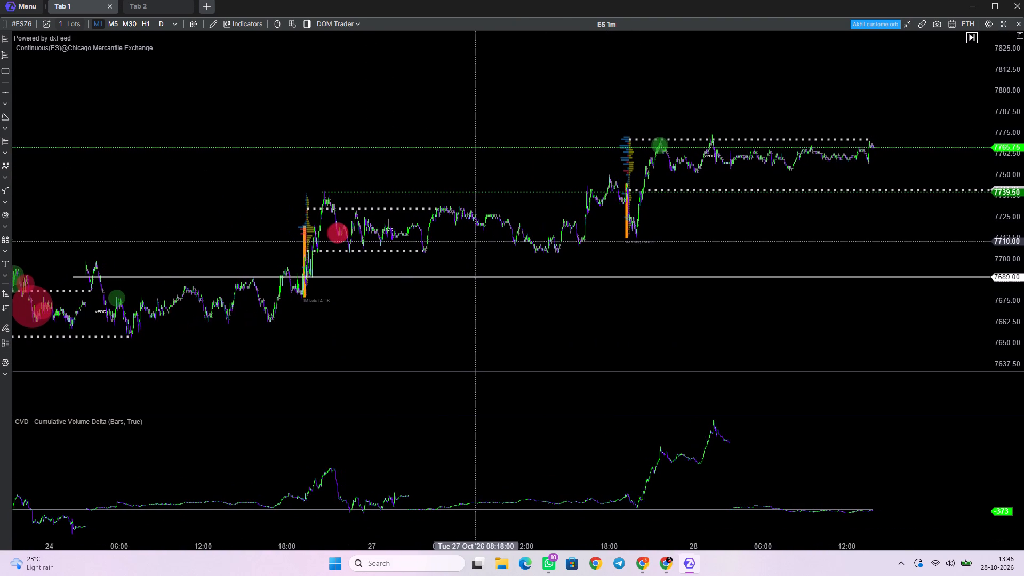
drag(462, 247, 445, 255)
scroll(609, 189, up, 9)
scroll(662, 182, up, 2)
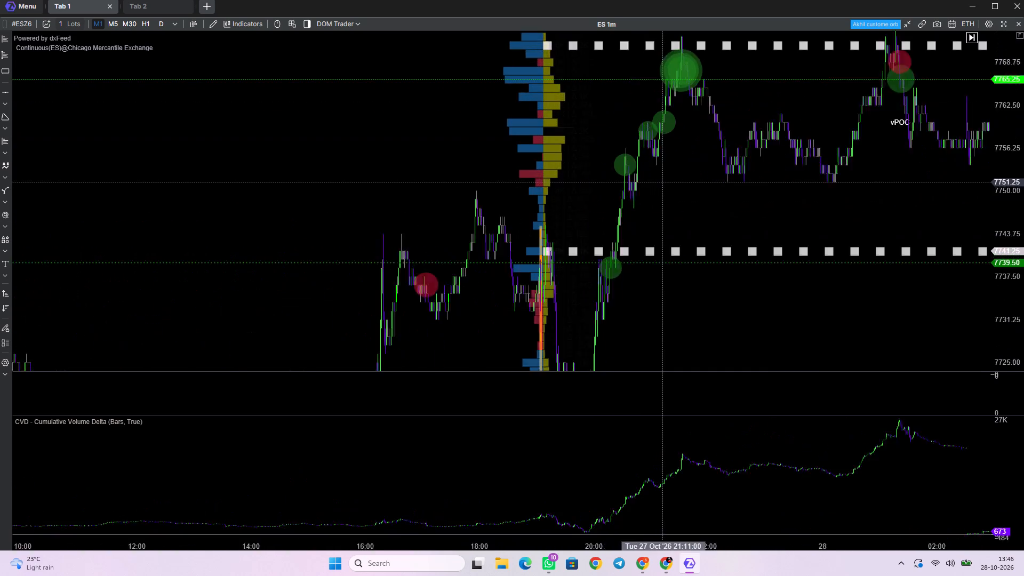
scroll(662, 182, up, 2)
drag(694, 154, 539, 247)
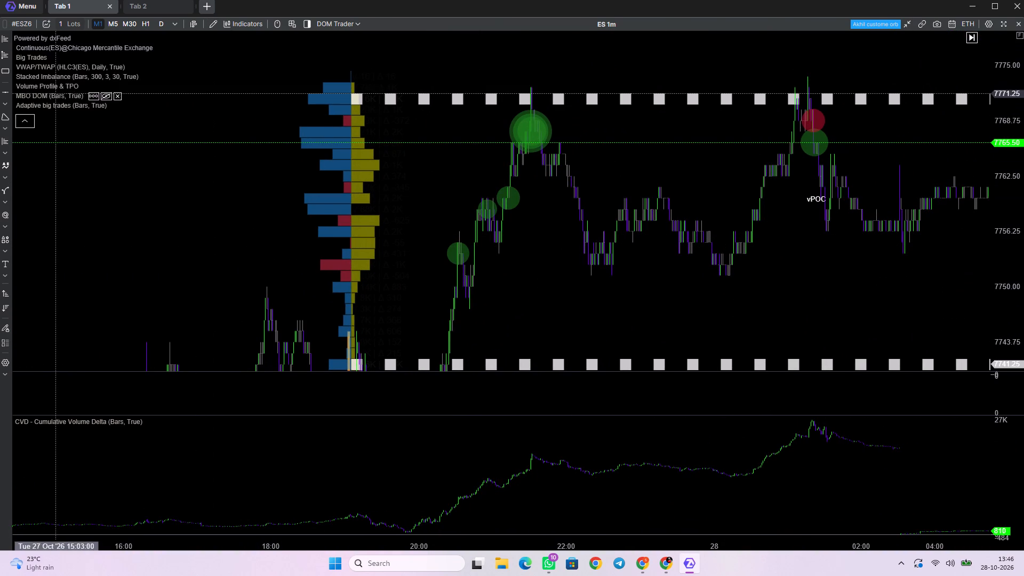
In the Volume Profile & TPO visualization settings, set the profile's maximum level line colour to Red.
click(87, 87)
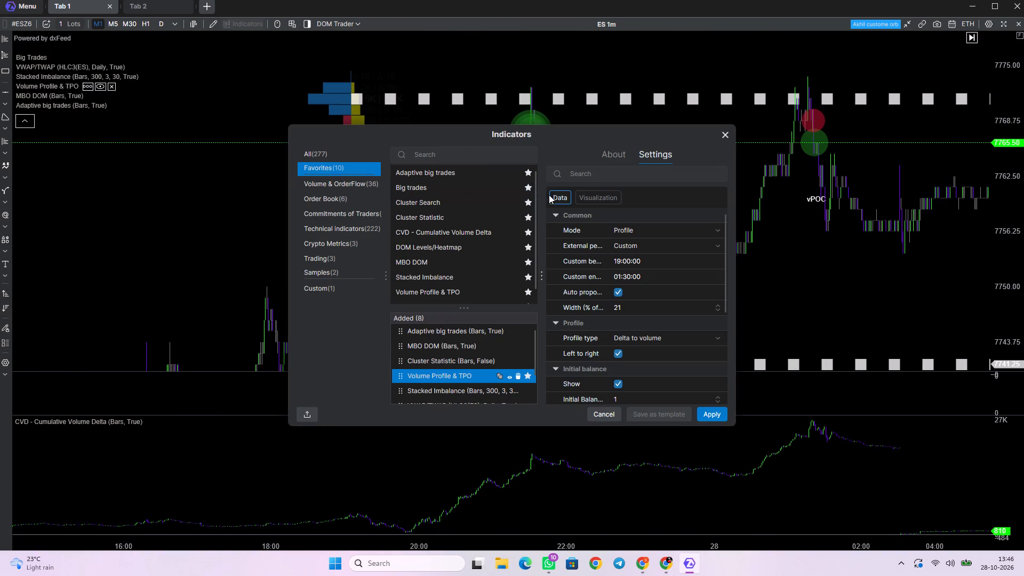
click(602, 200)
drag(541, 138, 314, 76)
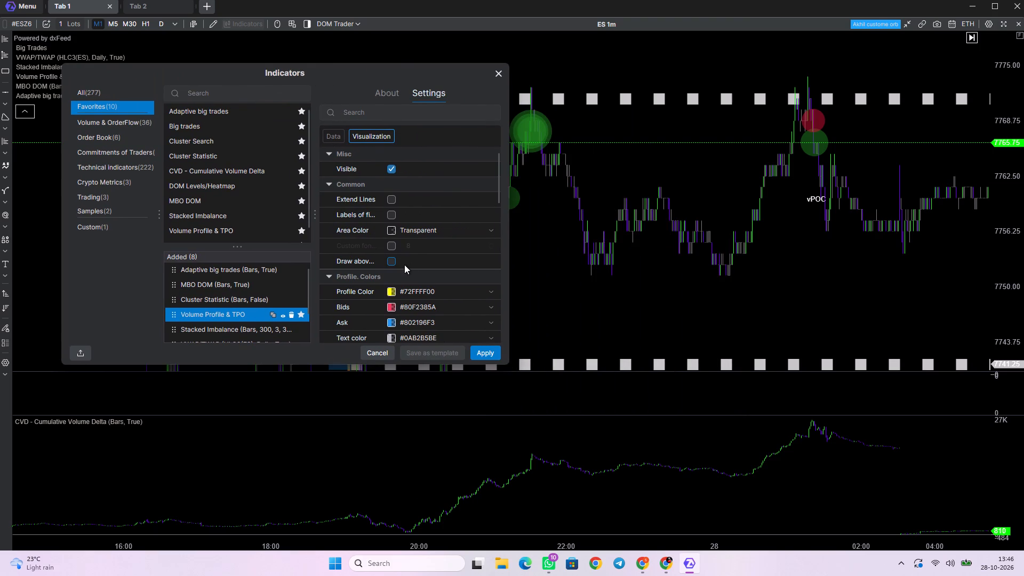
scroll(404, 265, down, 5)
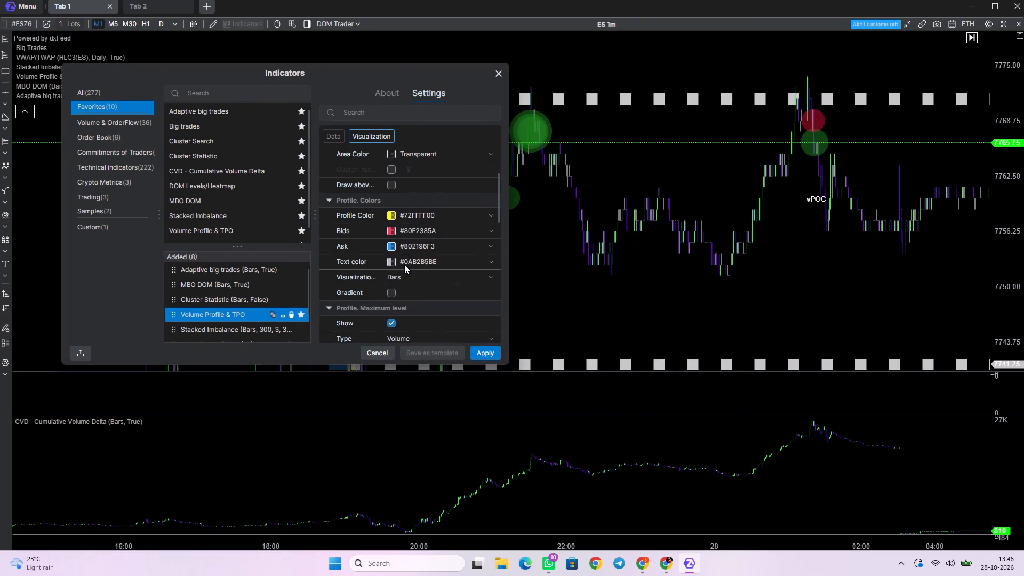
scroll(404, 265, down, 6)
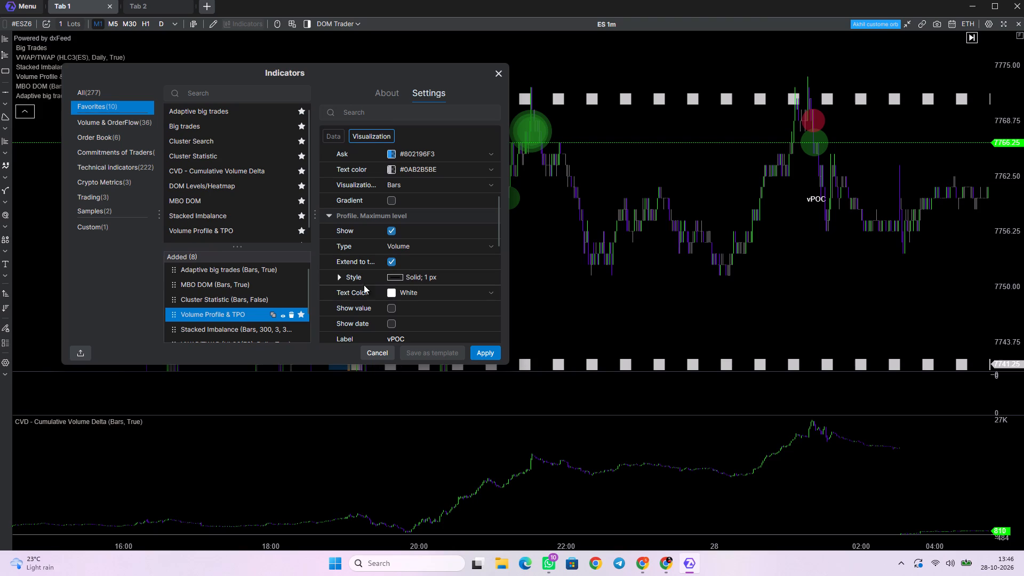
click(339, 278)
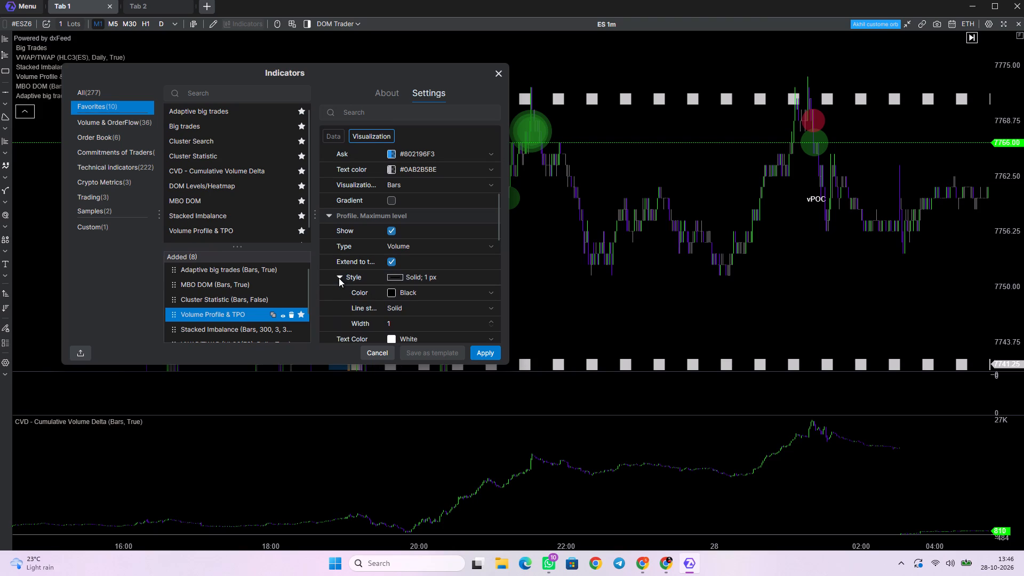
click(393, 293)
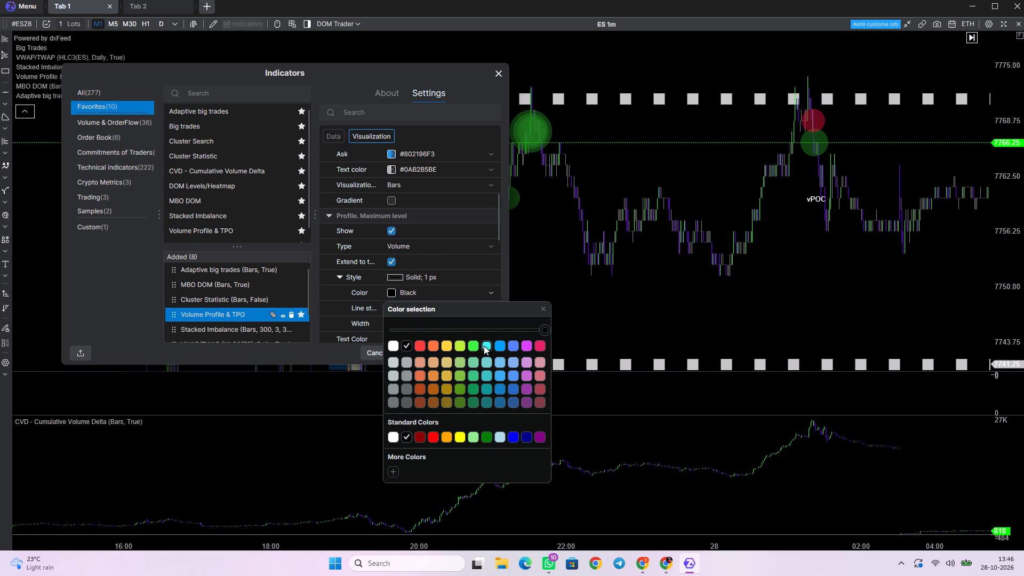
click(432, 437)
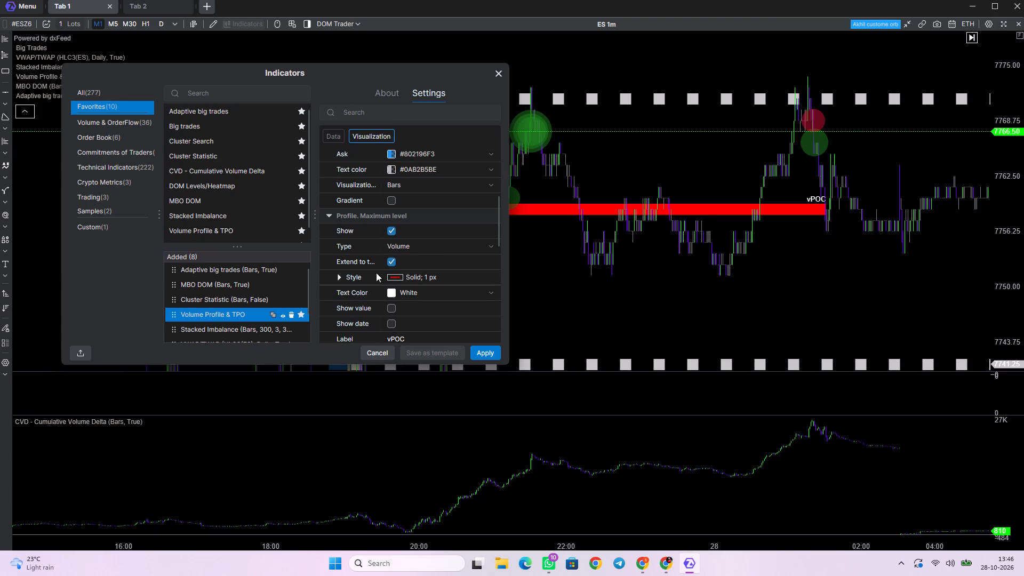
Make the maximum level line's red slightly transparent (#F9FF0000), keep its Solid line style, and apply the Volume Profile & TPO settings.
click(339, 277)
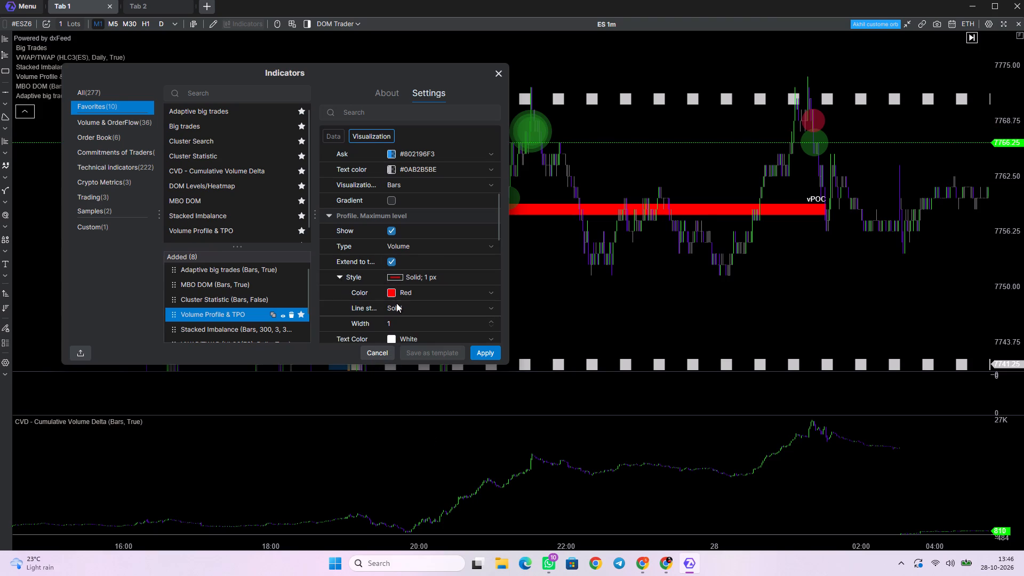
click(393, 293)
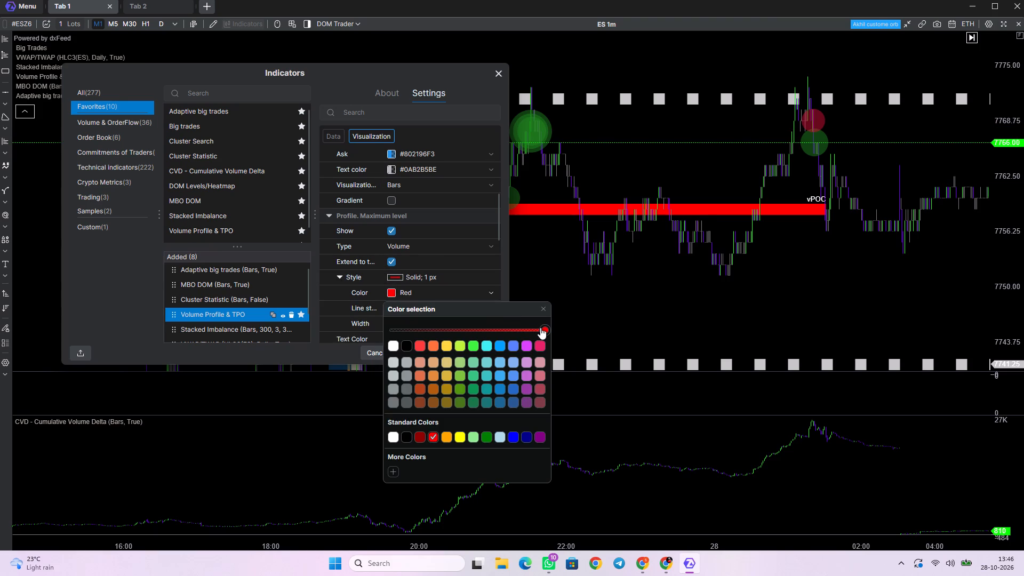
drag(542, 328, 441, 332)
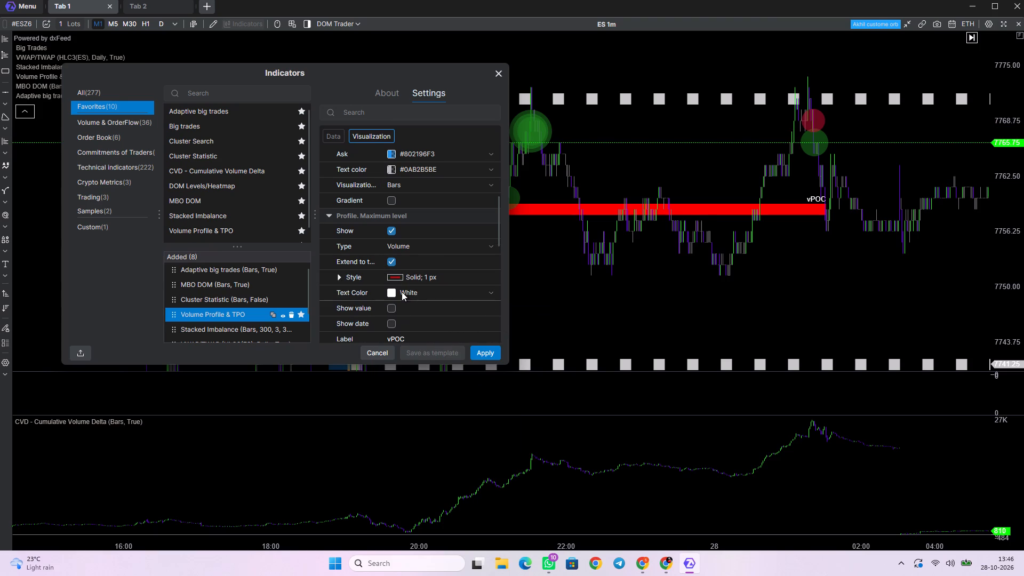
click(431, 277)
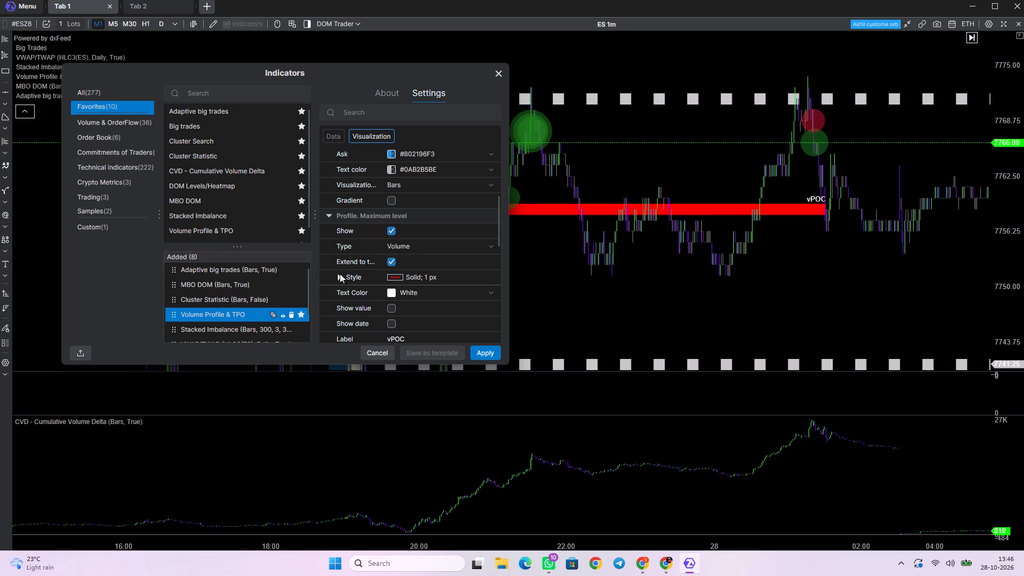
click(340, 274)
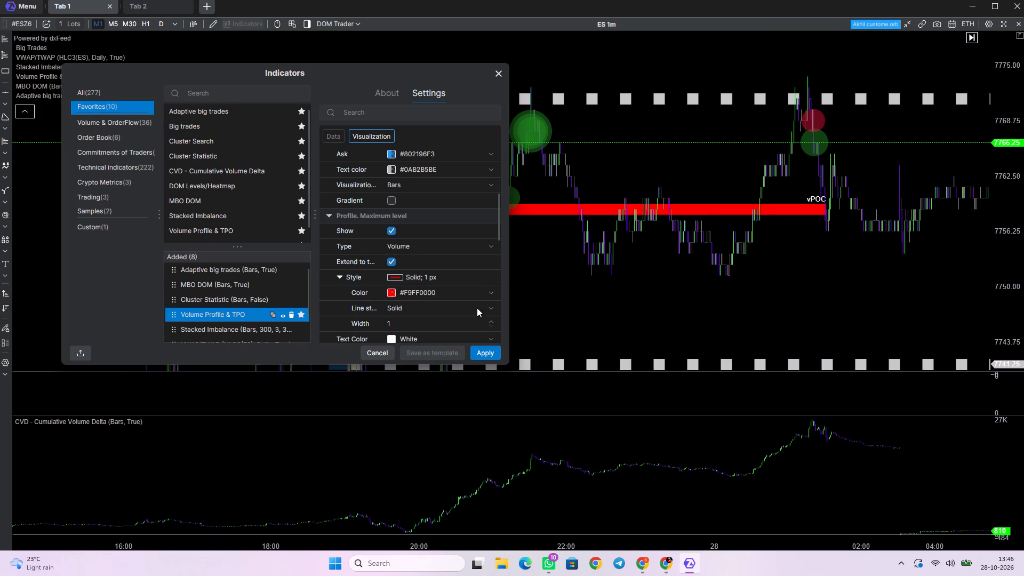
click(491, 308)
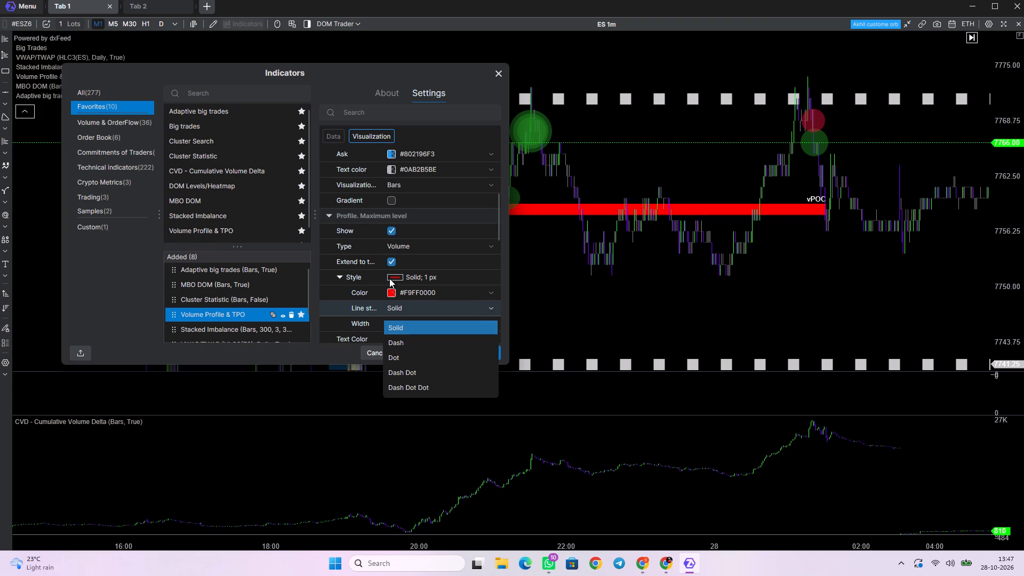
click(442, 277)
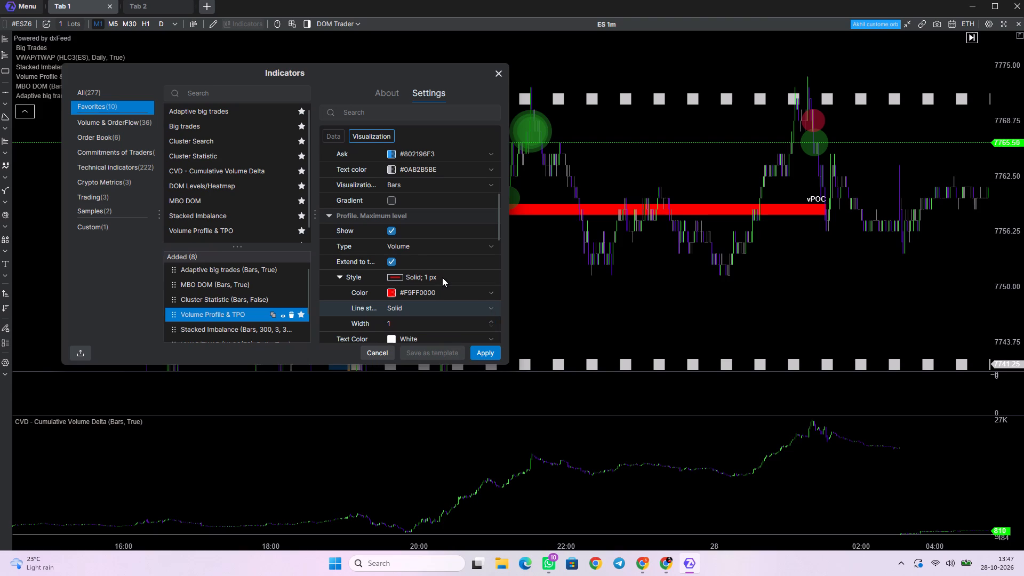
click(442, 277)
scroll(442, 277, down, 1)
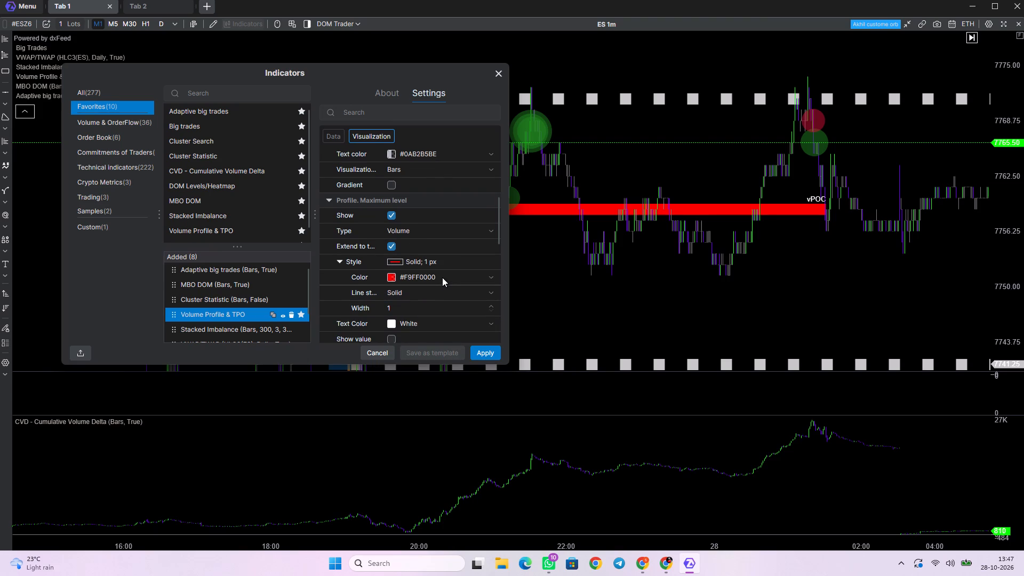
click(481, 350)
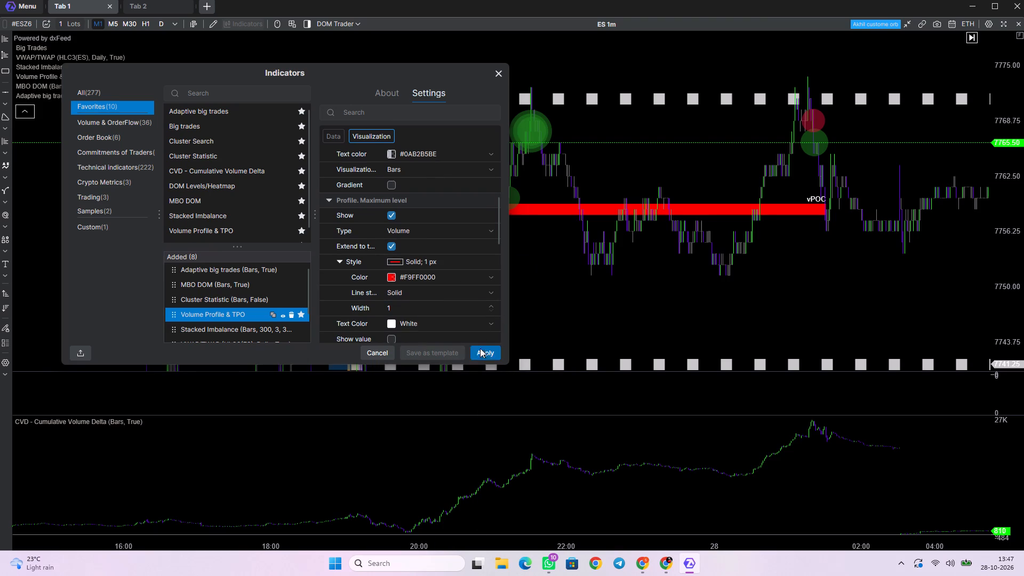
Inspect the red maximum level line and dotted value area lines on the ES chart around the 27–28 October profile.
scroll(493, 261, down, 14)
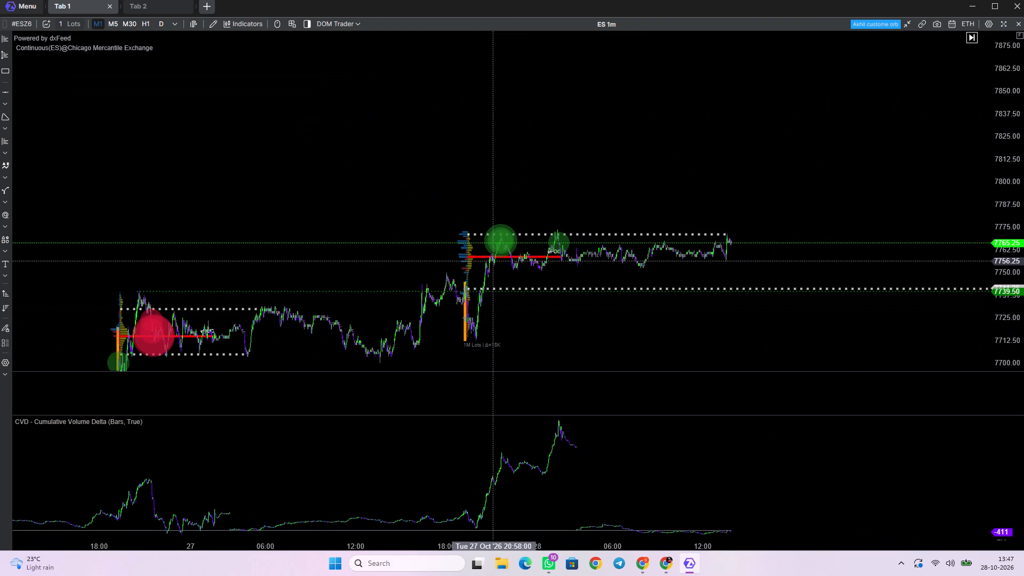
scroll(535, 306, up, 9)
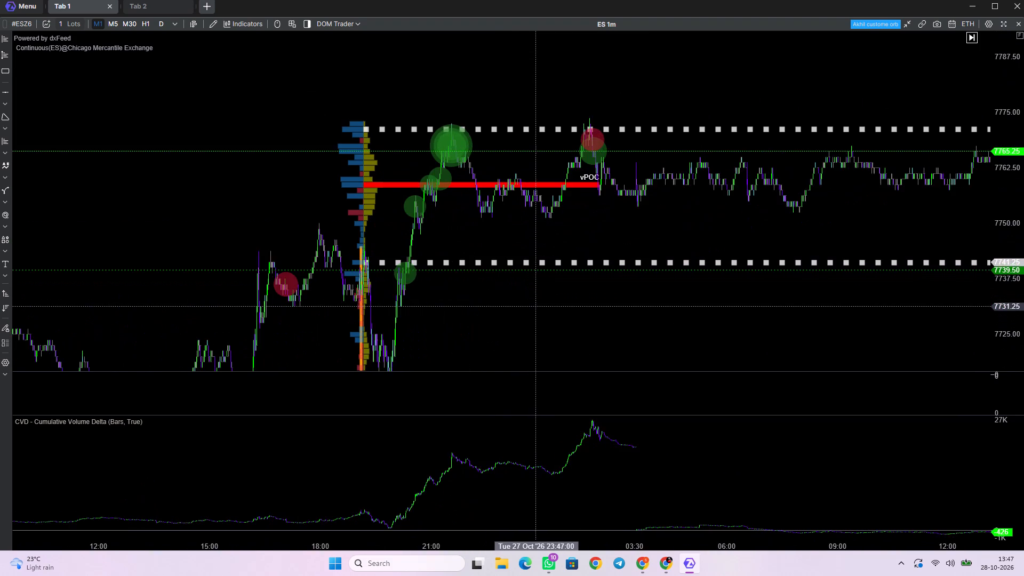
scroll(535, 306, up, 2)
drag(605, 198, 544, 287)
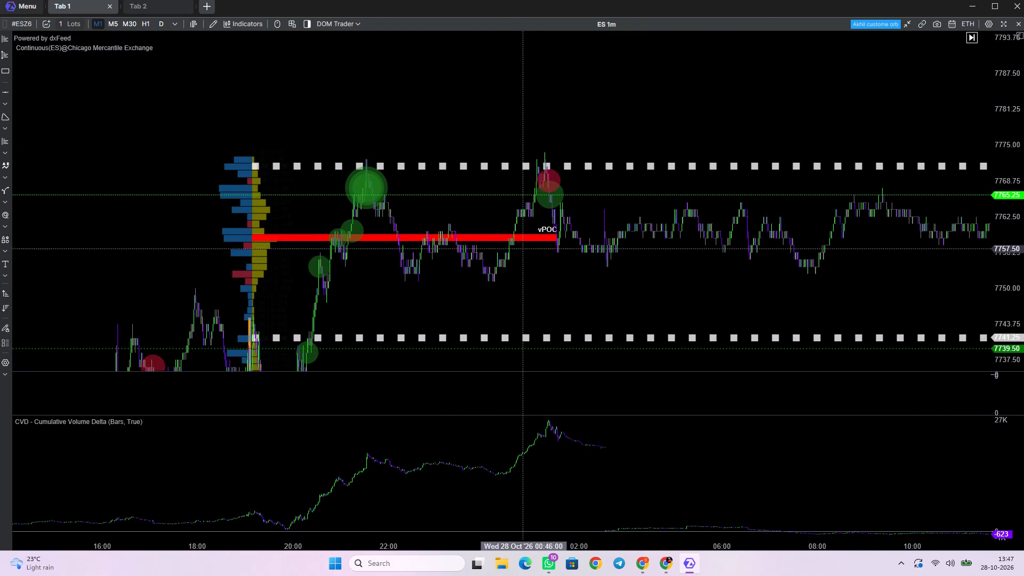
scroll(523, 245, up, 2)
scroll(523, 245, down, 3)
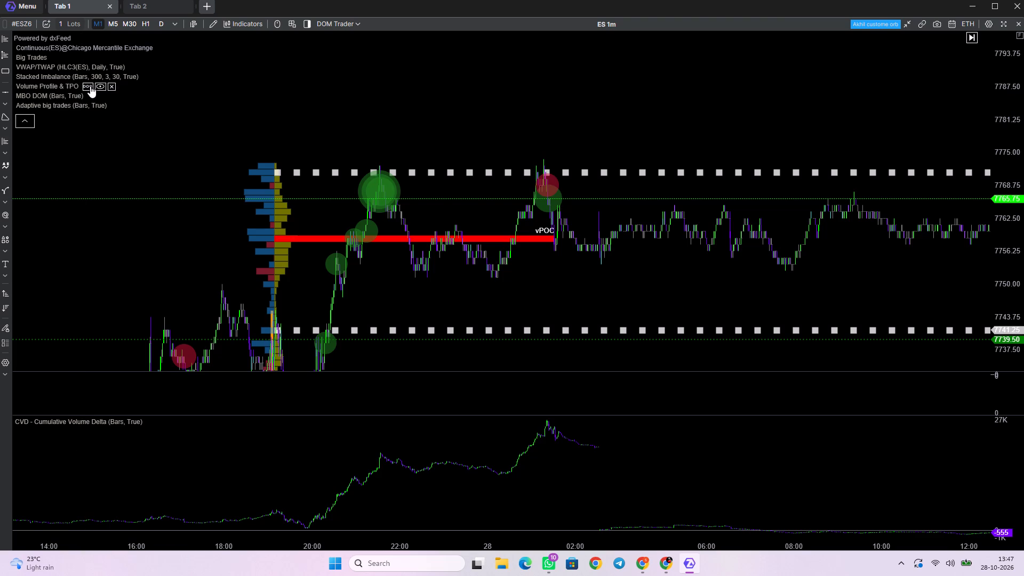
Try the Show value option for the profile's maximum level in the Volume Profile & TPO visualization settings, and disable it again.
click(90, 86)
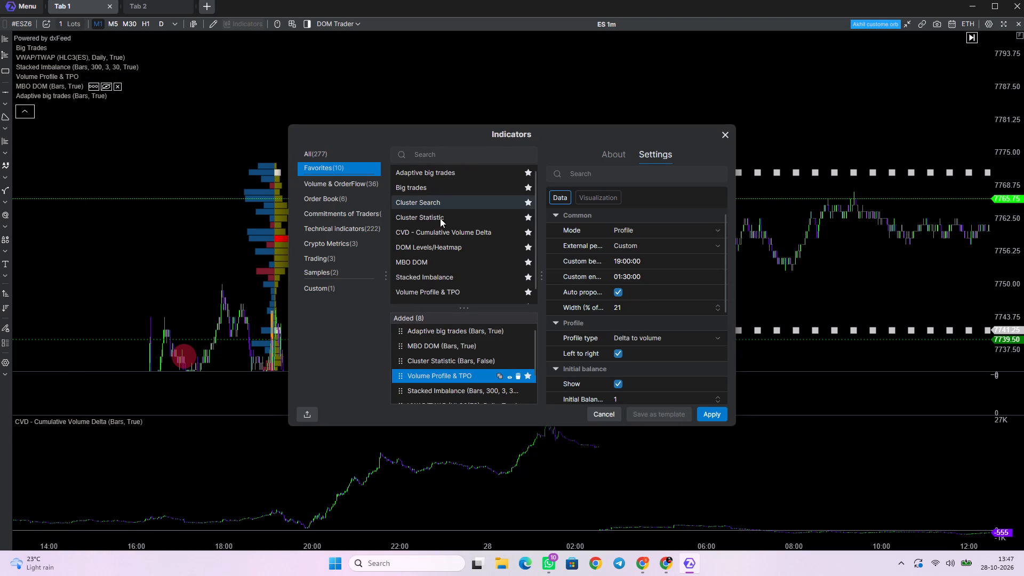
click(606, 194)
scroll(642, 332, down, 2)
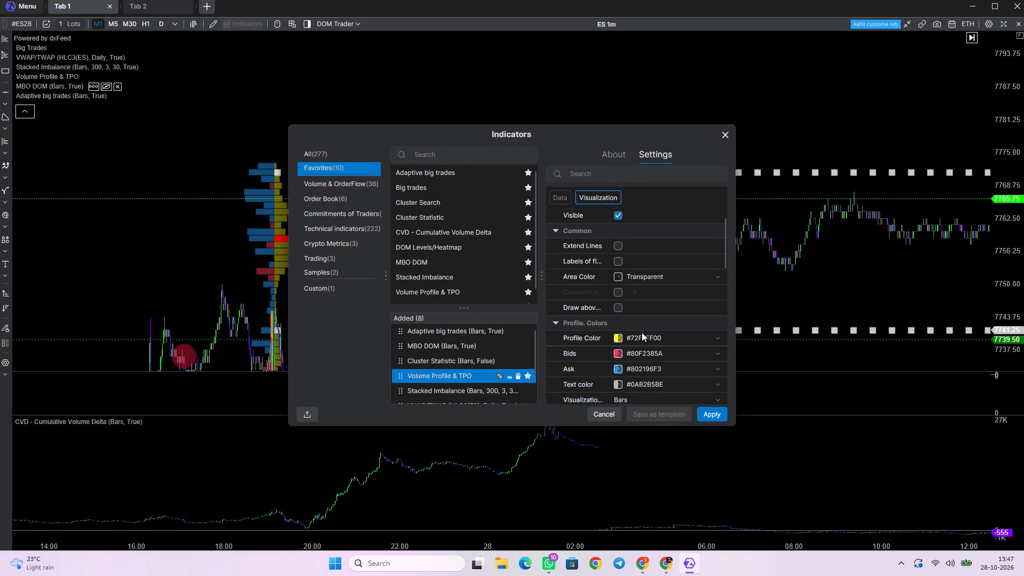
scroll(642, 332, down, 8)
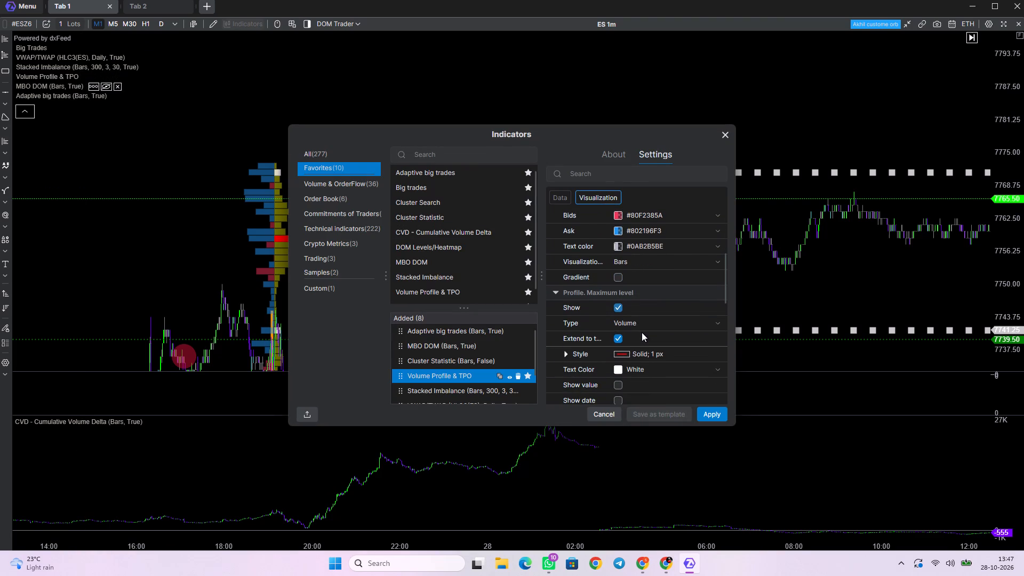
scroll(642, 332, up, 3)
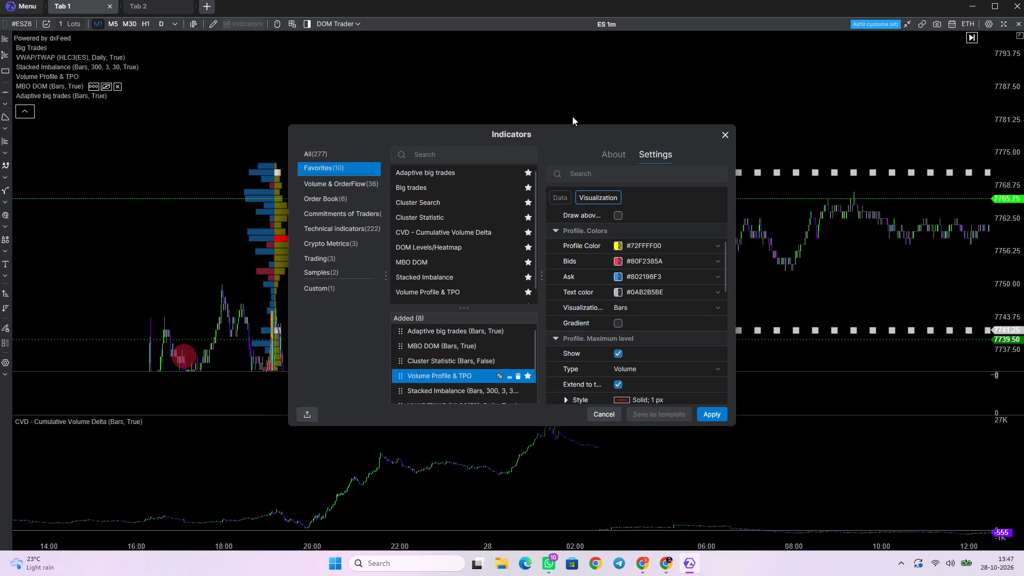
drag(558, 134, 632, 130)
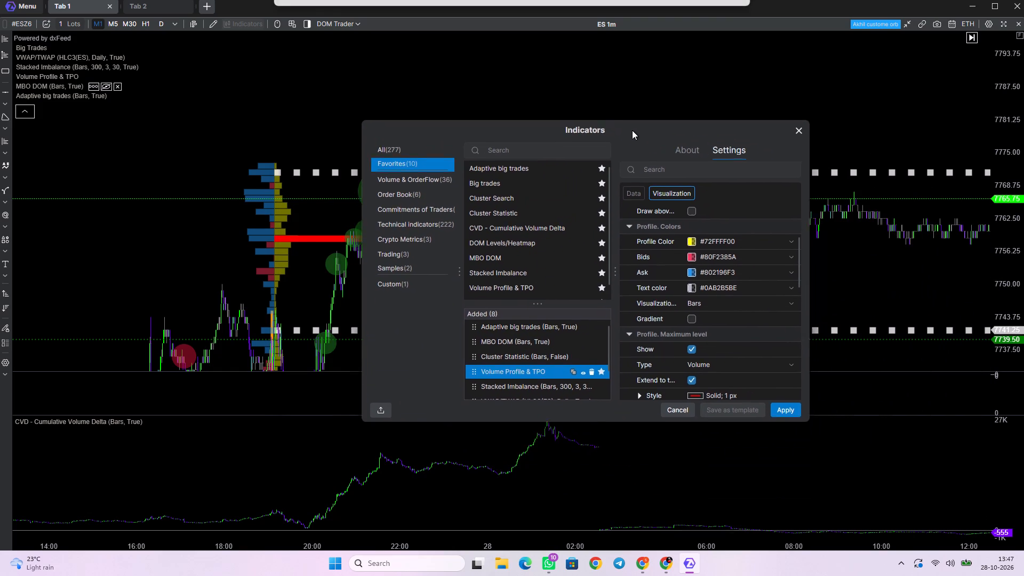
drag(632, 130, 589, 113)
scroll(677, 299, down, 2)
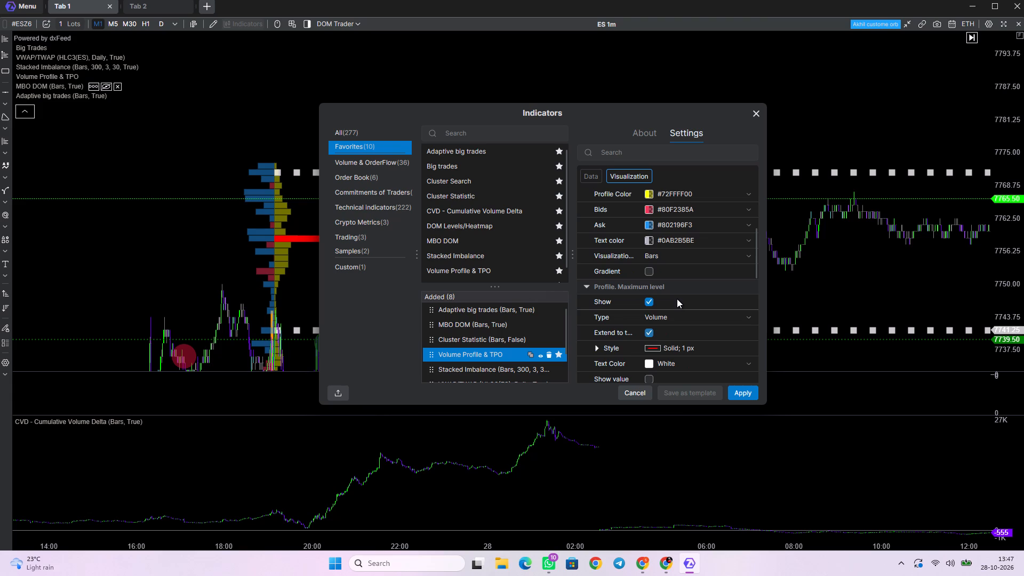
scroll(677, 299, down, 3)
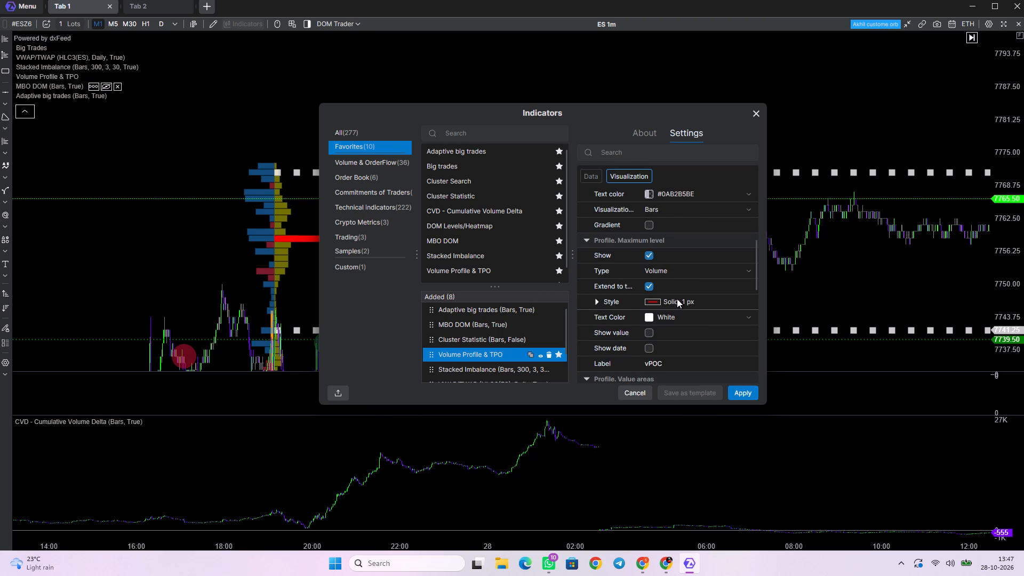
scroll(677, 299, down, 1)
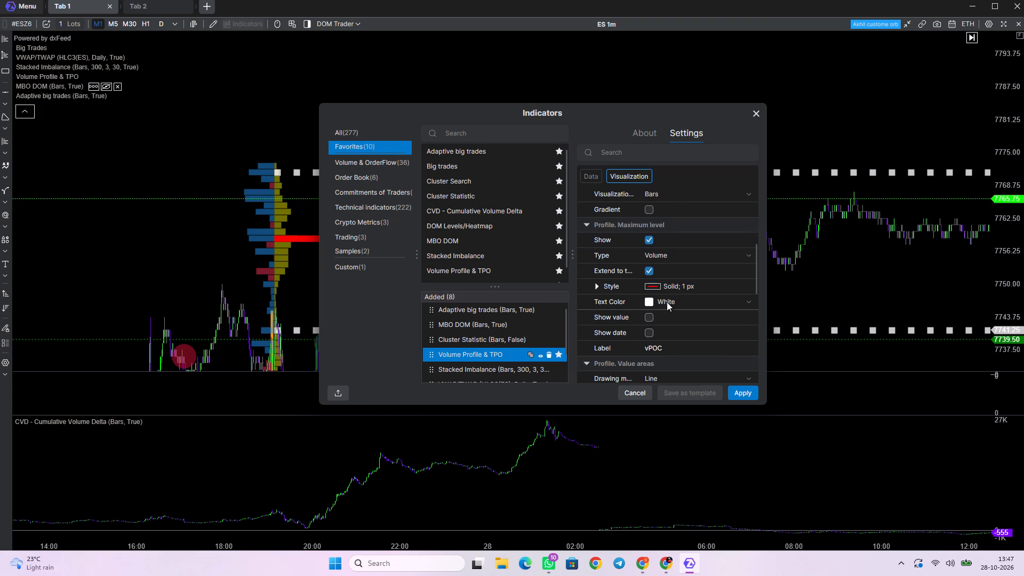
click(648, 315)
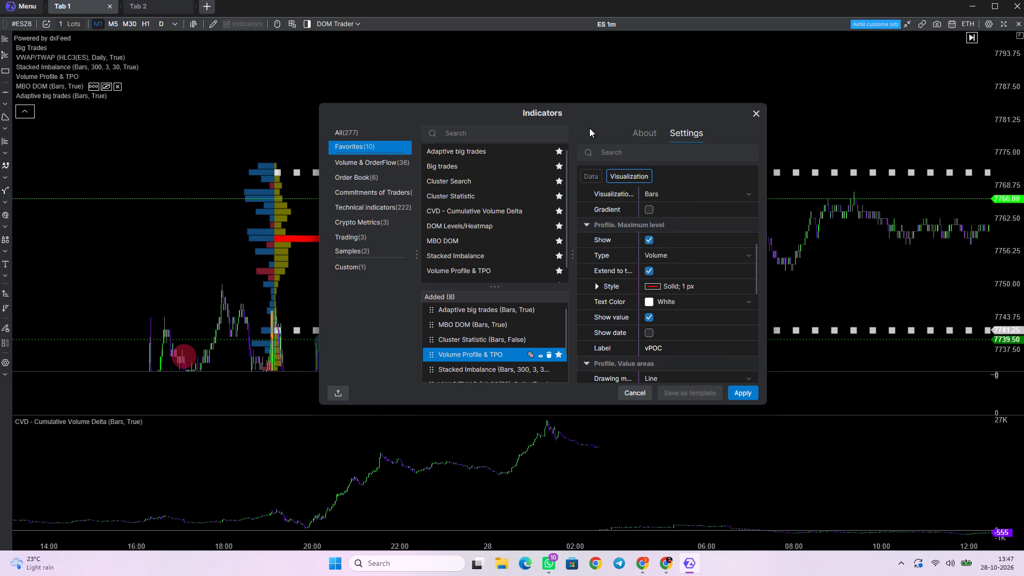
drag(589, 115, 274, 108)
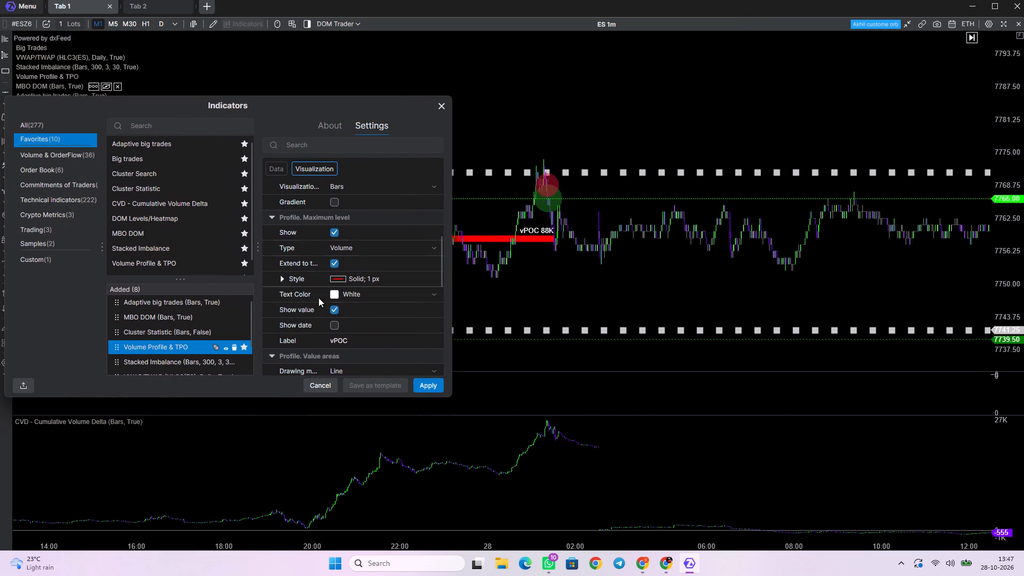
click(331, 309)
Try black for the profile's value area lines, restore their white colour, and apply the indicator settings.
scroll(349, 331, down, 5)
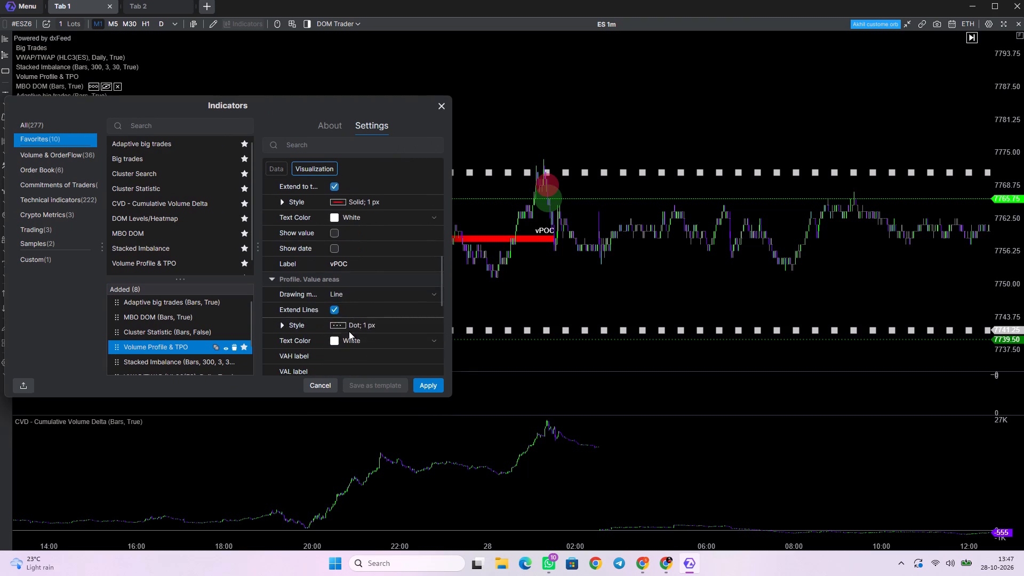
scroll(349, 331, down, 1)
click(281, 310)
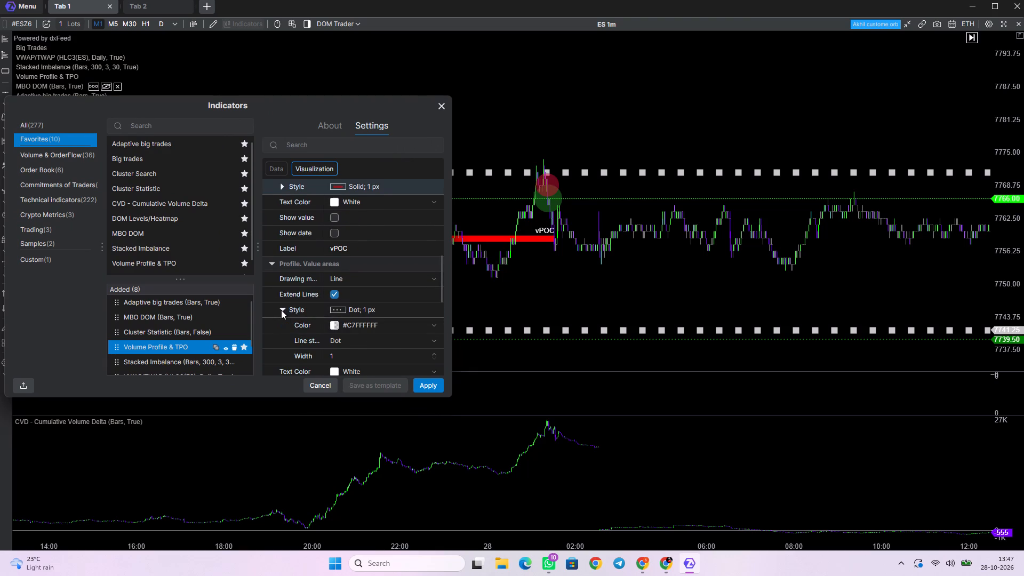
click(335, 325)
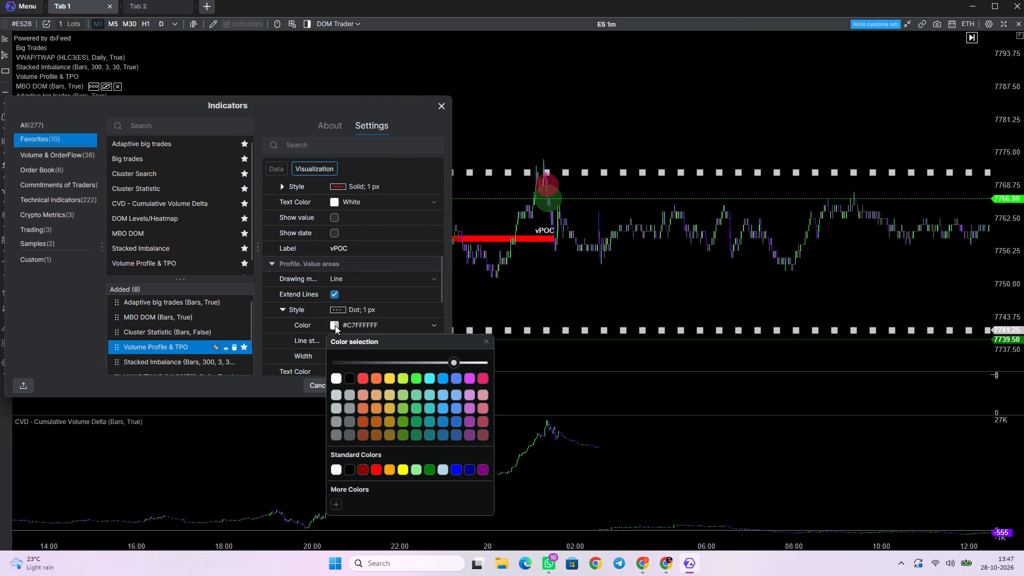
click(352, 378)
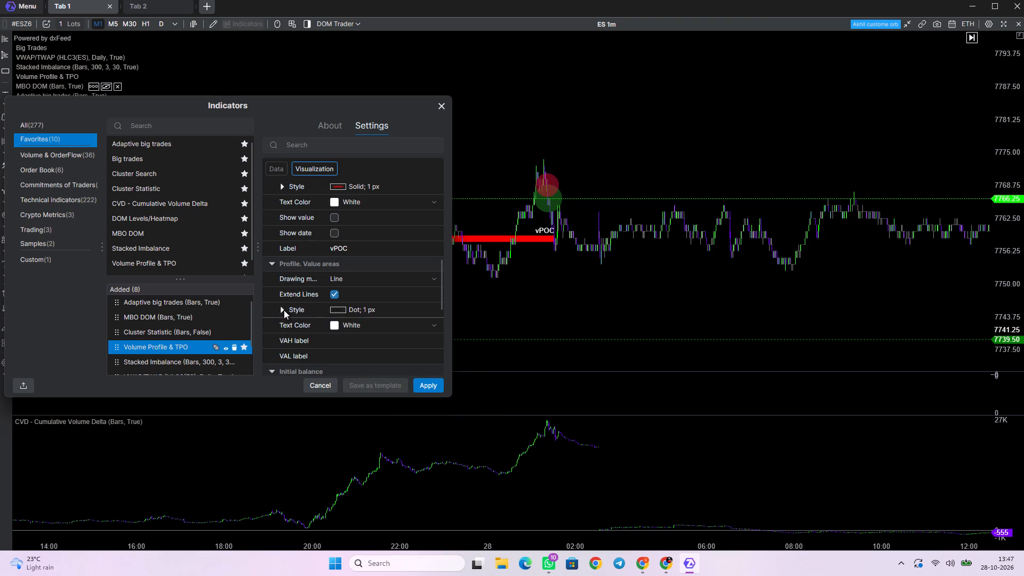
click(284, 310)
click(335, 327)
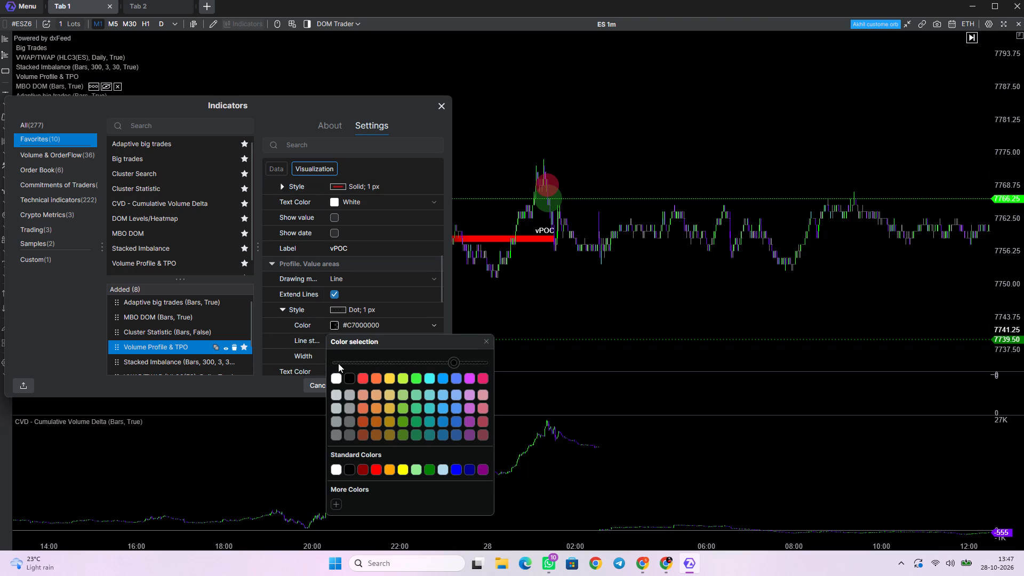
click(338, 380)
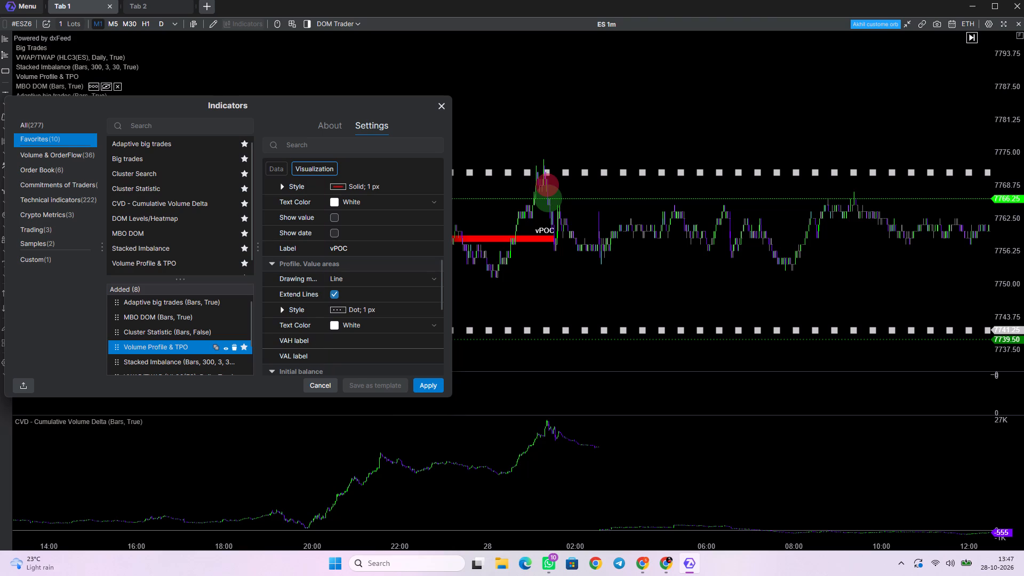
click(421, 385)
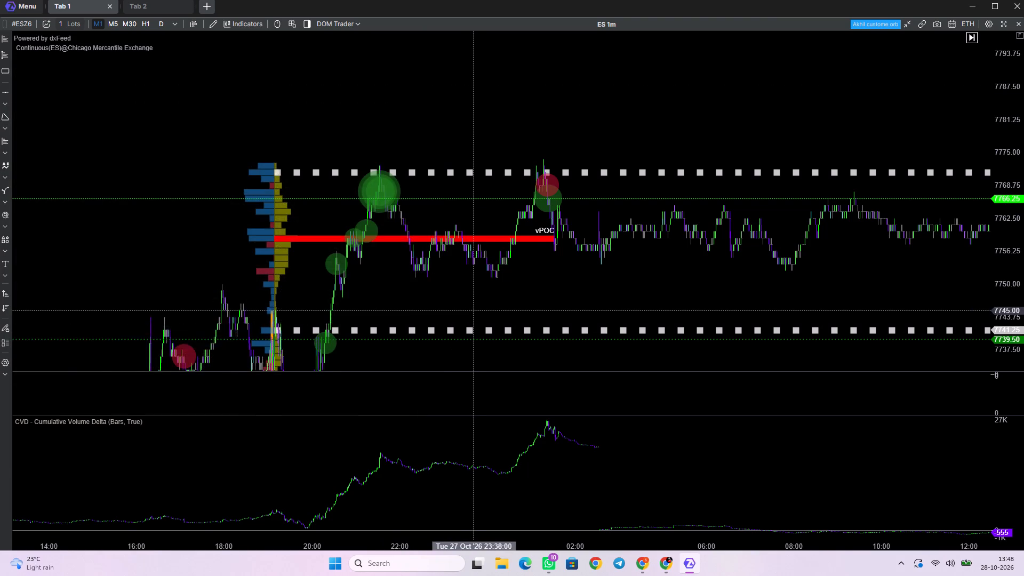
Examine the maximum level and value area lines across the recent ES session profiles.
scroll(472, 309, down, 12)
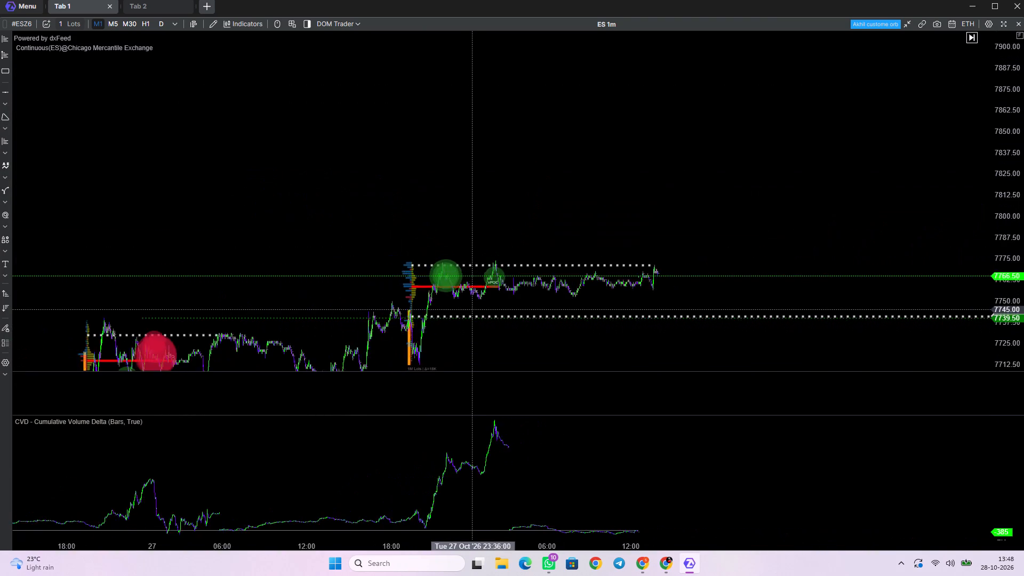
scroll(472, 309, up, 8)
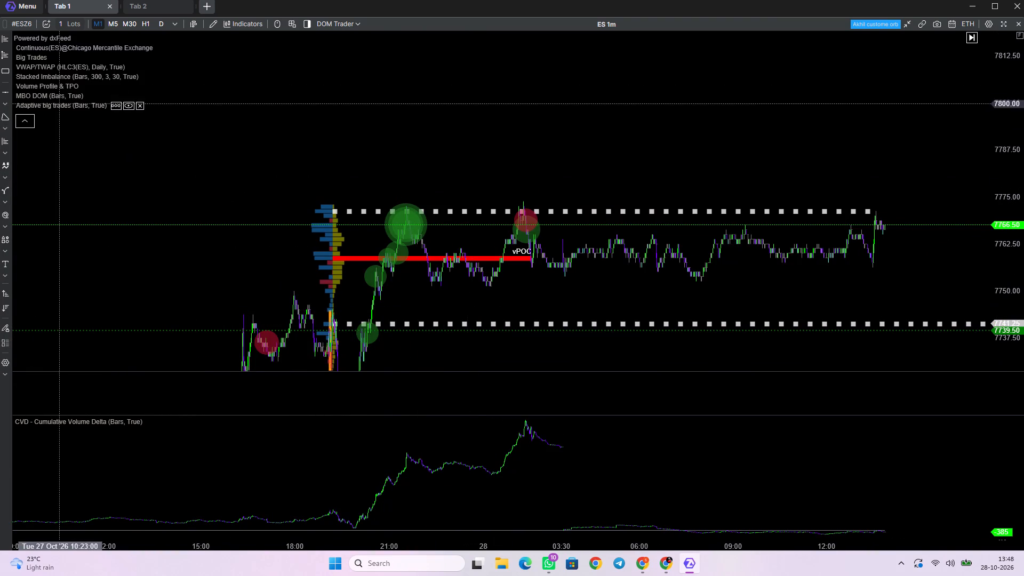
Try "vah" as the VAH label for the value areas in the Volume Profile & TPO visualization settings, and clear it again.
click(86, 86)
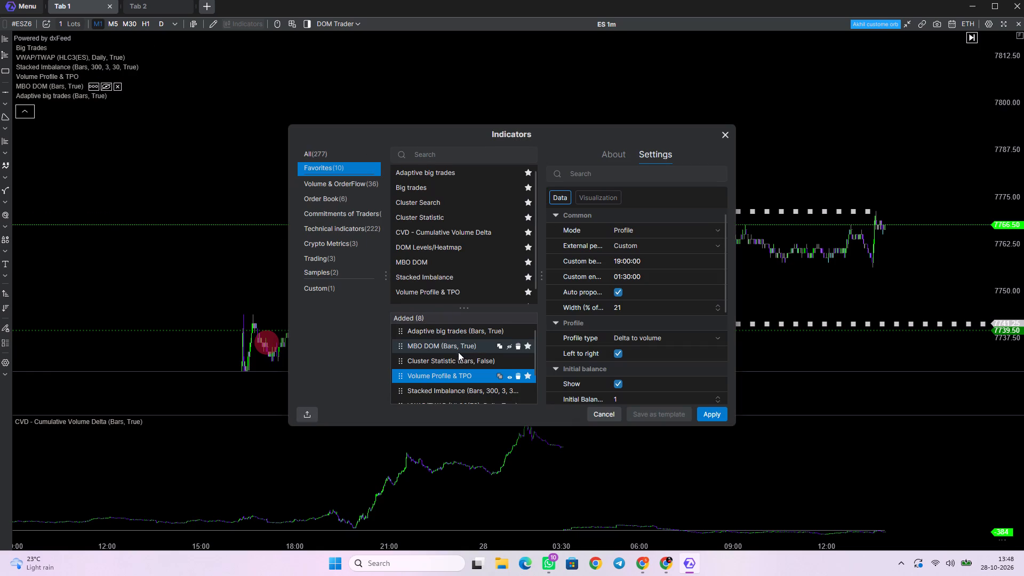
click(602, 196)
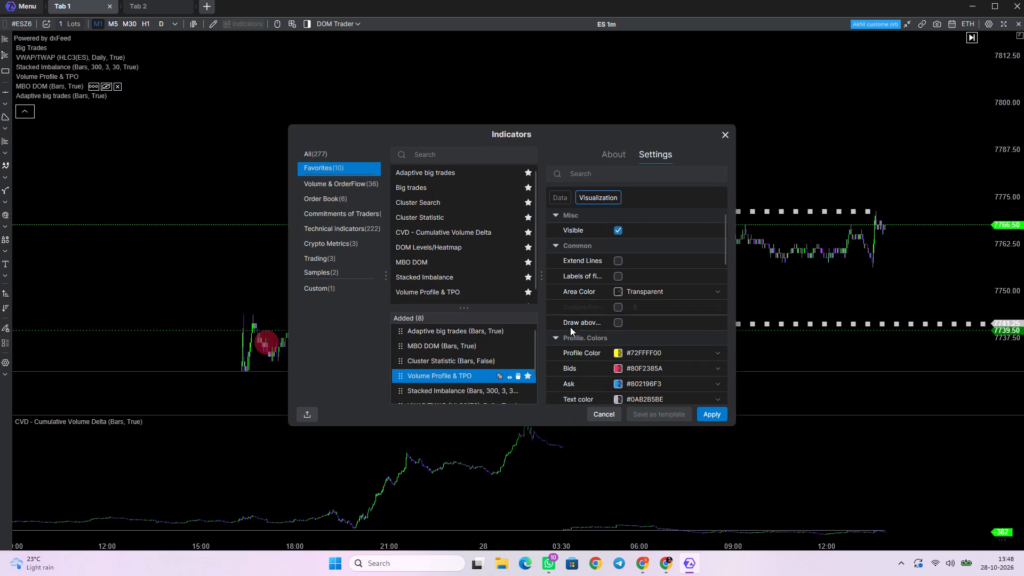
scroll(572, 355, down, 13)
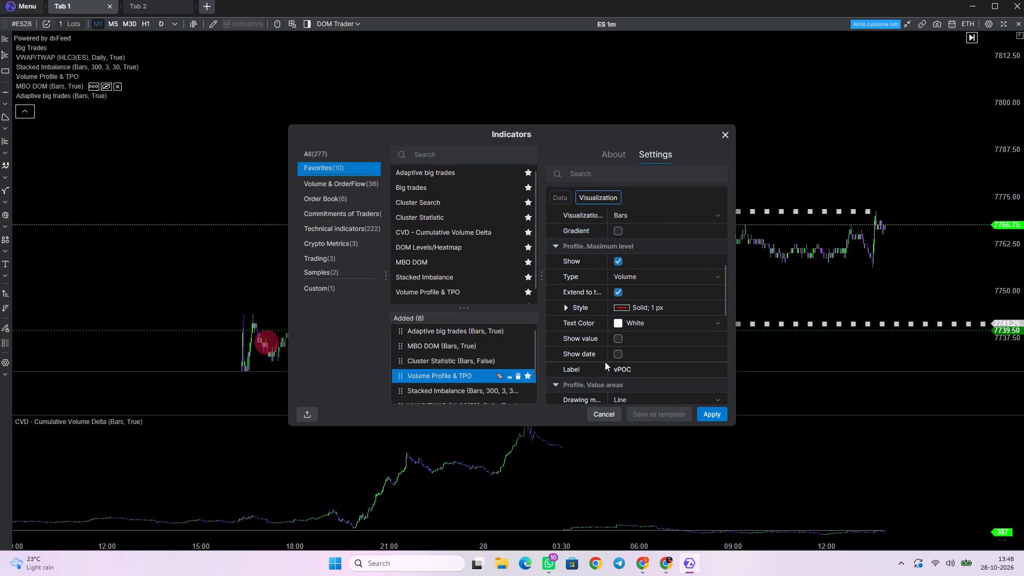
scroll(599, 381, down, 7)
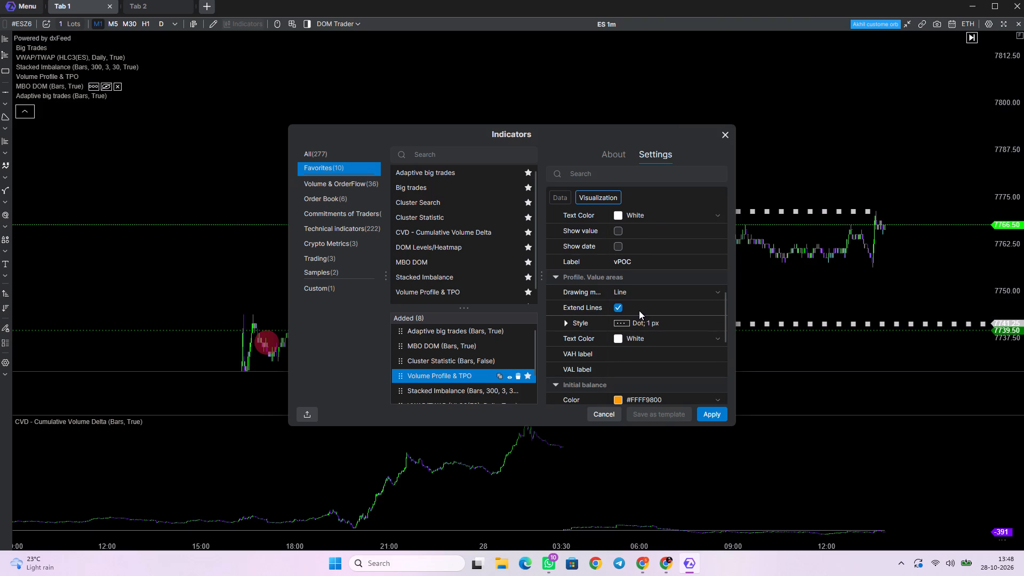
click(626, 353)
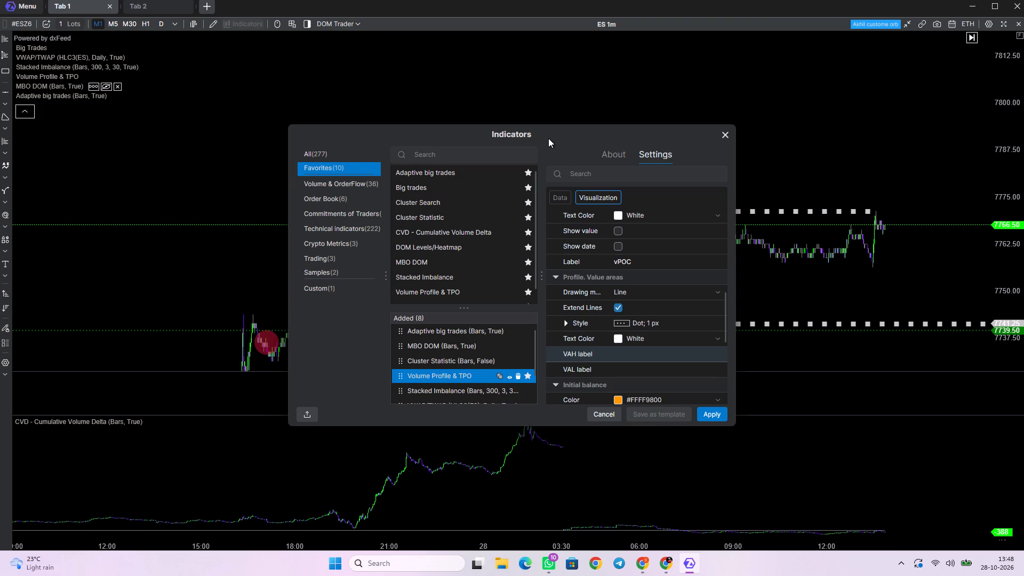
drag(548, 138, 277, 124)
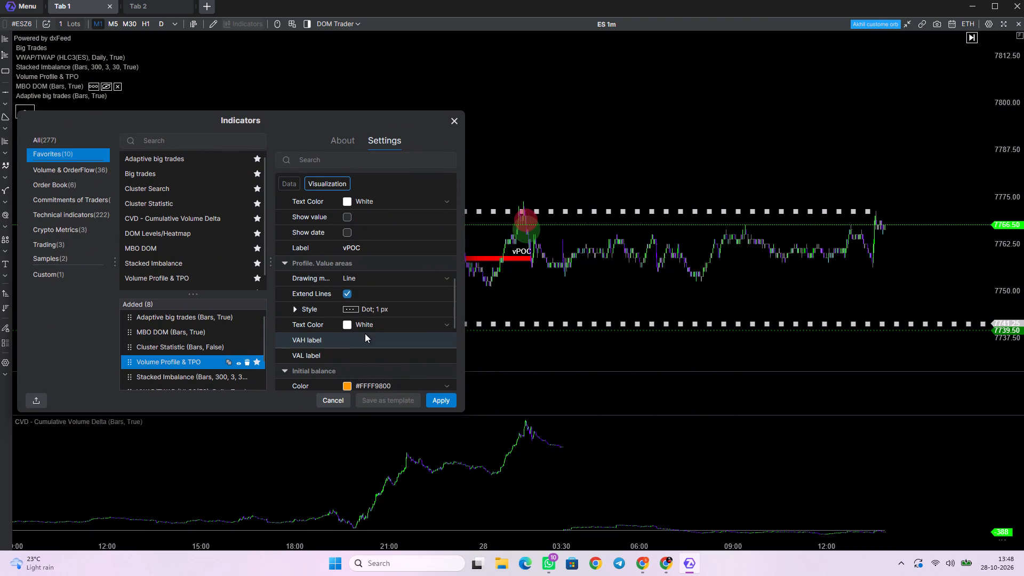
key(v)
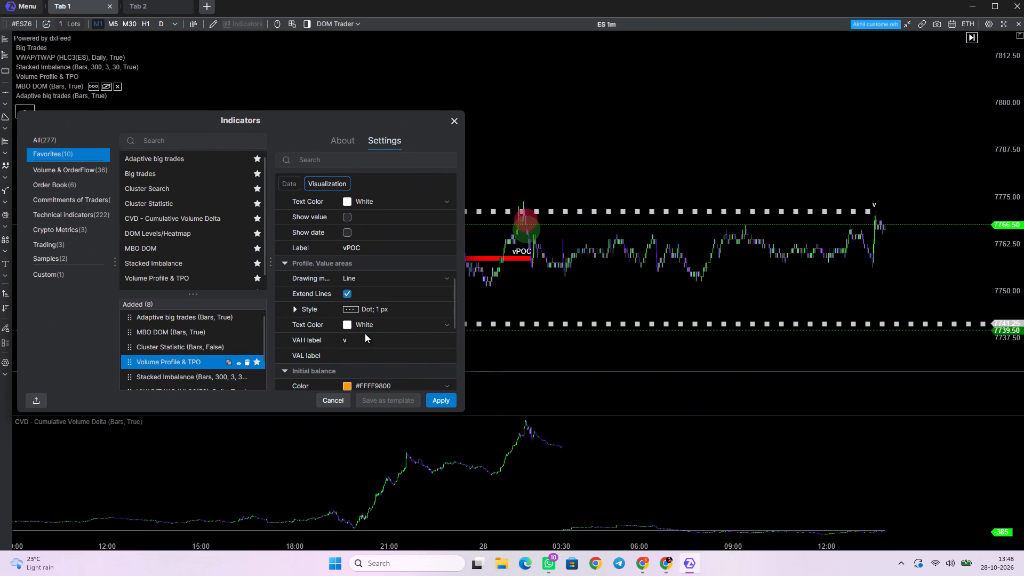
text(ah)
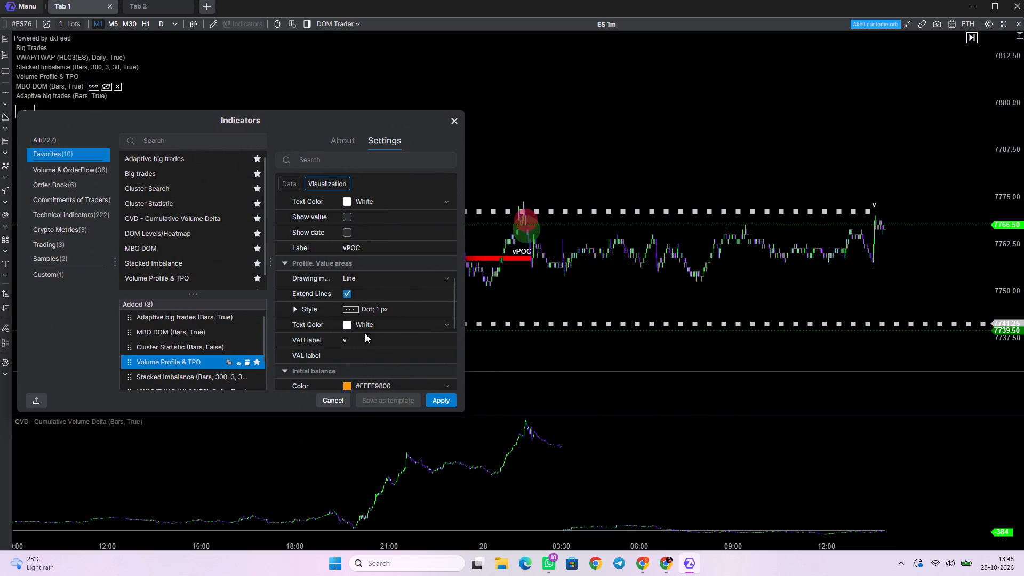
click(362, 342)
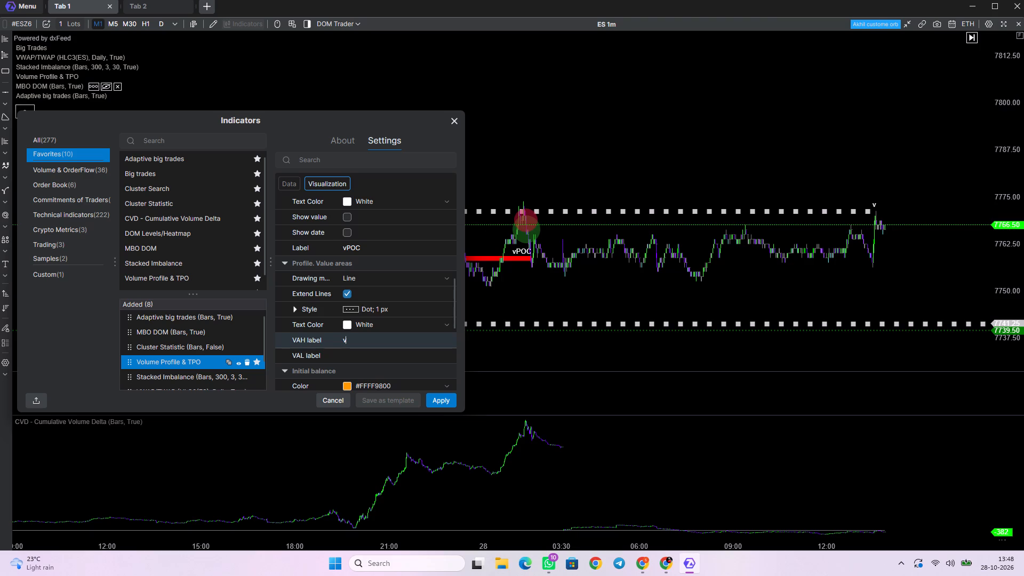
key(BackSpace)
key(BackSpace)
Set the line colour of the profile's maximum level to white in its Style settings.
scroll(364, 322, up, 2)
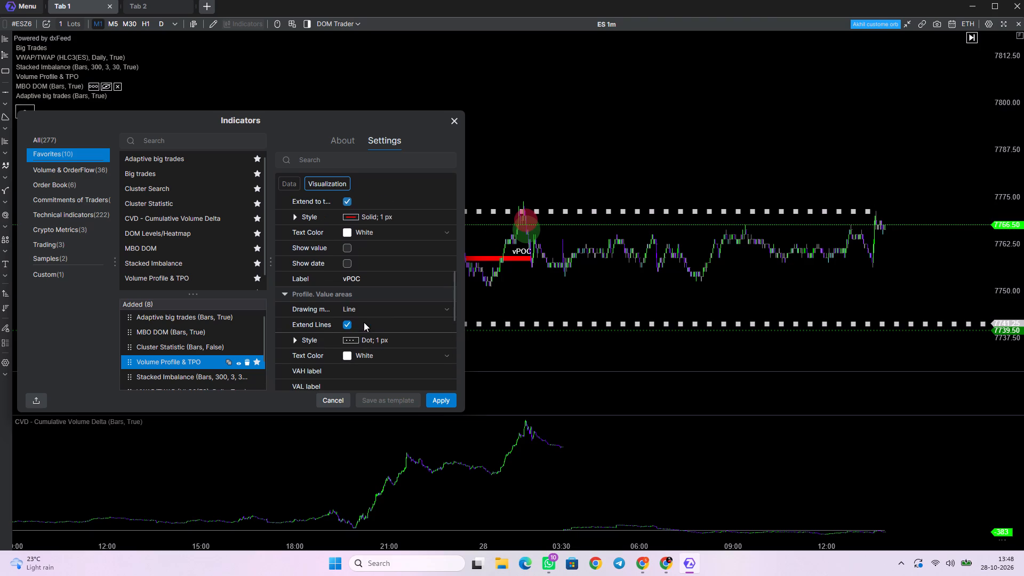
scroll(364, 322, up, 2)
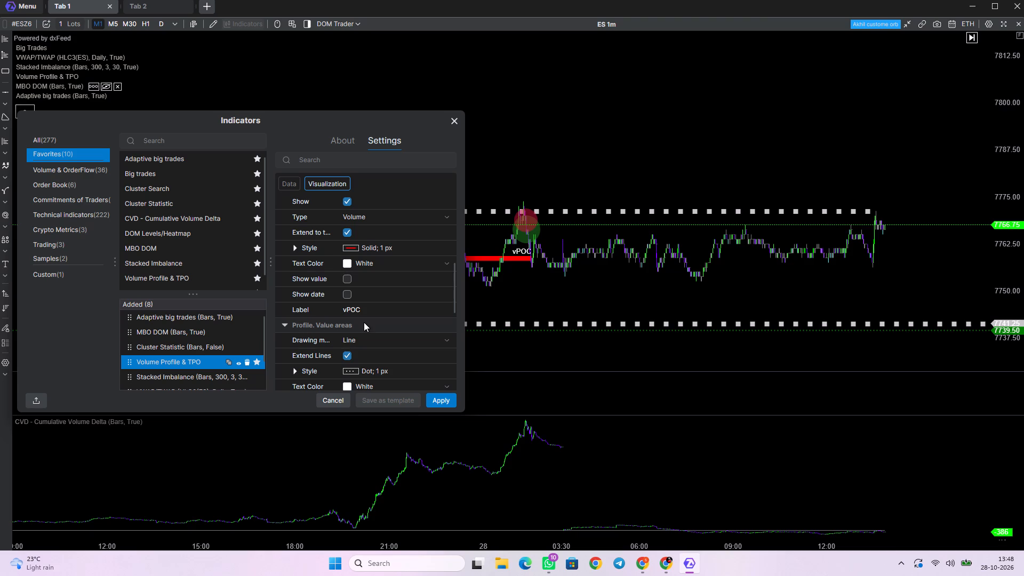
click(351, 246)
click(292, 245)
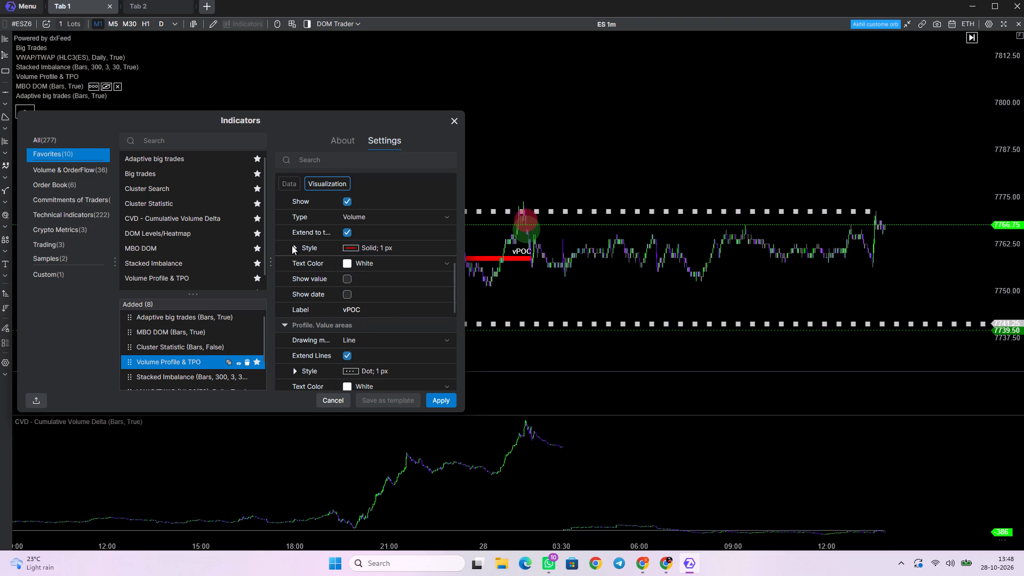
click(292, 245)
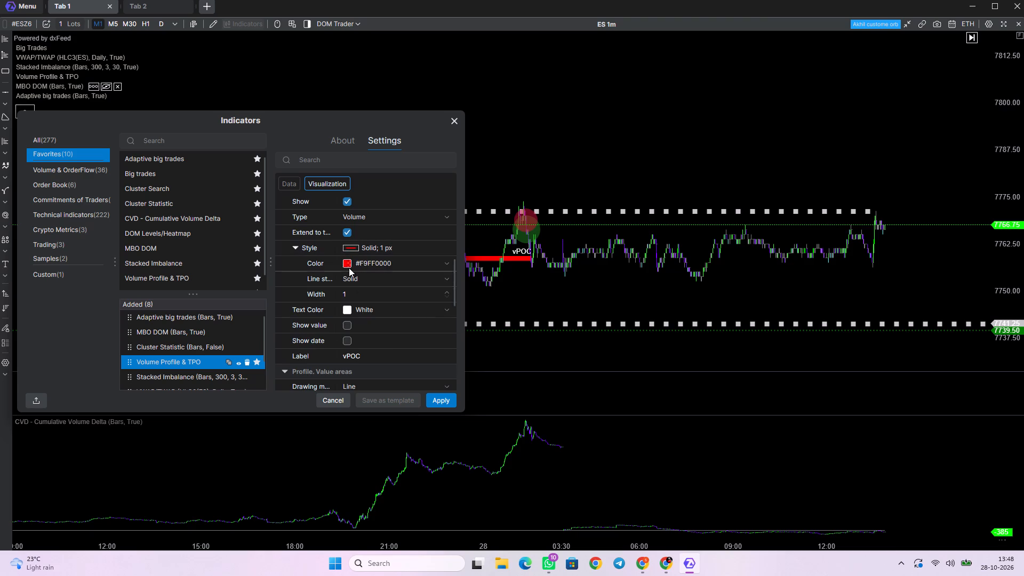
click(348, 264)
click(348, 314)
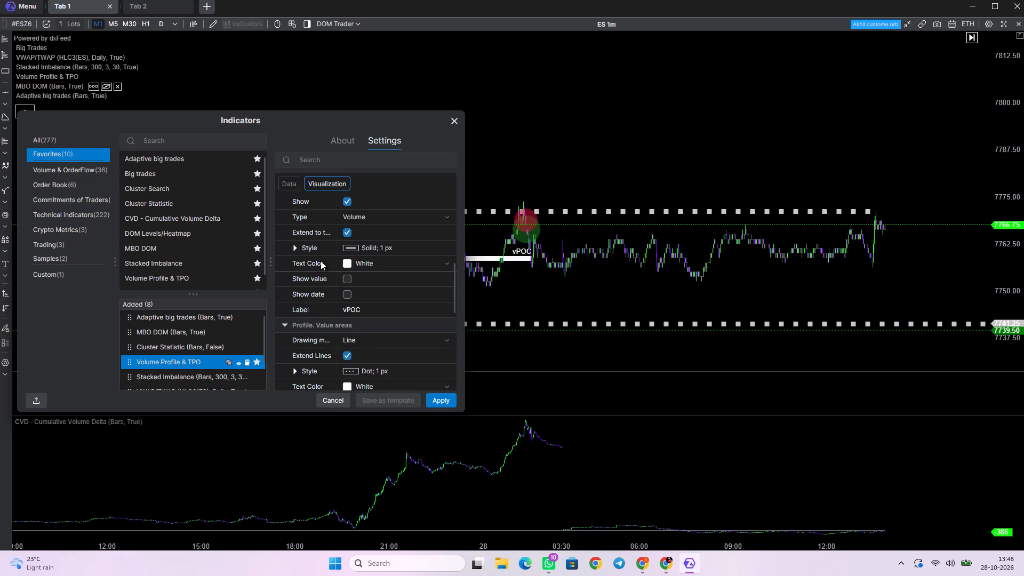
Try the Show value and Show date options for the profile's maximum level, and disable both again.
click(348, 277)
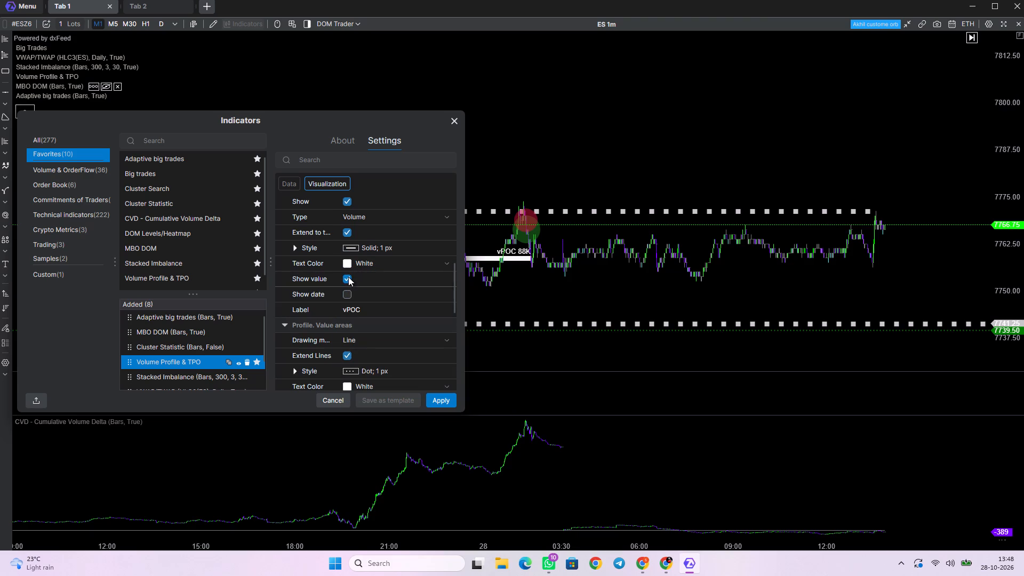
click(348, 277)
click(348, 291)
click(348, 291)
Lower the opacity of the maximum level's white line colour to a faint tone and apply the indicator settings.
click(295, 248)
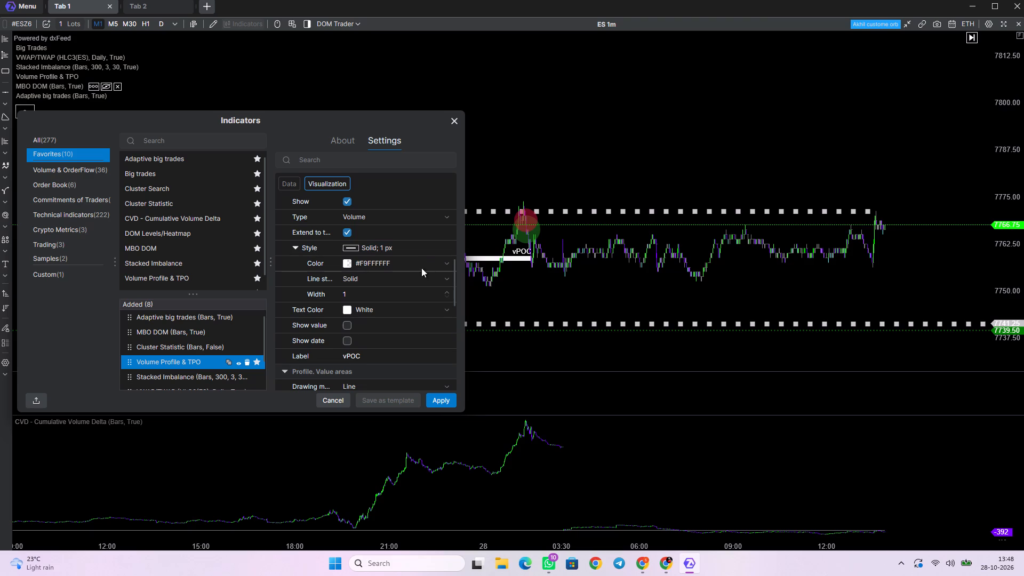
click(445, 263)
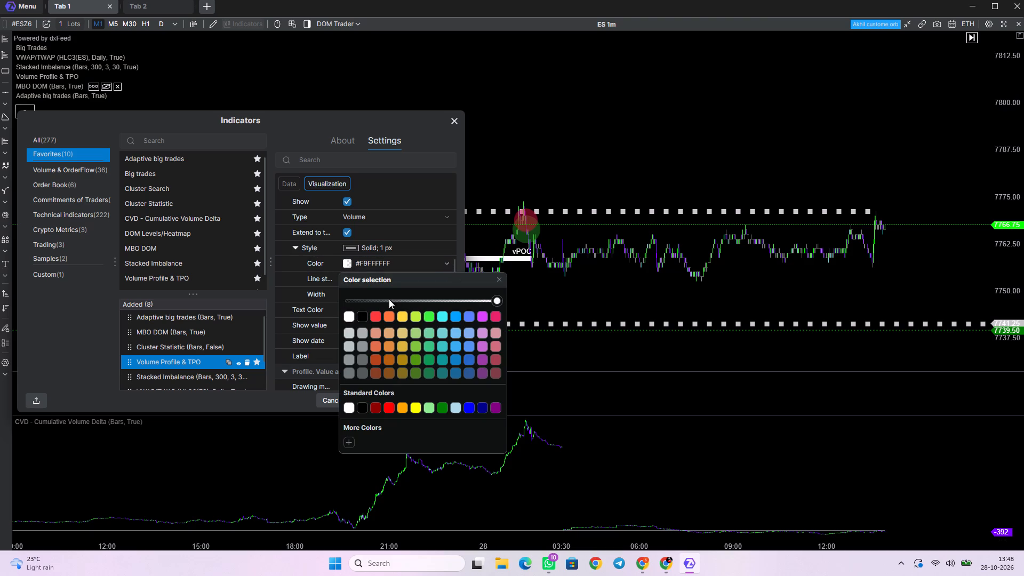
click(388, 299)
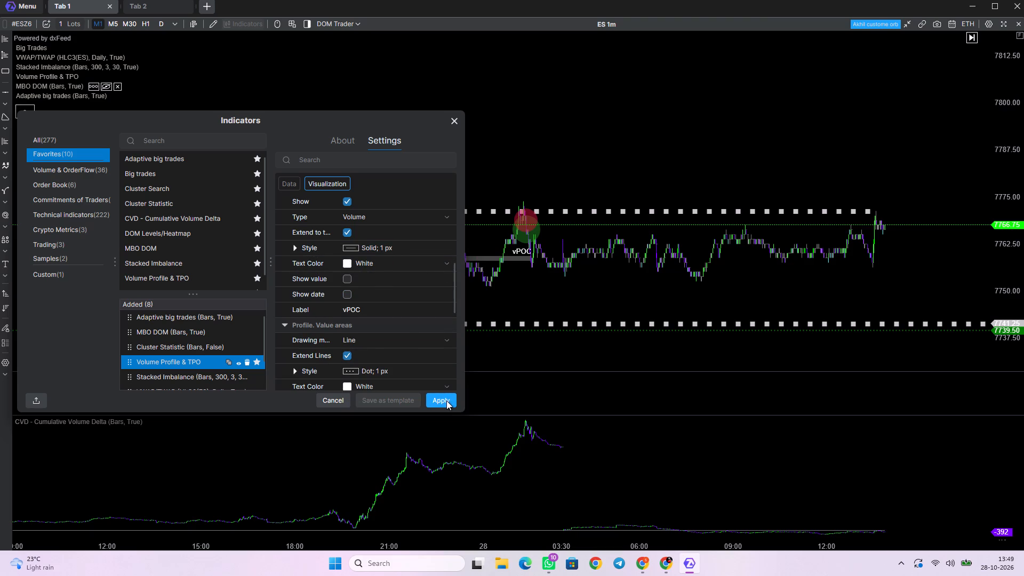
click(446, 401)
Examine the faint vPOC lines and dotted value area lines of the recent session profiles on the 1-minute ES chart.
scroll(524, 269, down, 13)
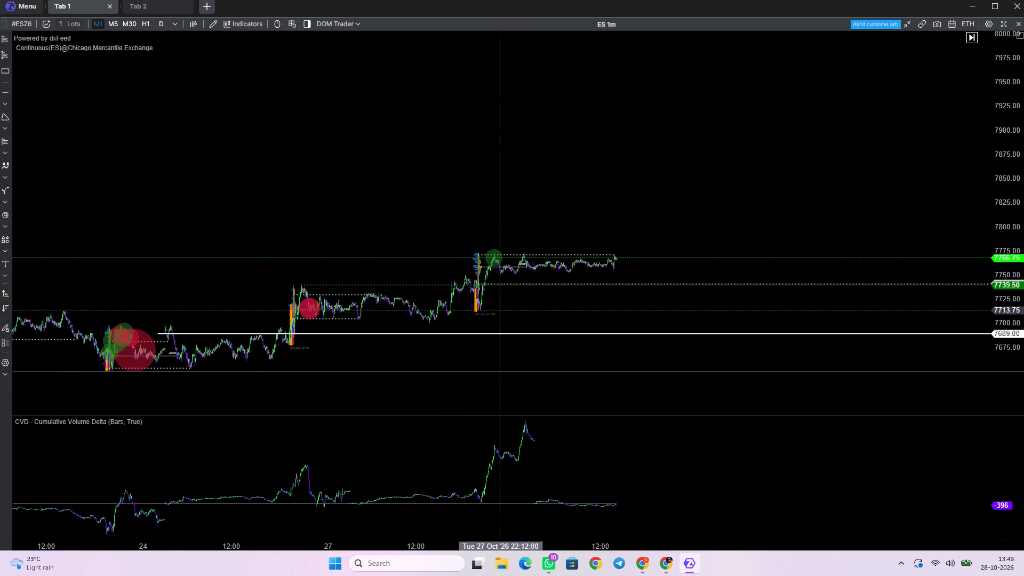
drag(389, 316, 467, 299)
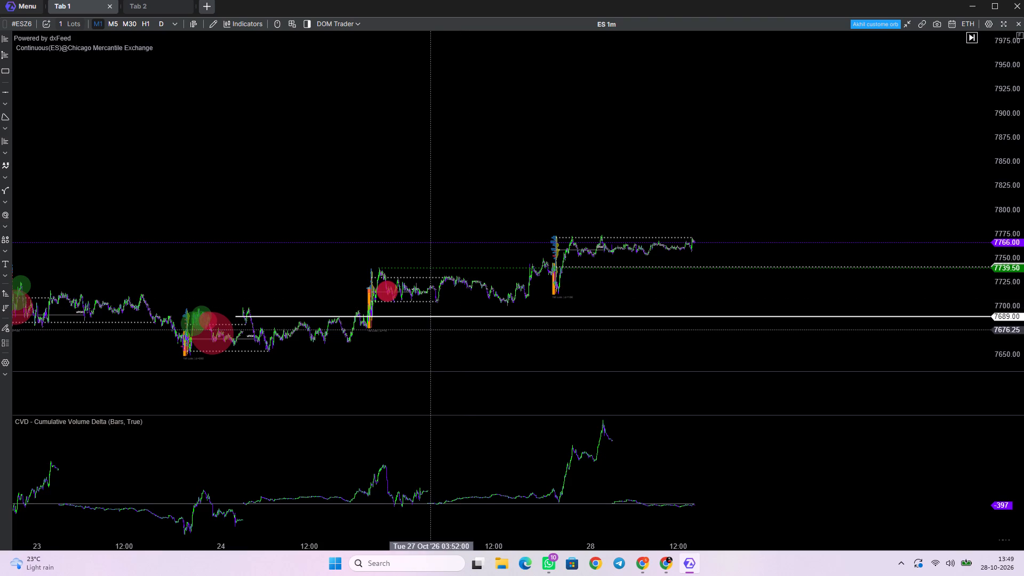
double_click(1006, 200)
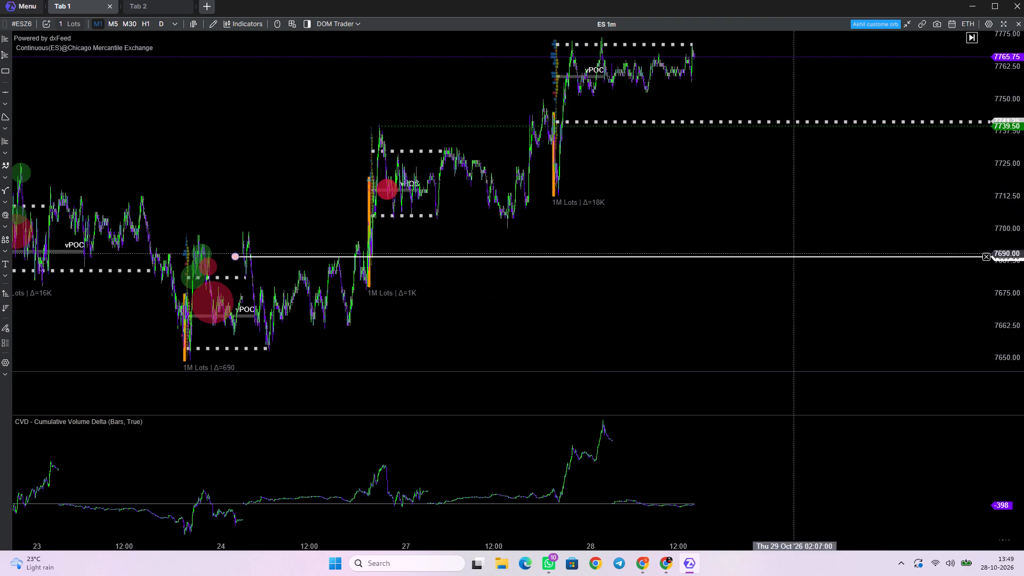
drag(653, 181, 601, 269)
scroll(588, 178, up, 2)
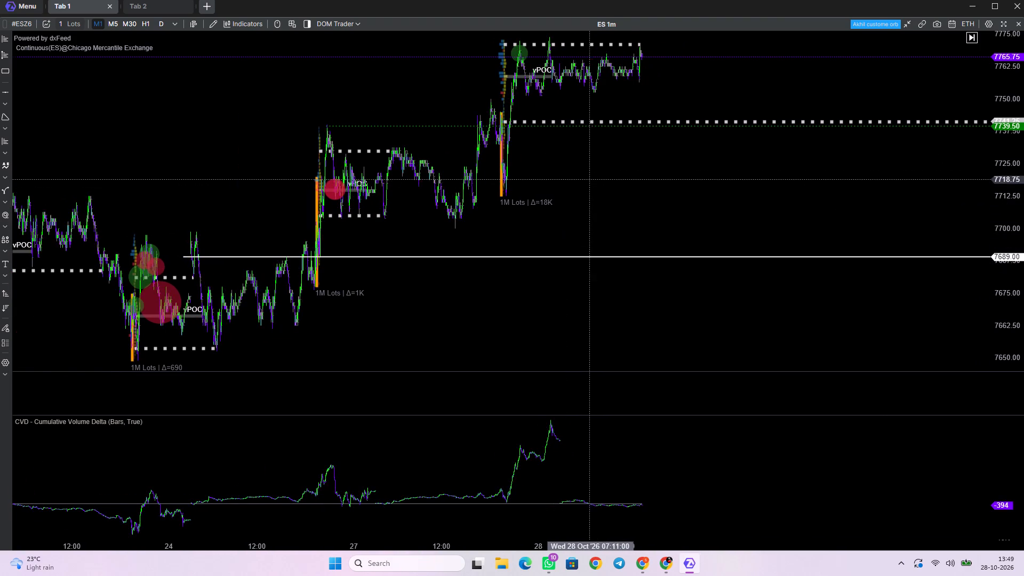
scroll(588, 178, up, 4)
drag(564, 121, 553, 202)
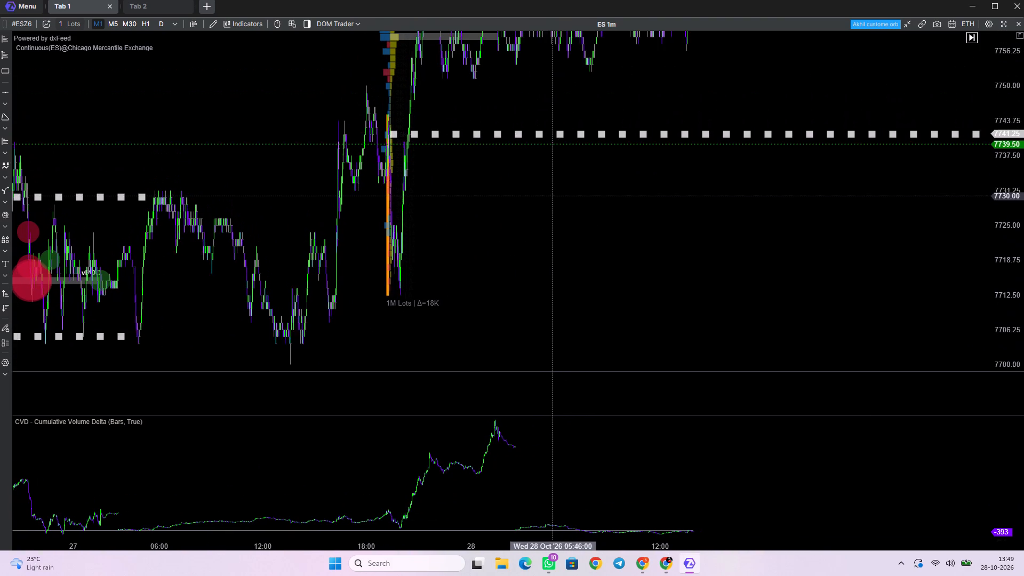
drag(553, 202, 553, 206)
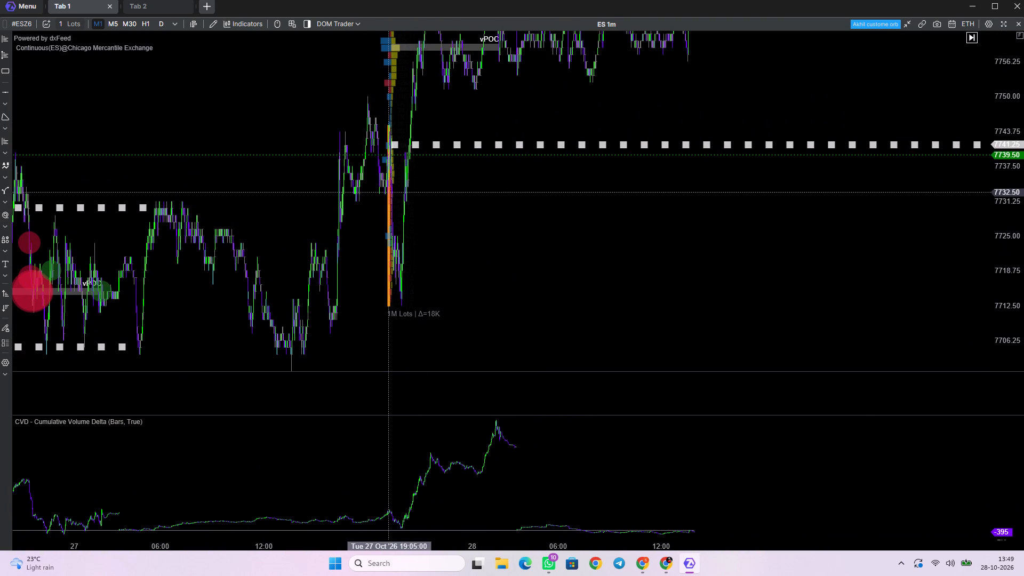
drag(534, 172, 473, 303)
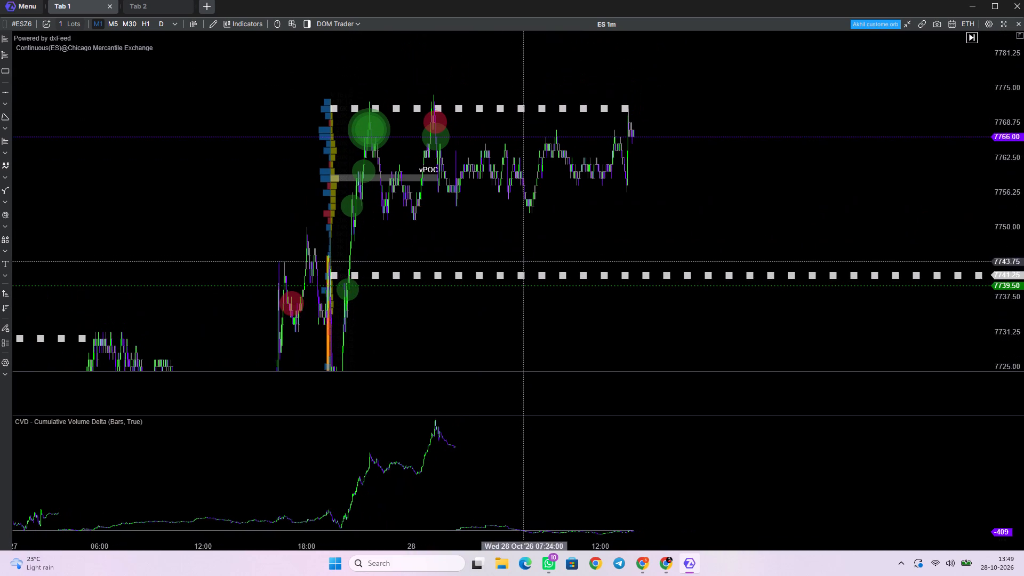
scroll(1013, 119, down, 20)
scroll(1013, 119, down, 6)
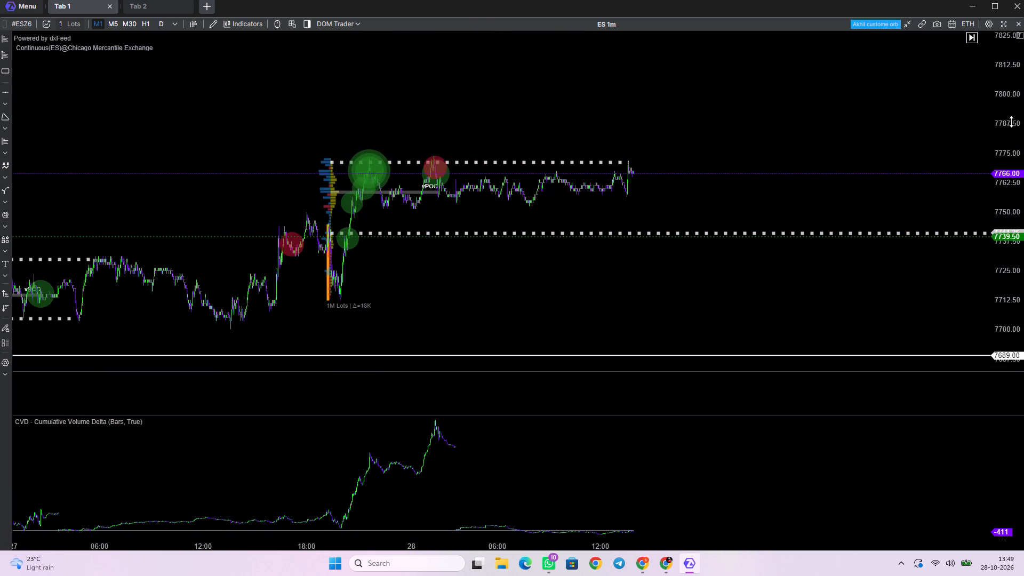
scroll(1011, 122, down, 2)
Switch the ES chart to the M30 timeframe.
click(134, 25)
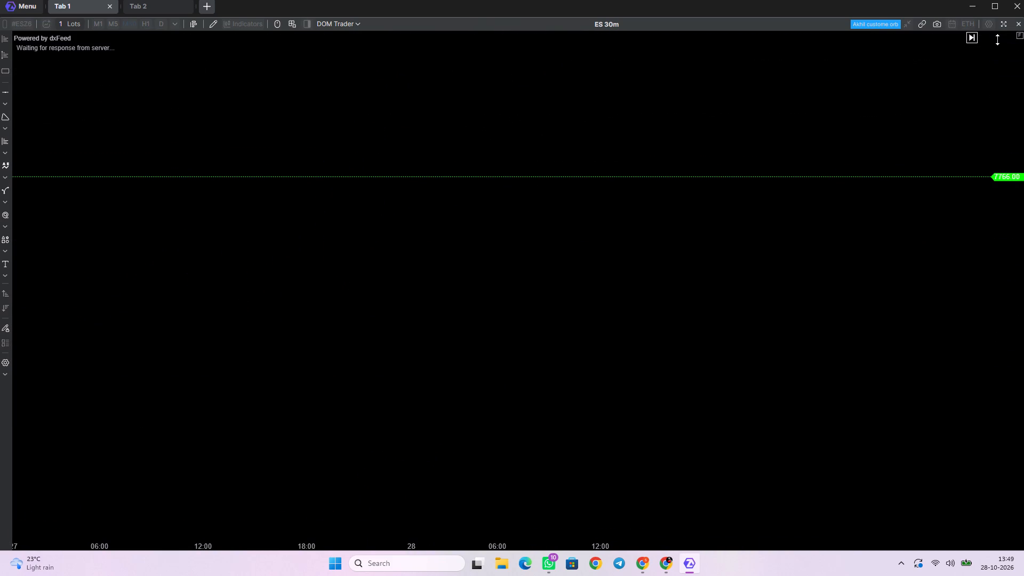
Examine the vPOC and value area lines of the session profiles on the 30-minute chart, up to the 27–28 October profile.
double_click(1014, 176)
scroll(870, 211, up, 6)
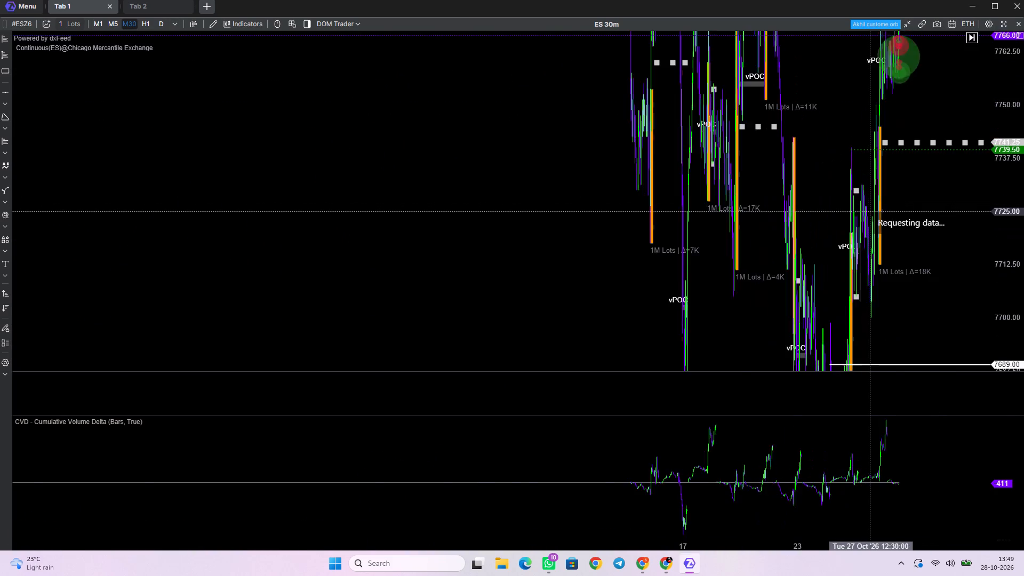
scroll(870, 211, up, 11)
scroll(1012, 133, down, 11)
scroll(1011, 133, up, 1)
scroll(1011, 133, down, 6)
scroll(1011, 133, up, 1)
scroll(1011, 133, down, 5)
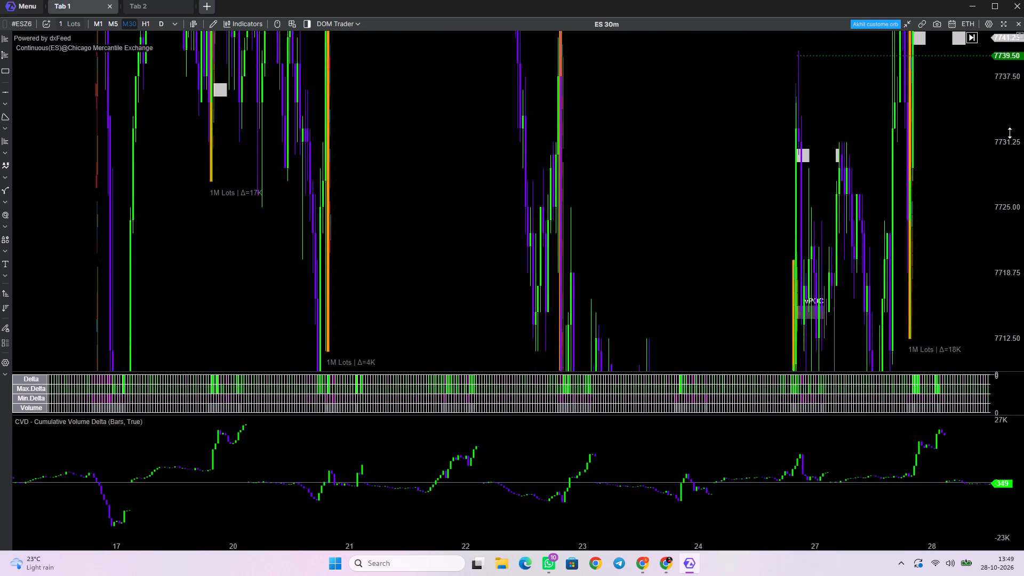
scroll(1010, 133, down, 9)
scroll(1008, 133, up, 1)
scroll(1008, 133, down, 20)
scroll(1008, 133, down, 2)
scroll(1007, 132, up, 1)
scroll(1007, 132, down, 5)
scroll(1007, 132, up, 1)
scroll(1007, 132, down, 6)
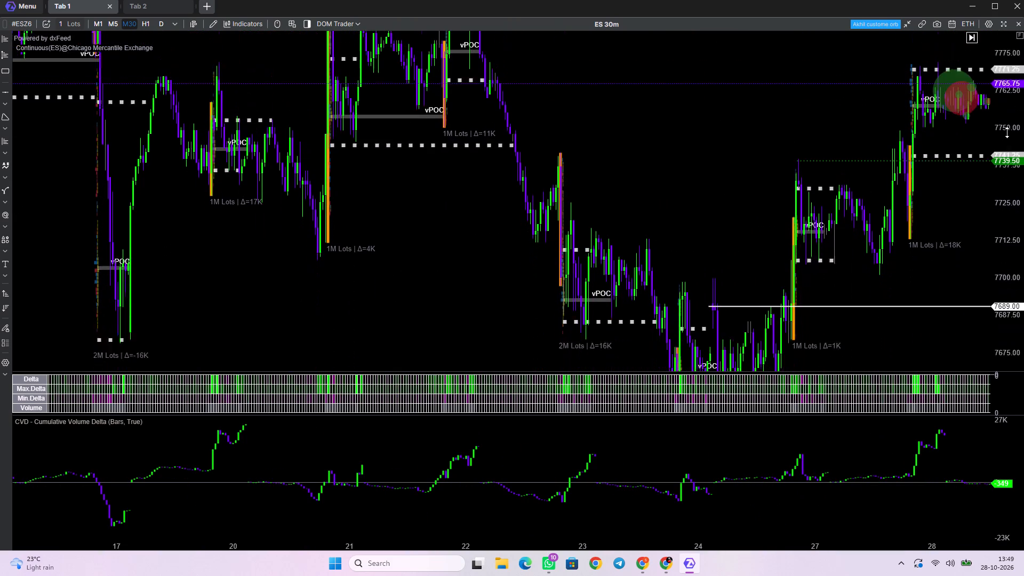
scroll(1007, 132, down, 14)
drag(938, 197, 930, 197)
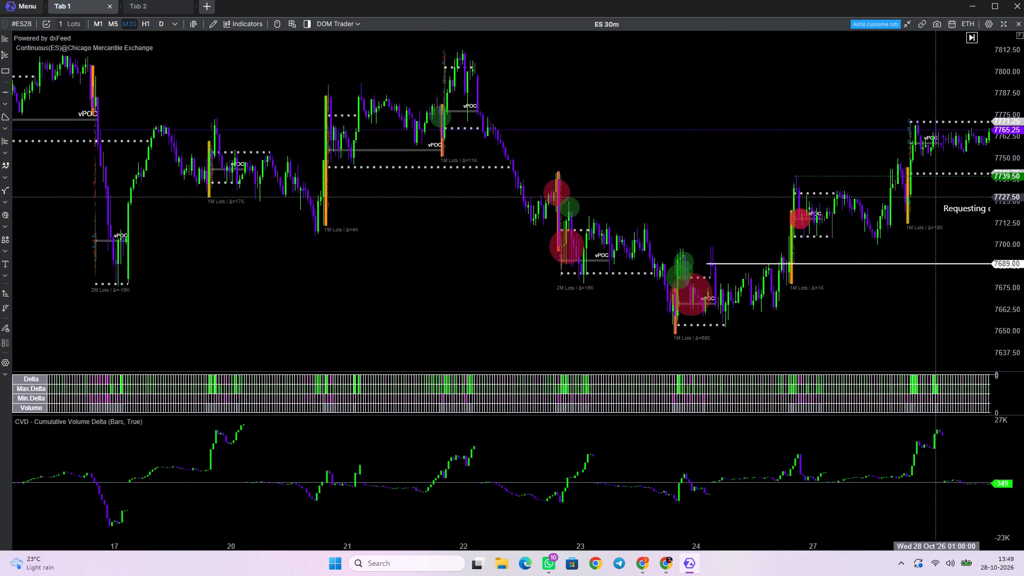
drag(930, 197, 630, 209)
scroll(653, 205, up, 5)
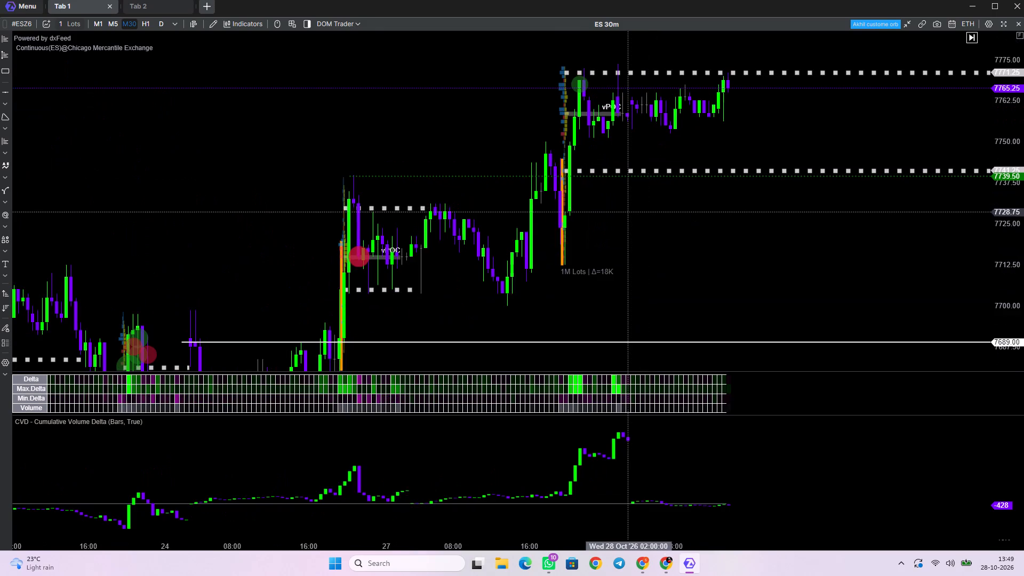
Hide the Volume Profile & TPO indicator on the 30-minute ES chart around the 27 October evening session.
scroll(615, 216, up, 4)
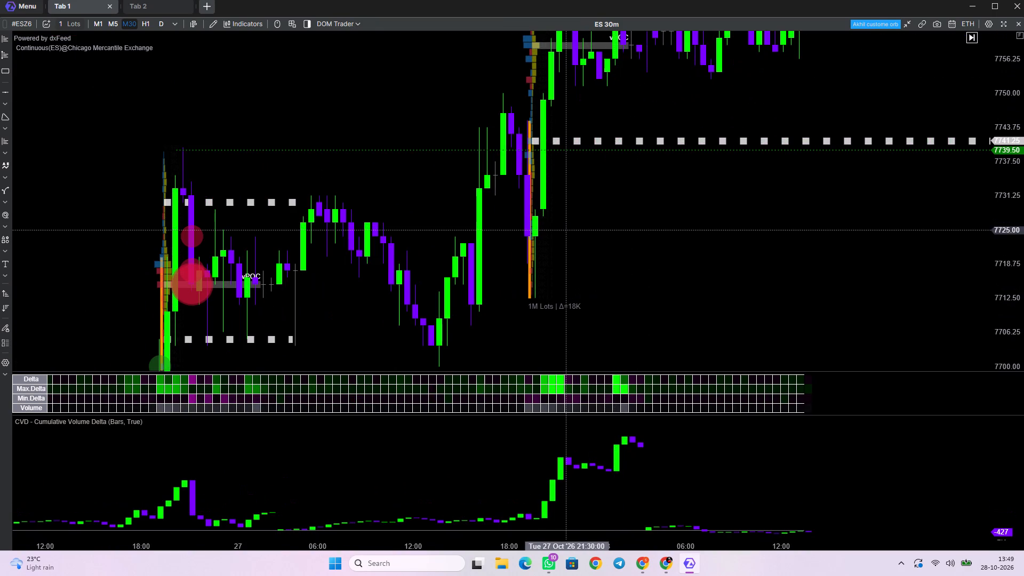
scroll(585, 242, up, 5)
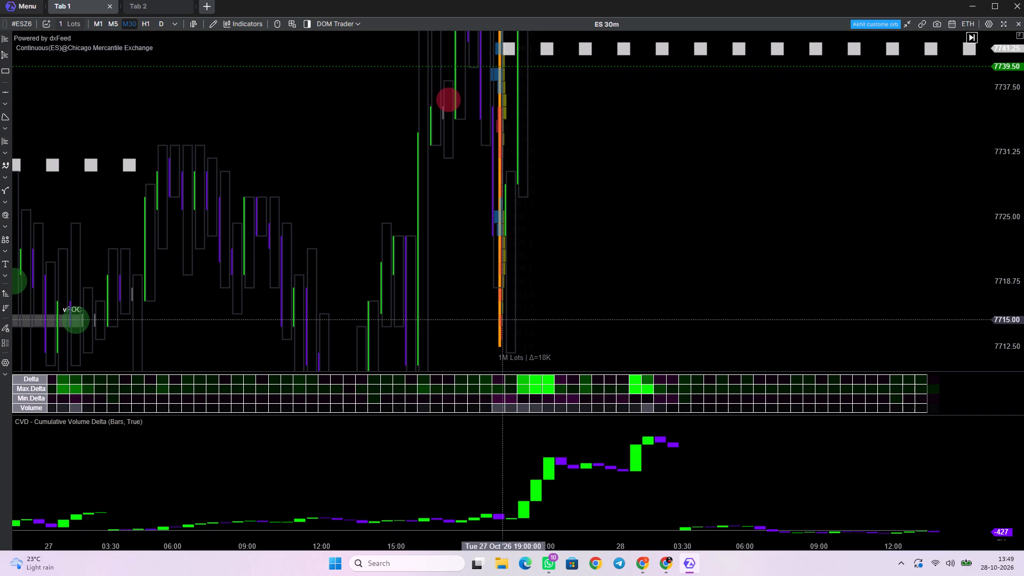
scroll(506, 269, up, 4)
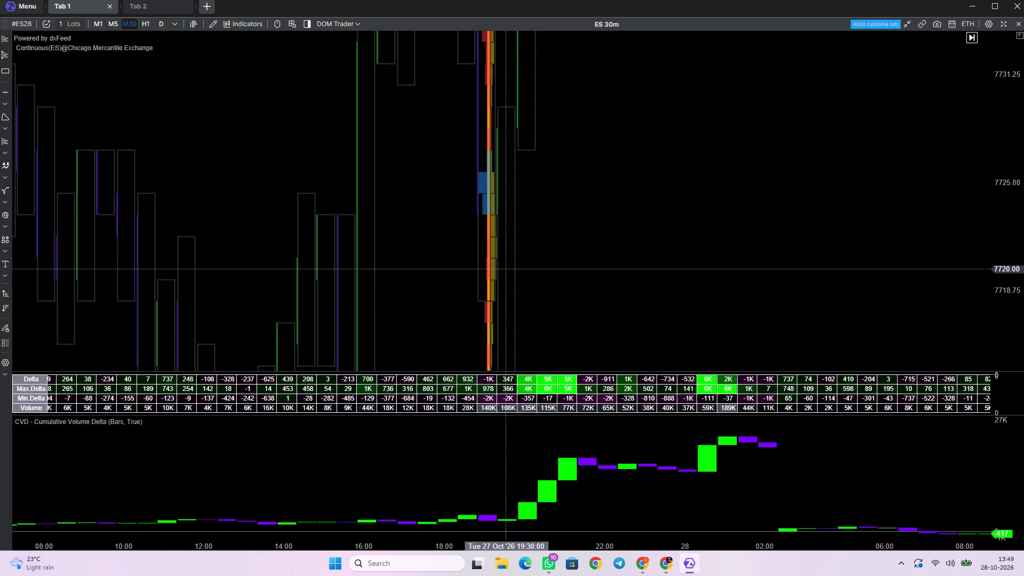
scroll(1007, 159, down, 20)
scroll(1007, 159, down, 12)
scroll(1006, 159, up, 1)
scroll(1006, 159, down, 2)
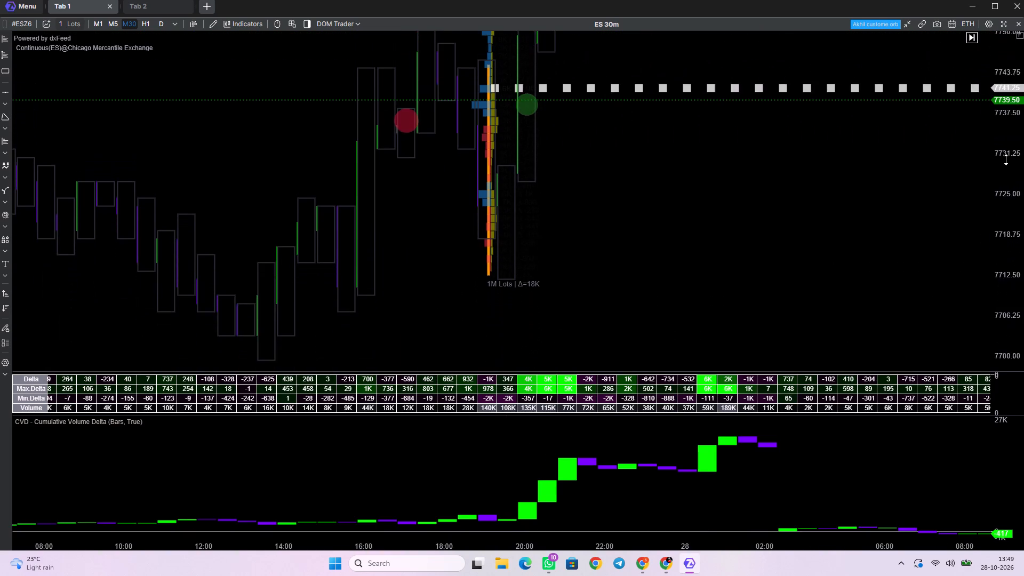
scroll(1006, 159, down, 2)
scroll(1006, 159, up, 1)
scroll(1006, 159, down, 13)
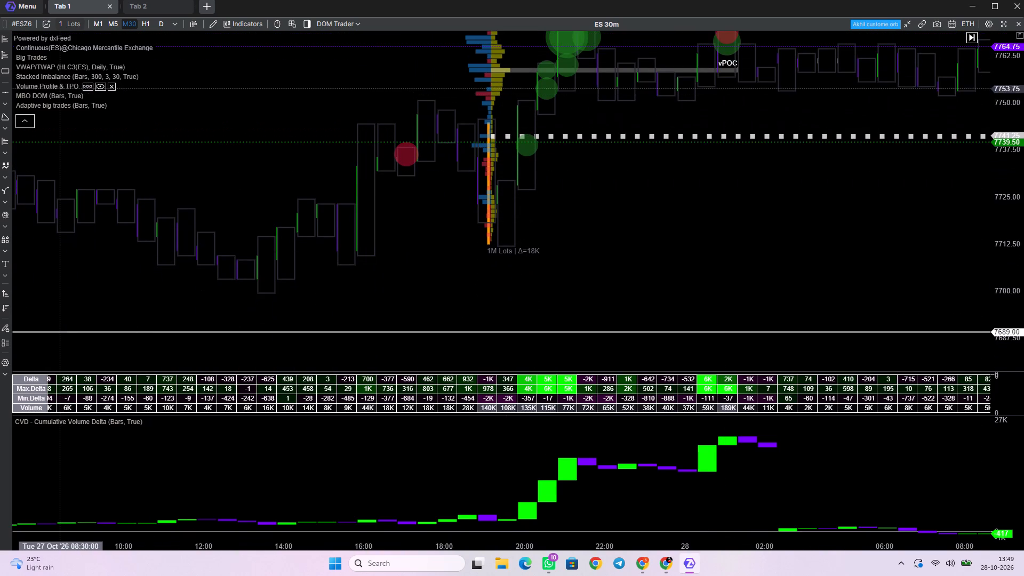
click(100, 84)
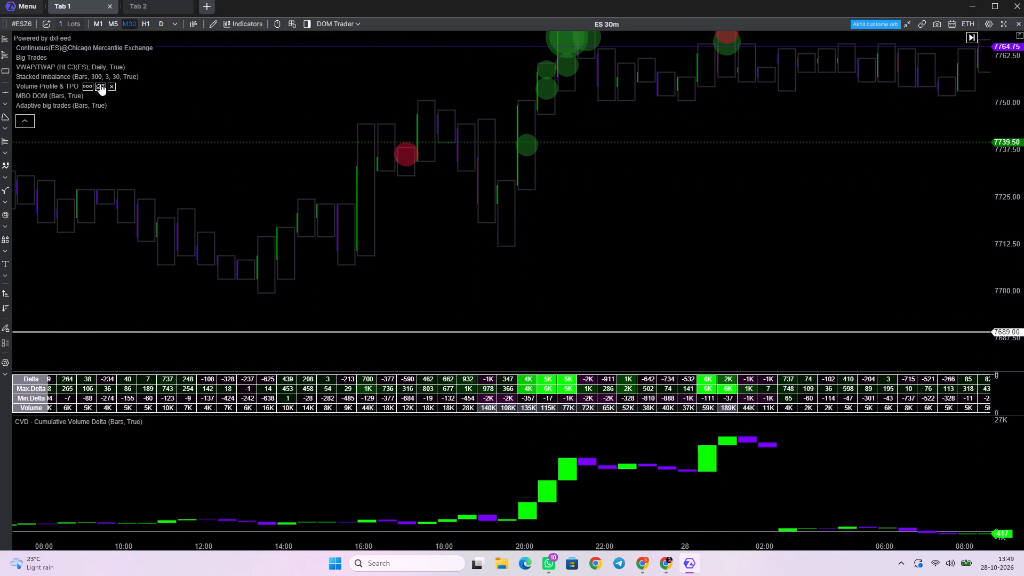
Examine the bid-ask footprint clusters of the 27 October 19:00 candle and its neighbours on the 30-minute chart.
scroll(498, 155, up, 5)
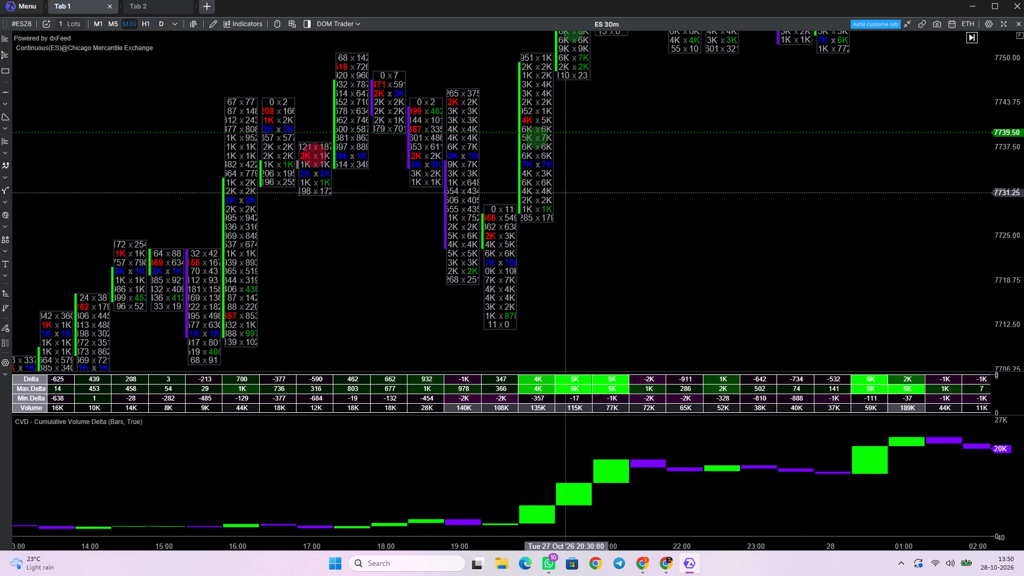
drag(576, 267, 559, 193)
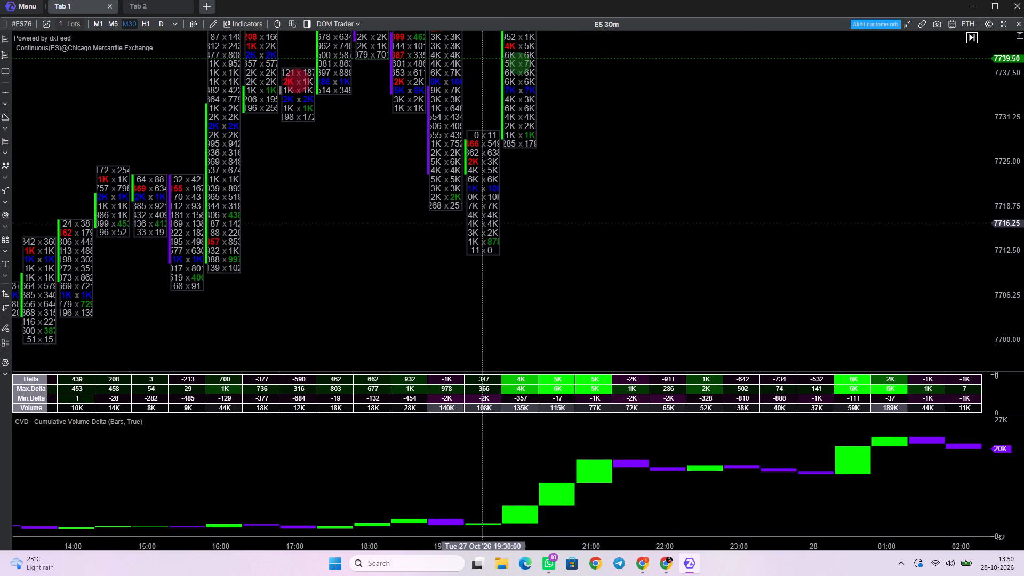
scroll(485, 242, up, 3)
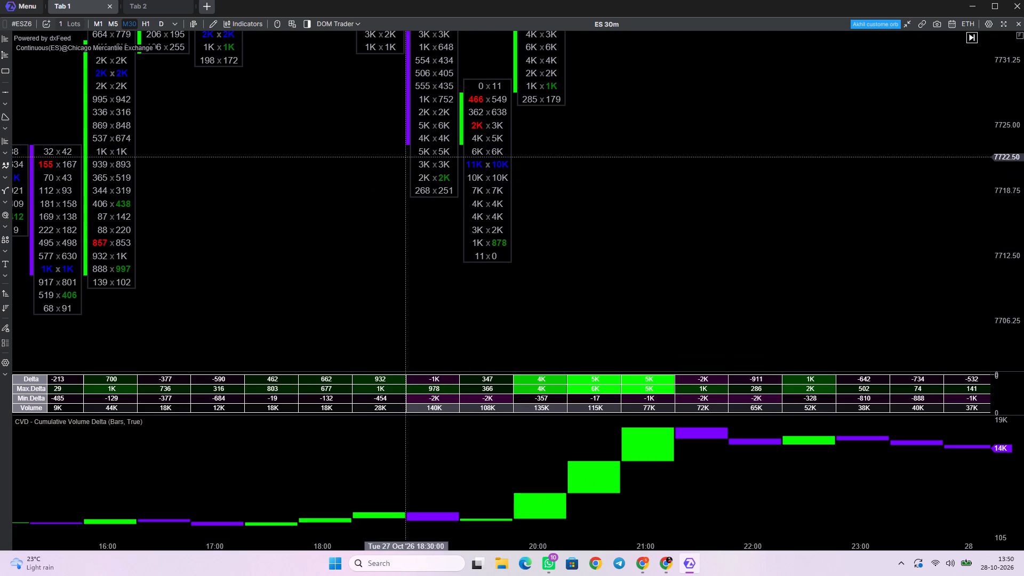
scroll(410, 153, down, 4)
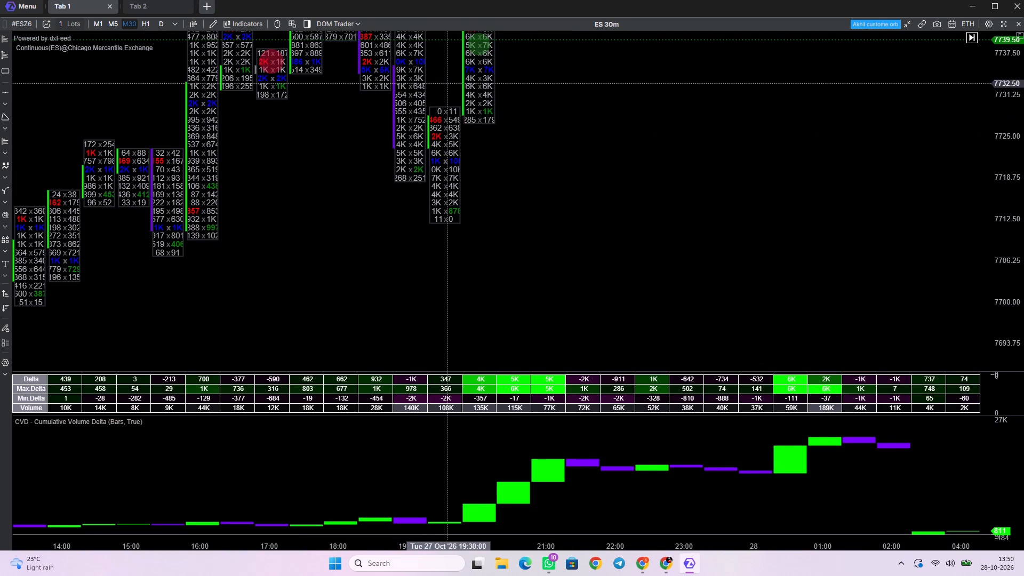
drag(447, 83, 460, 129)
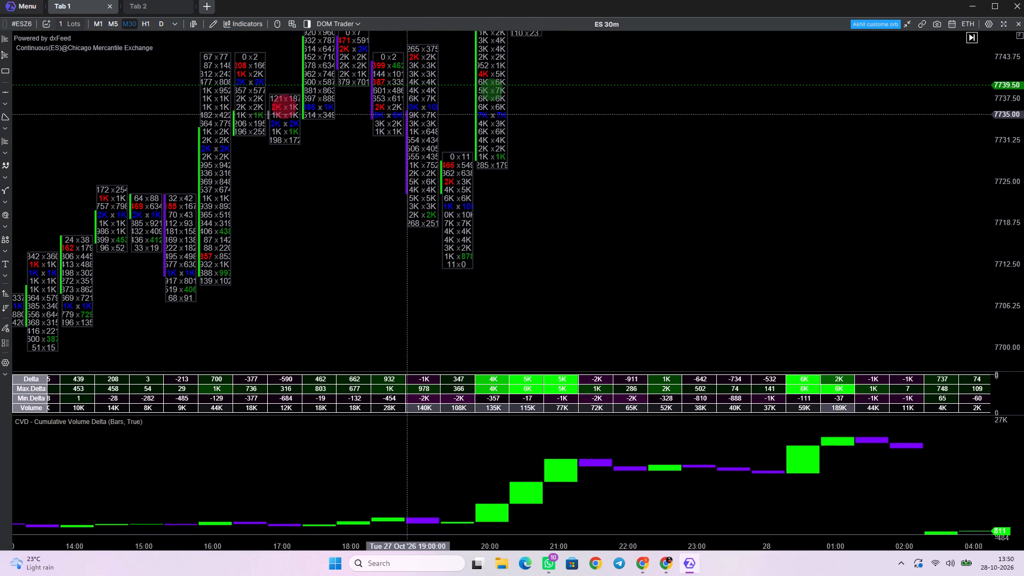
drag(451, 122, 459, 166)
scroll(428, 169, up, 12)
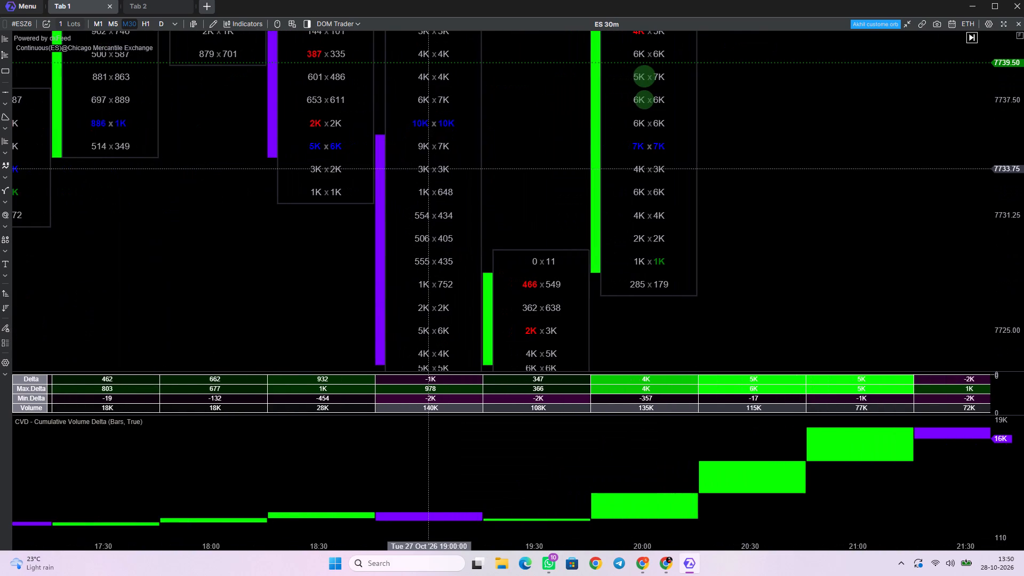
scroll(428, 169, down, 2)
scroll(428, 169, up, 1)
scroll(428, 169, down, 16)
scroll(427, 169, up, 4)
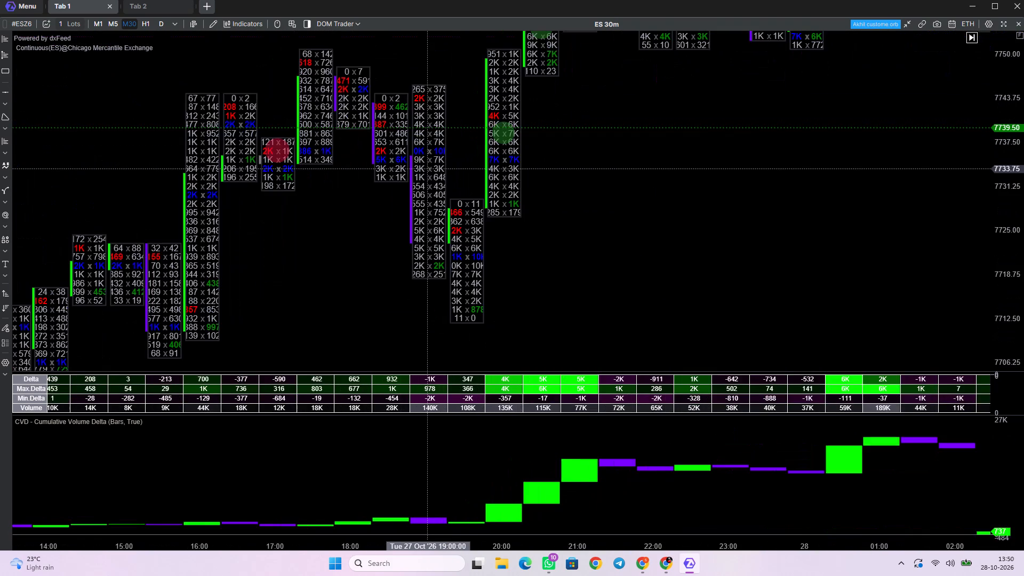
scroll(427, 169, up, 2)
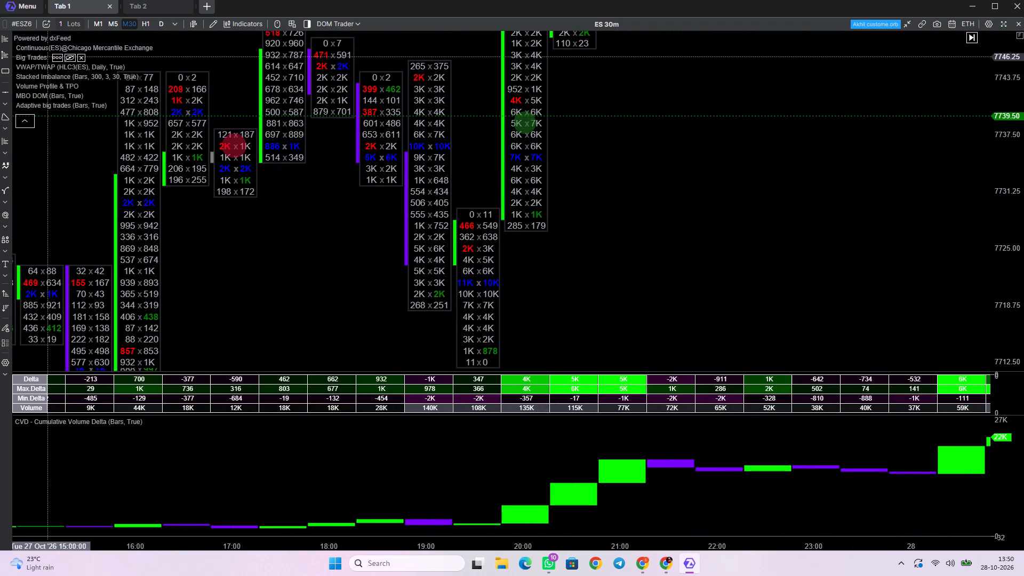
Search the favourite indicators for ORB and FLOW, and close the indicator list without adding anything.
click(193, 26)
click(193, 26)
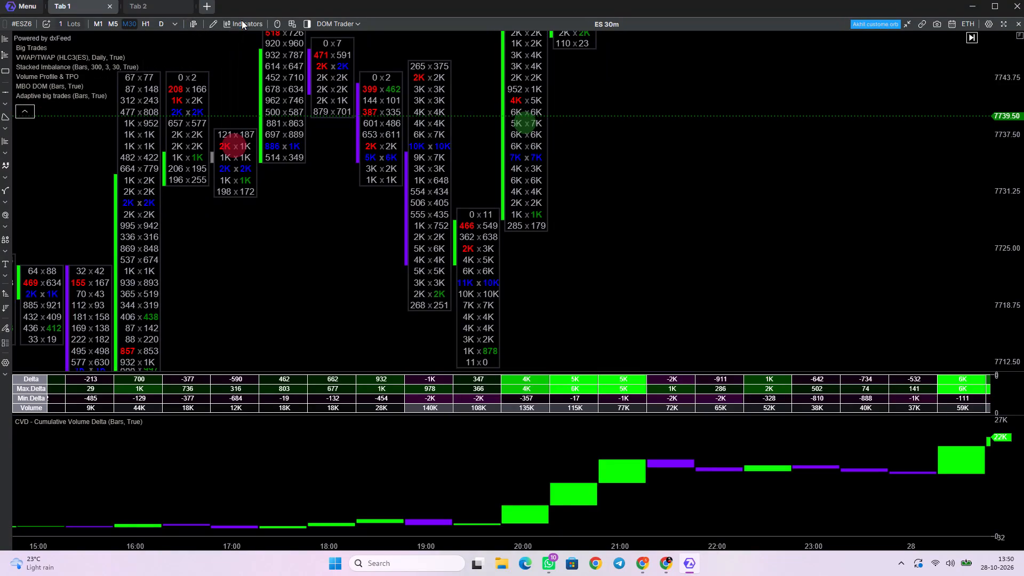
click(242, 20)
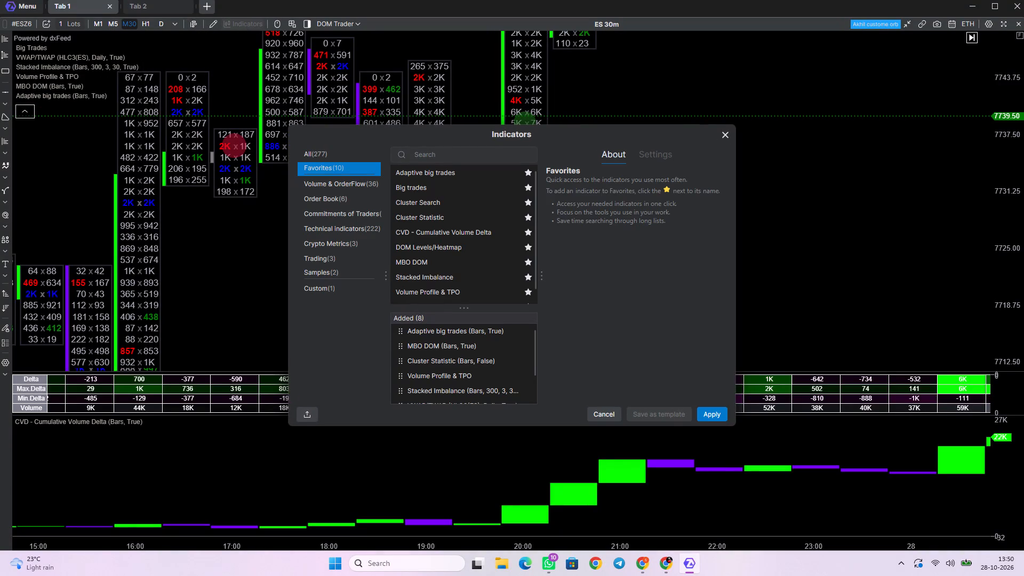
click(434, 156)
text(orb)
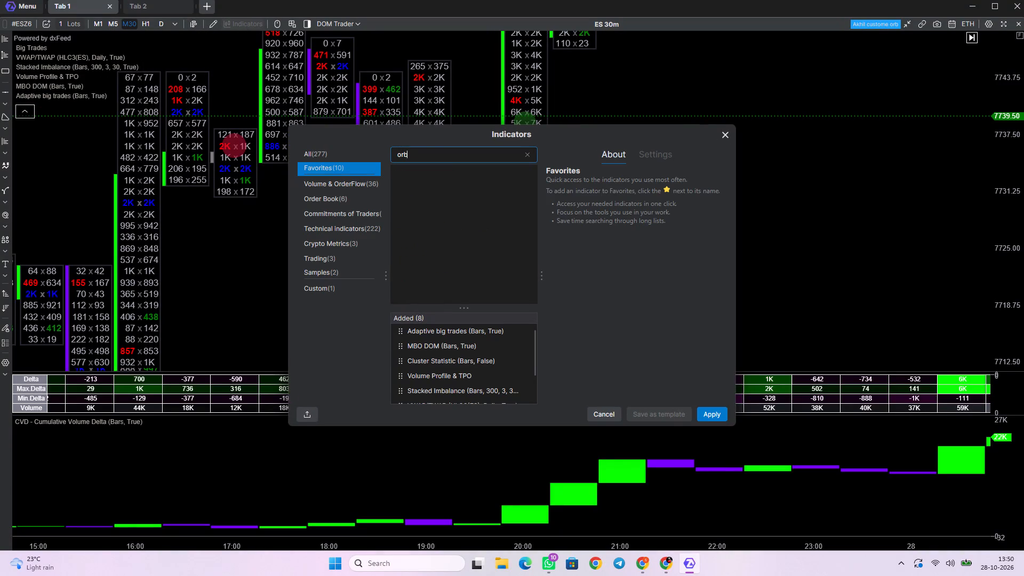
key(BackSpace)
key(BackSpace)
key(BackSpace)
key(BackSpace)
text(ORB)
click(524, 155)
click(450, 155)
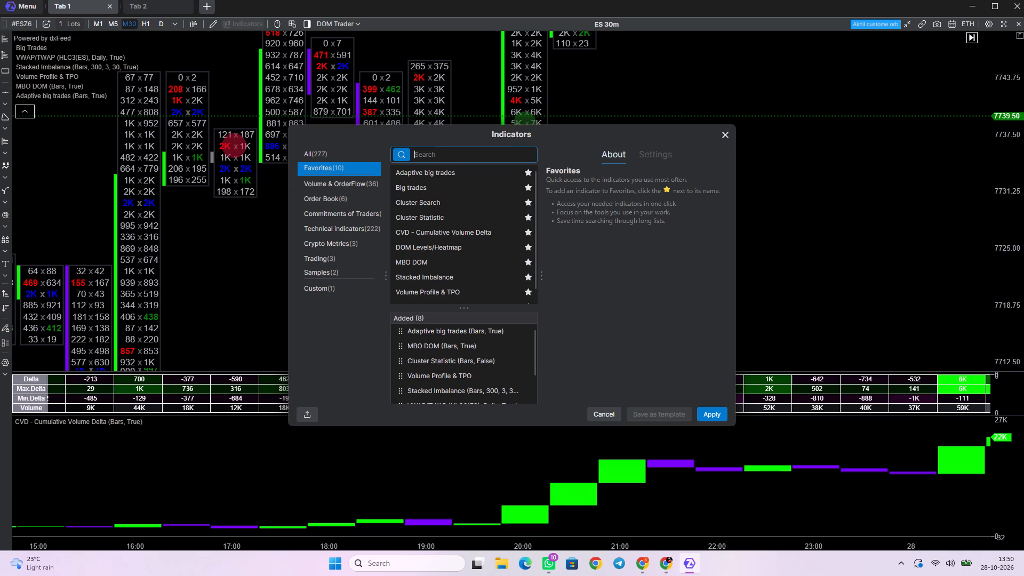
text(FLOW)
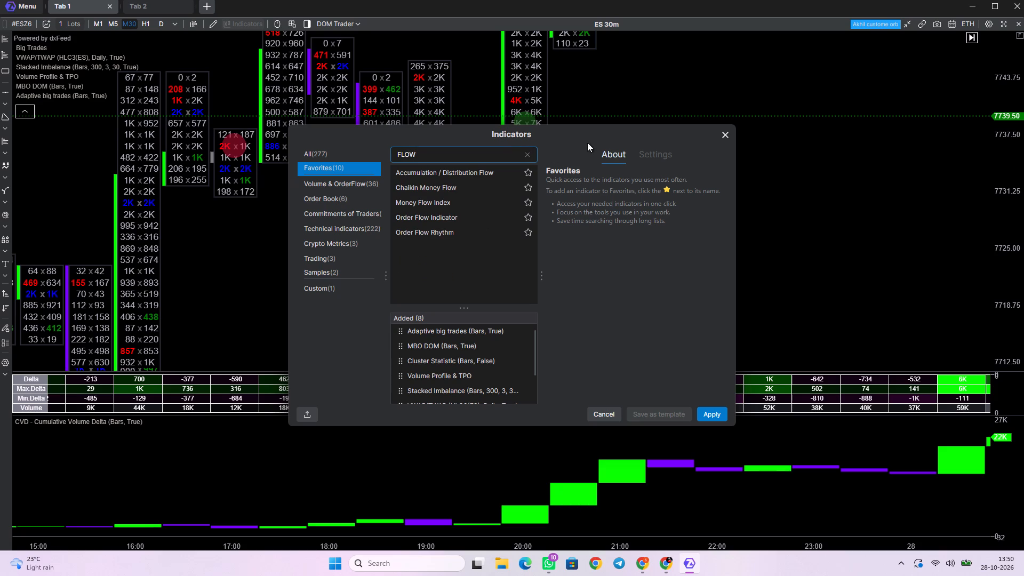
click(530, 152)
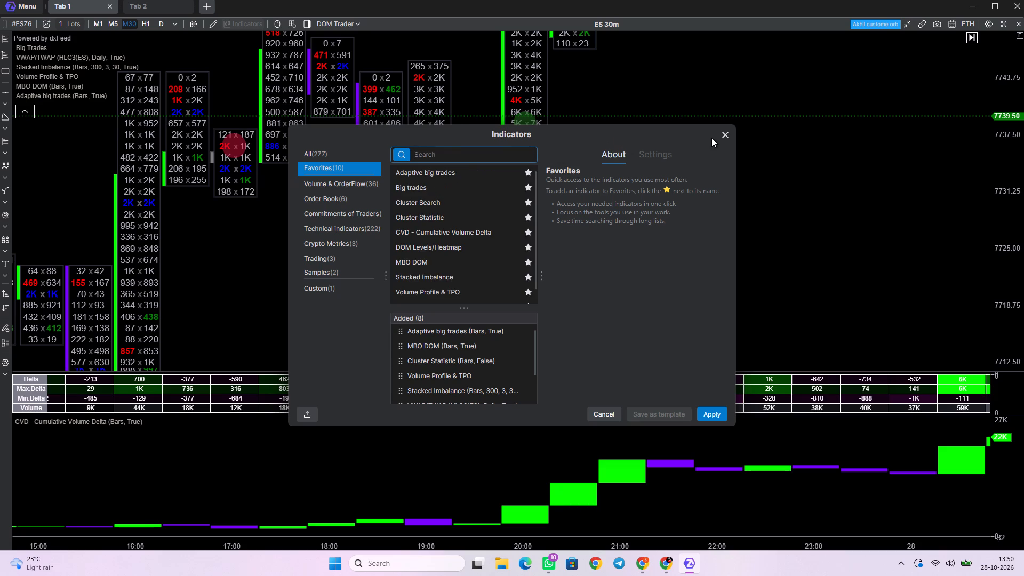
click(727, 130)
Draw a horizontal ray at 7736.25 from the top of the 27 October 19:00 candle's body.
scroll(472, 248, down, 3)
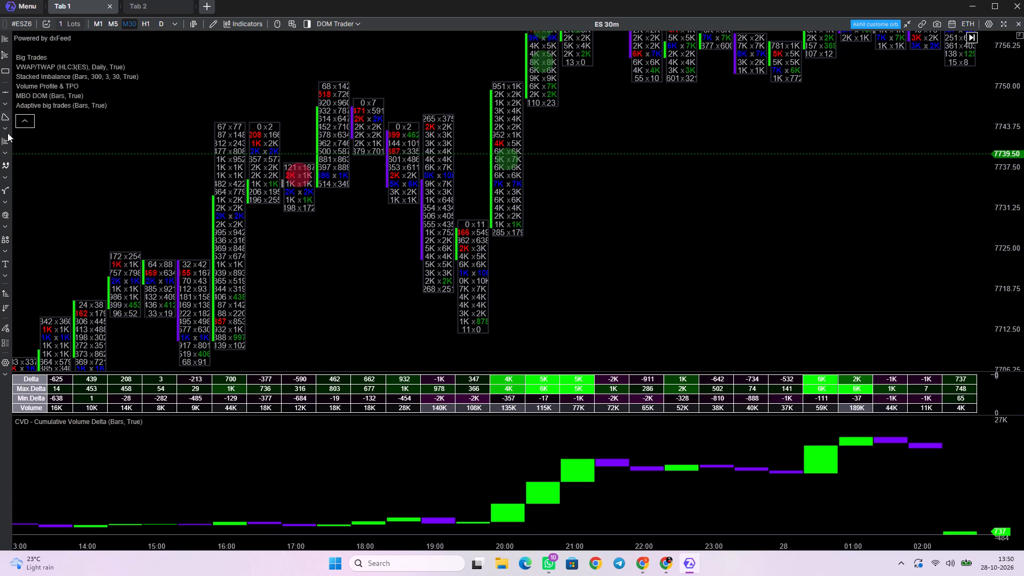
click(3, 95)
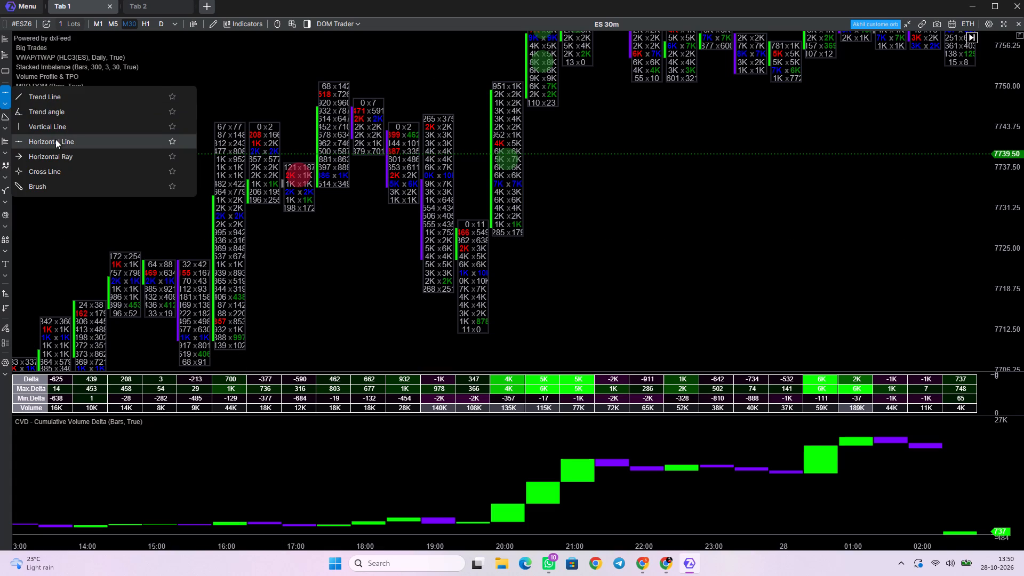
click(49, 157)
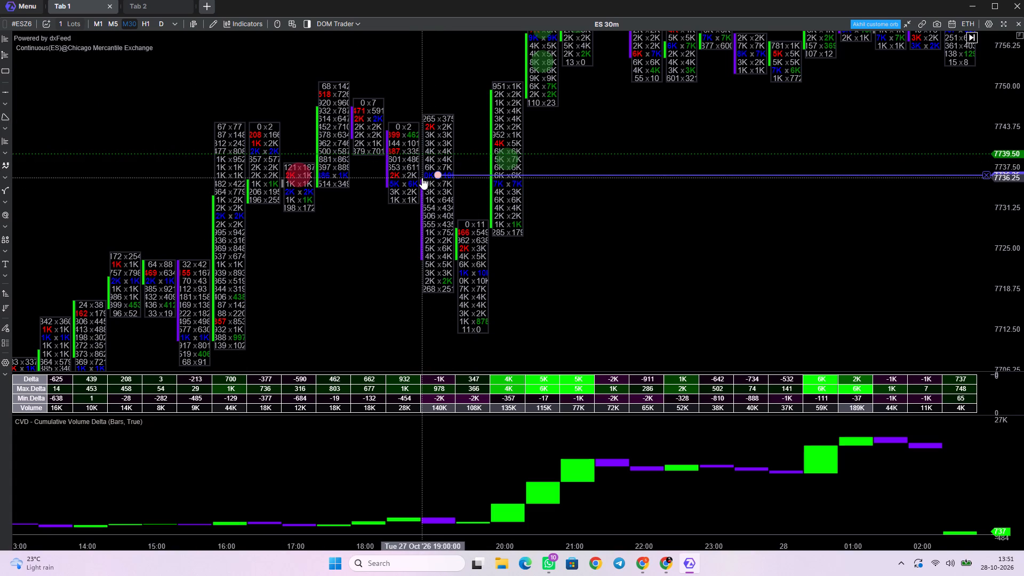
click(420, 178)
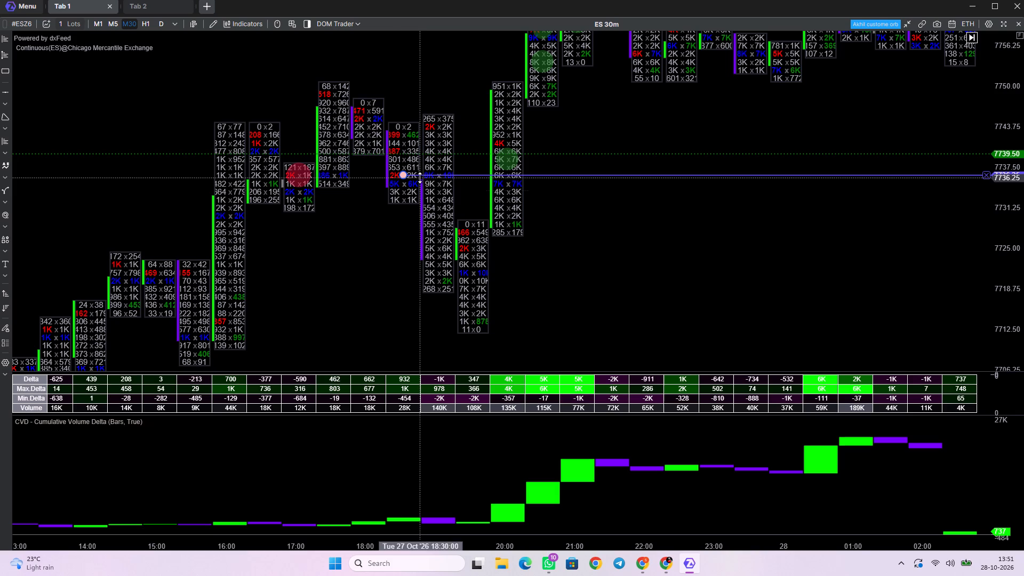
Draw a second horizontal ray near the bottom of the 19:00 candle's body and adjust it to 7722.50.
click(2, 93)
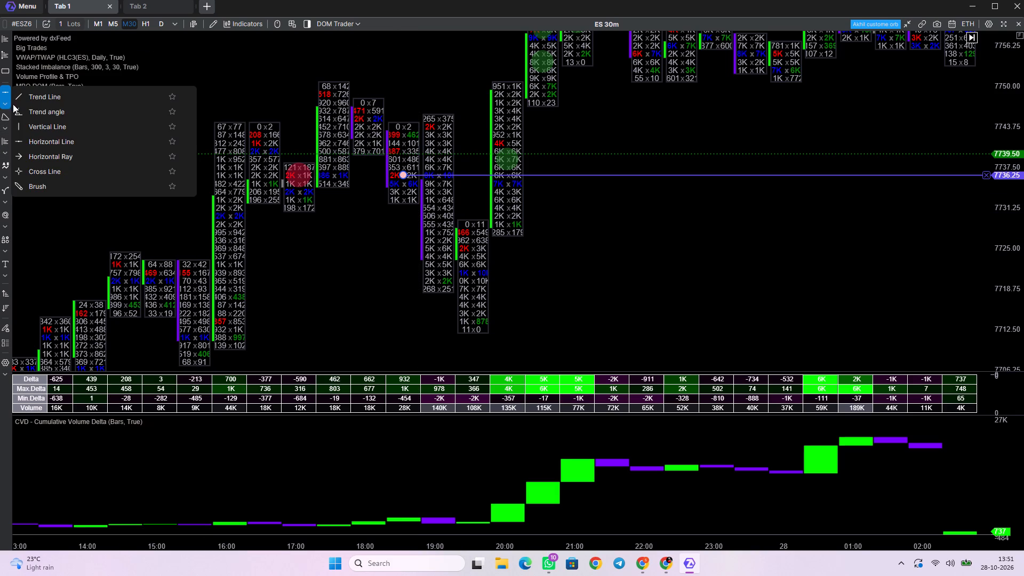
click(39, 157)
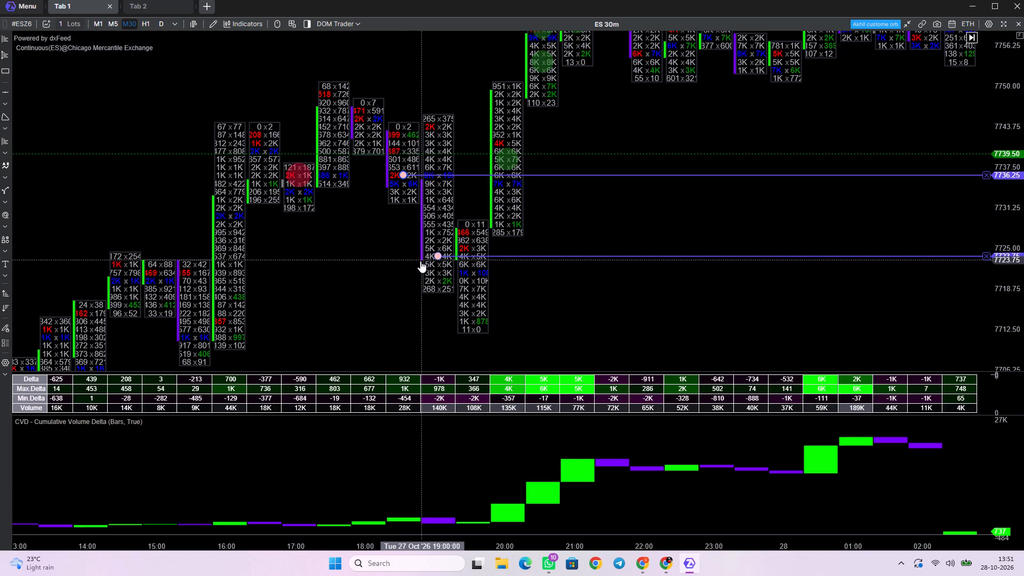
click(420, 261)
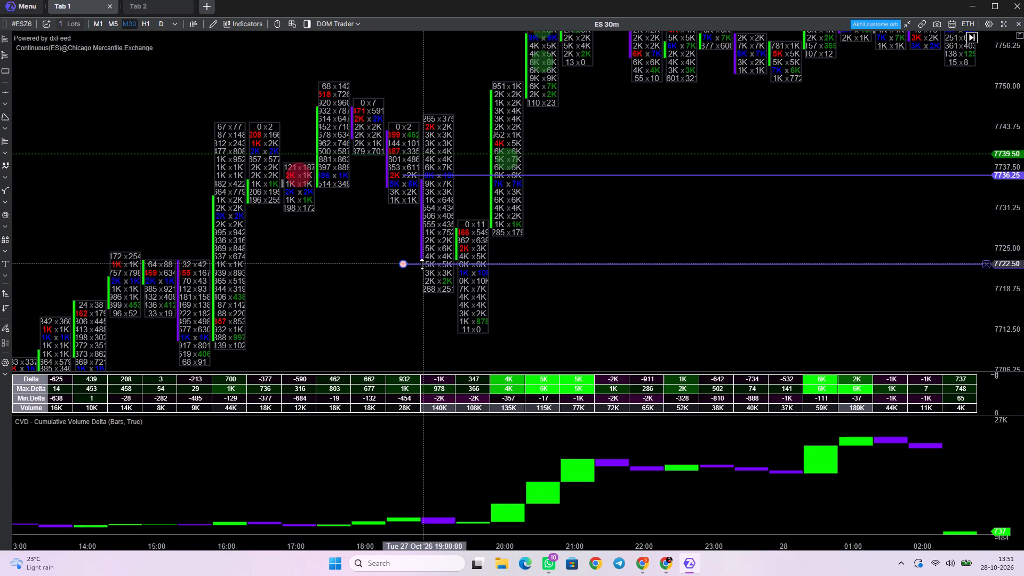
click(418, 264)
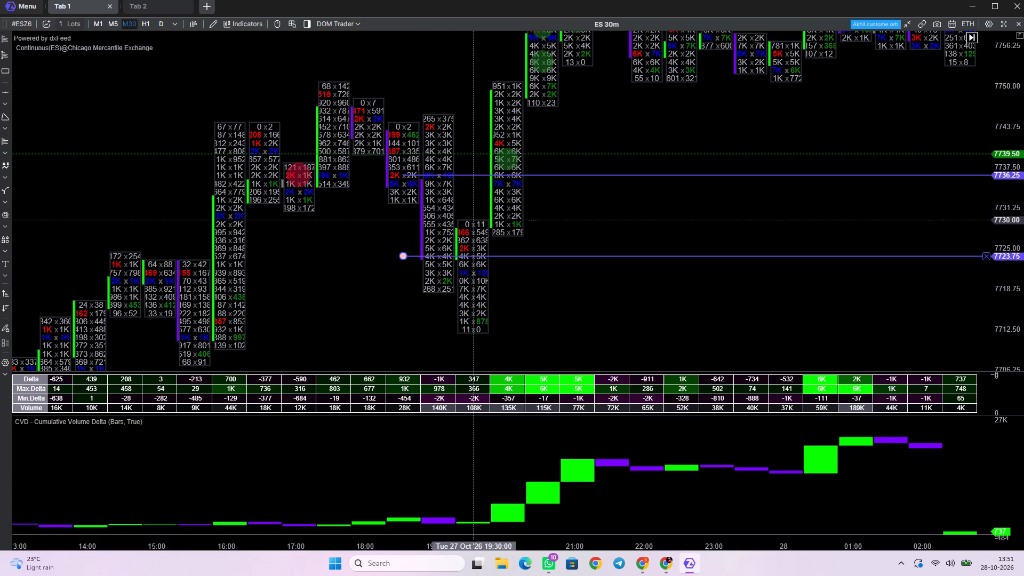
drag(416, 257, 415, 260)
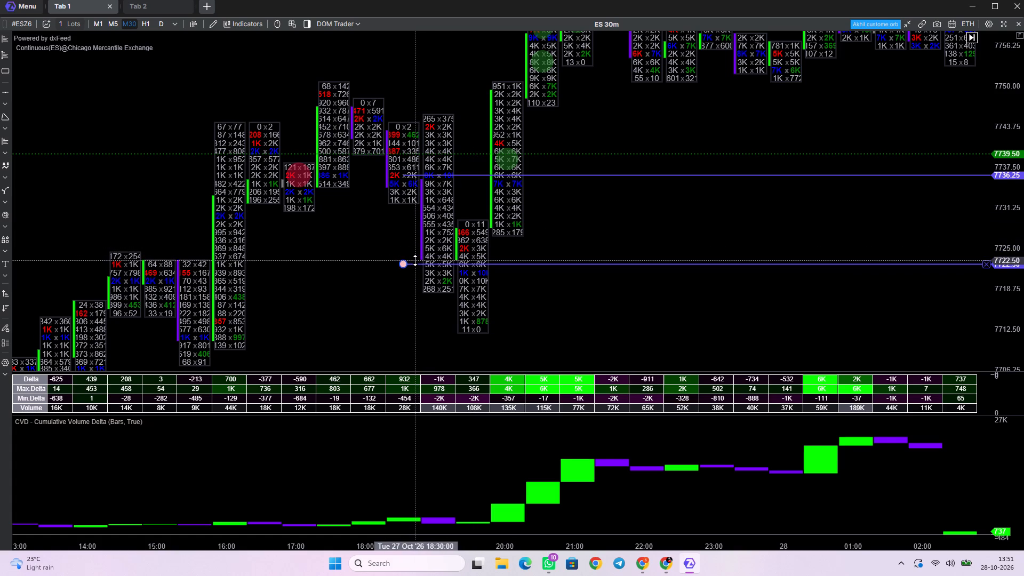
drag(415, 260, 413, 261)
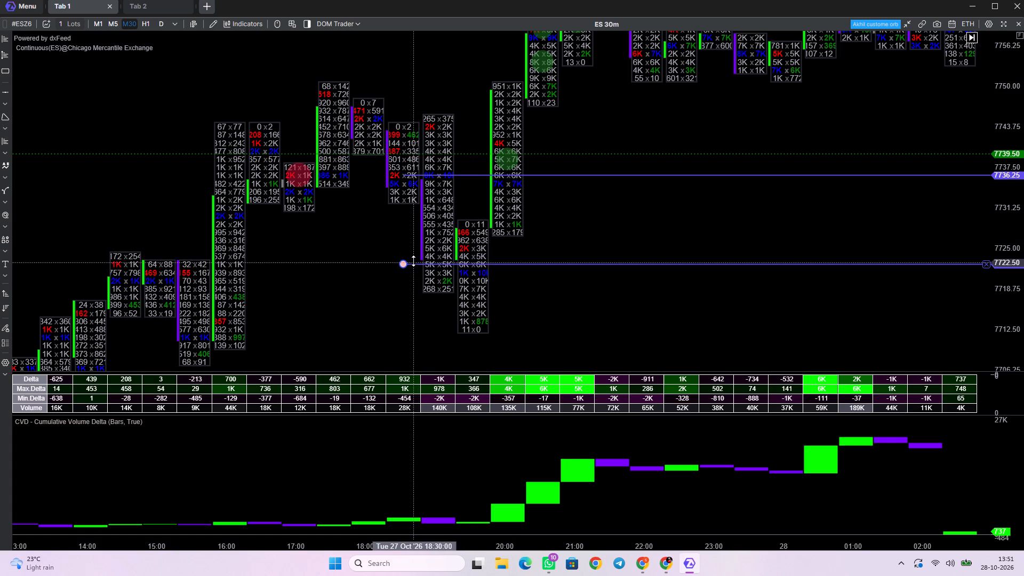
drag(413, 261, 413, 261)
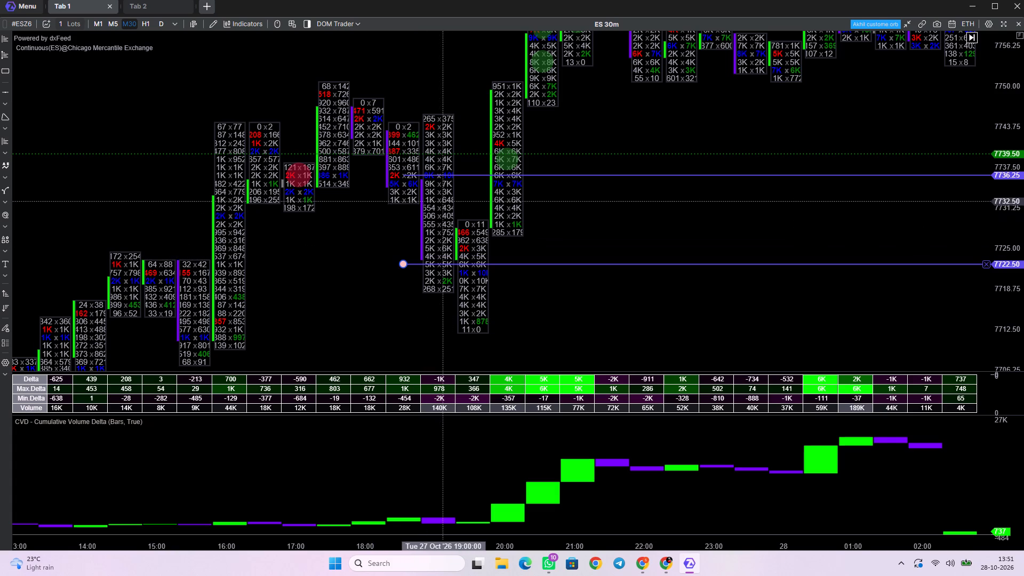
Switch the ES chart to the M1 timeframe.
scroll(451, 259, down, 2)
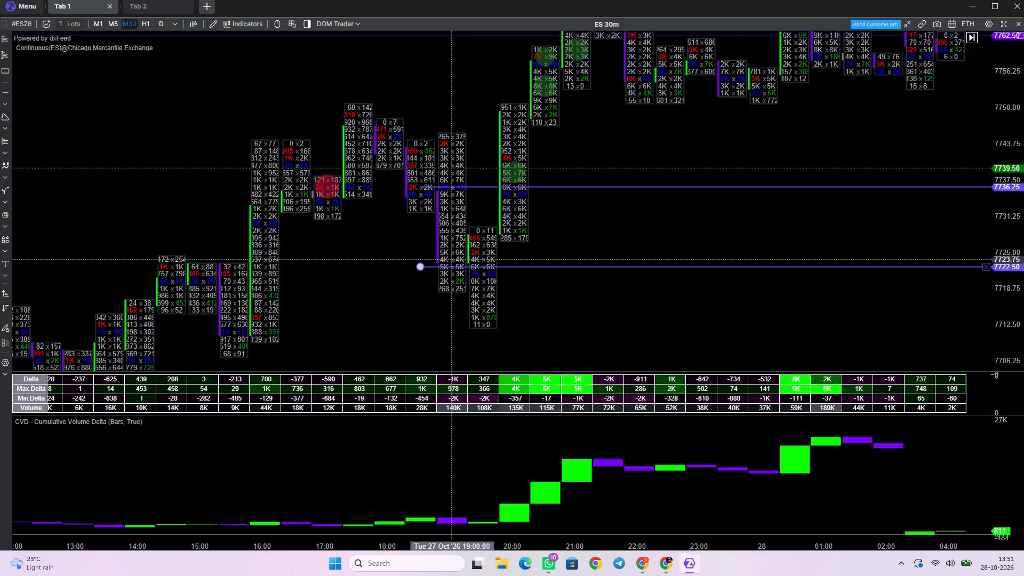
scroll(451, 259, down, 2)
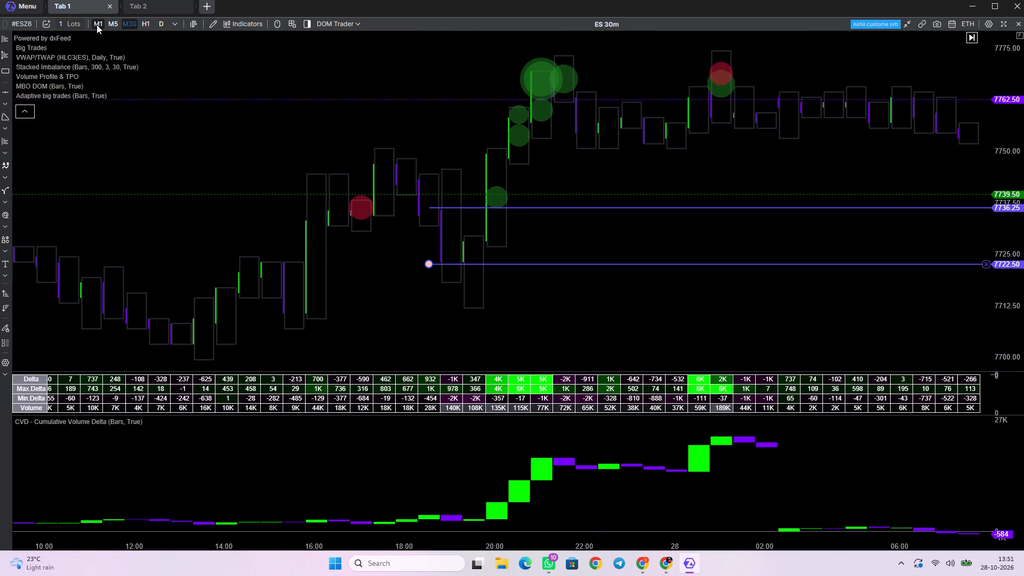
click(101, 23)
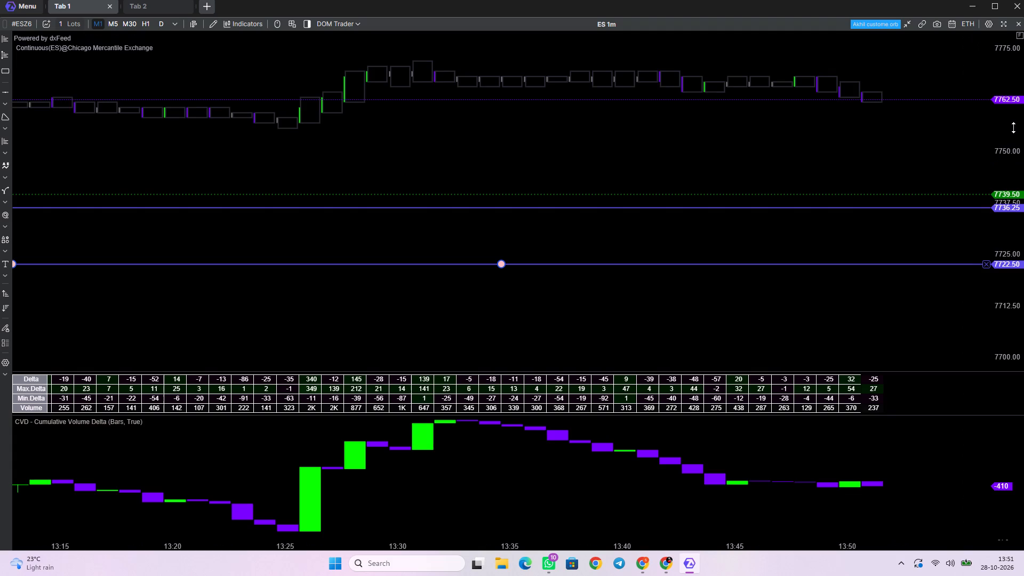
Show the hidden Volume Profile & TPO indicator on the M1 chart around the 27 October evening session.
double_click(1013, 127)
scroll(659, 185, down, 20)
scroll(659, 185, down, 2)
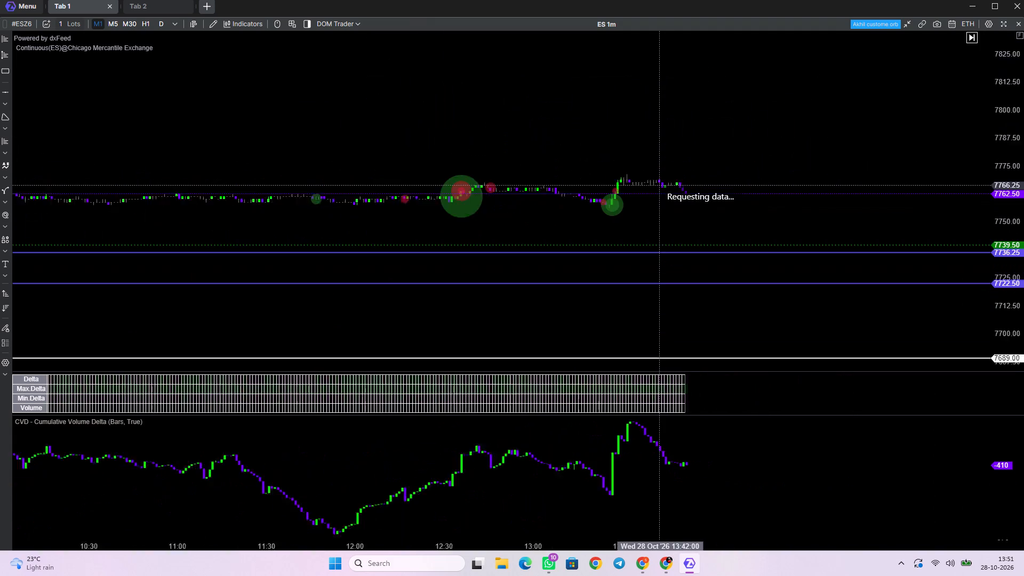
scroll(659, 185, down, 8)
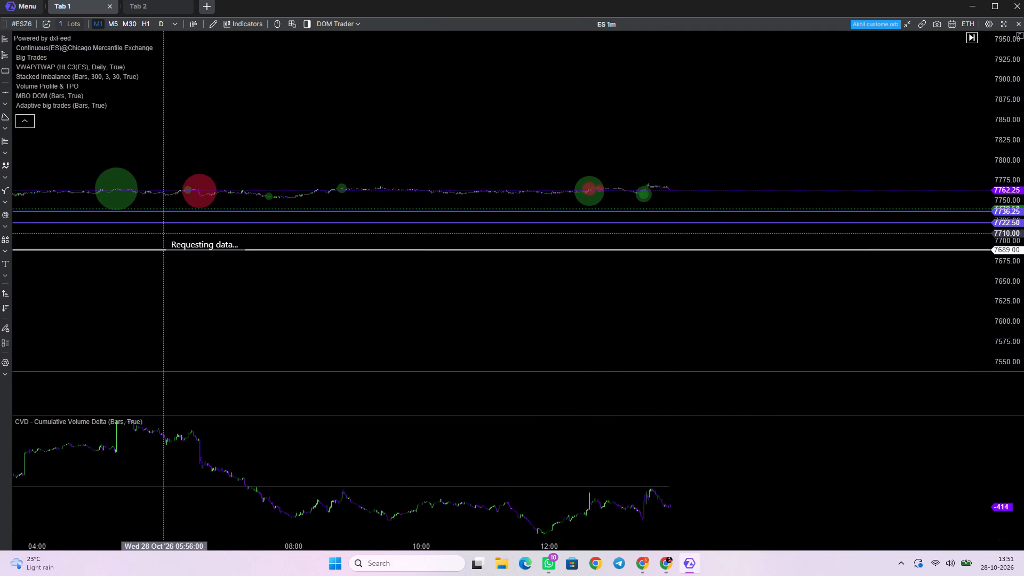
drag(163, 233, 852, 245)
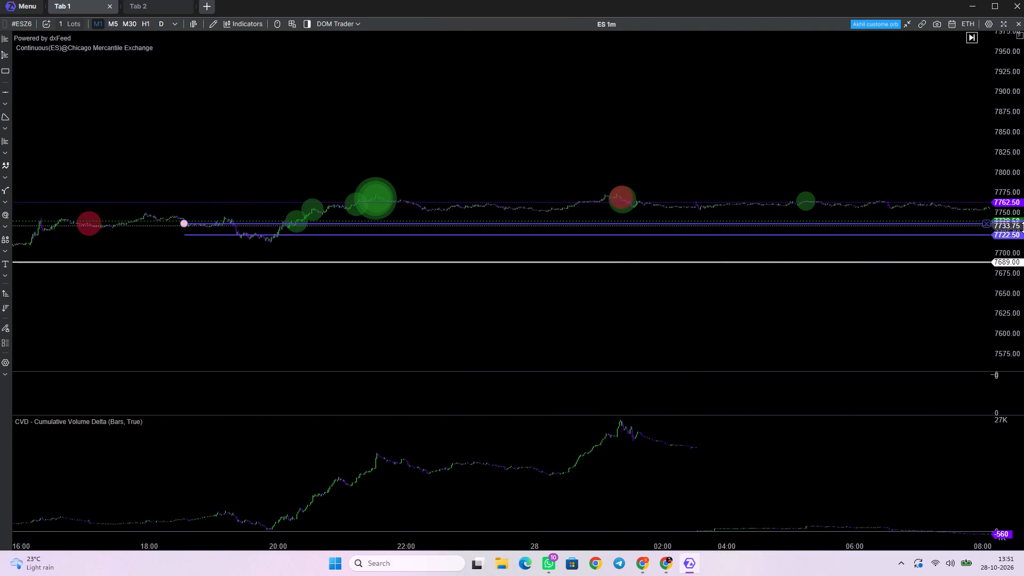
double_click(1012, 241)
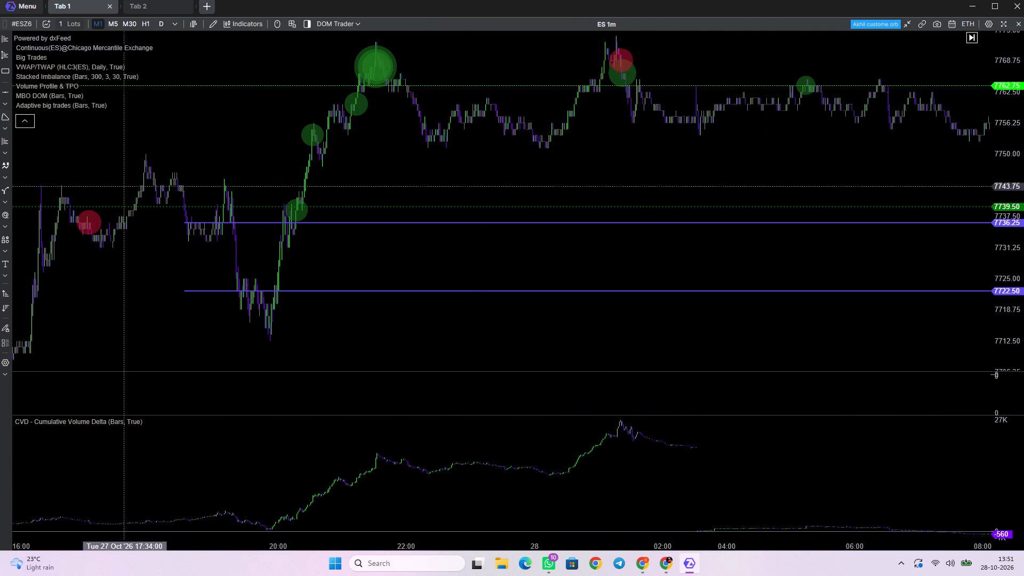
click(98, 86)
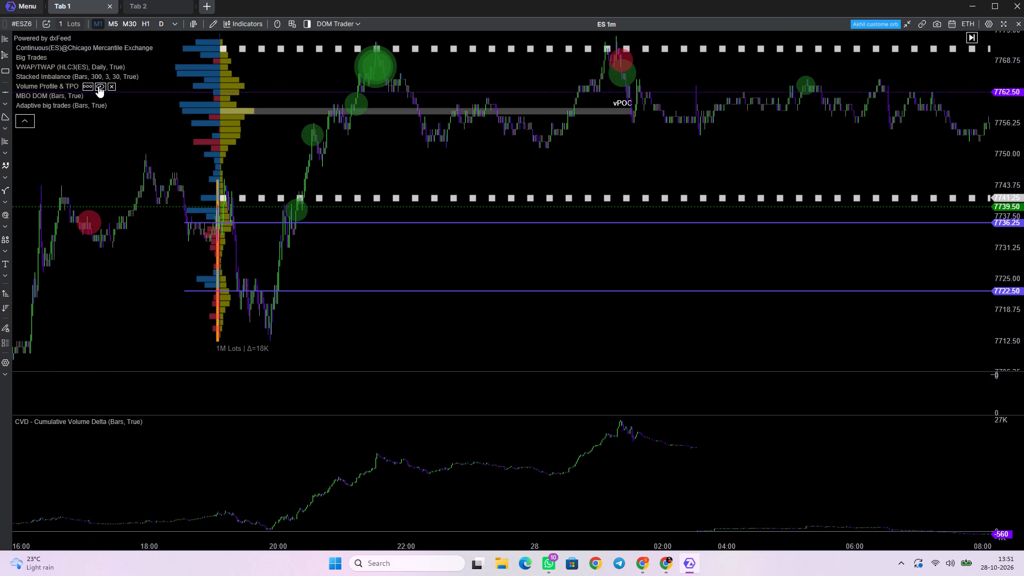
Compare the volume profiles and dotted profile levels of the 27 October evening session with those of the preceding sessions.
drag(315, 247, 431, 227)
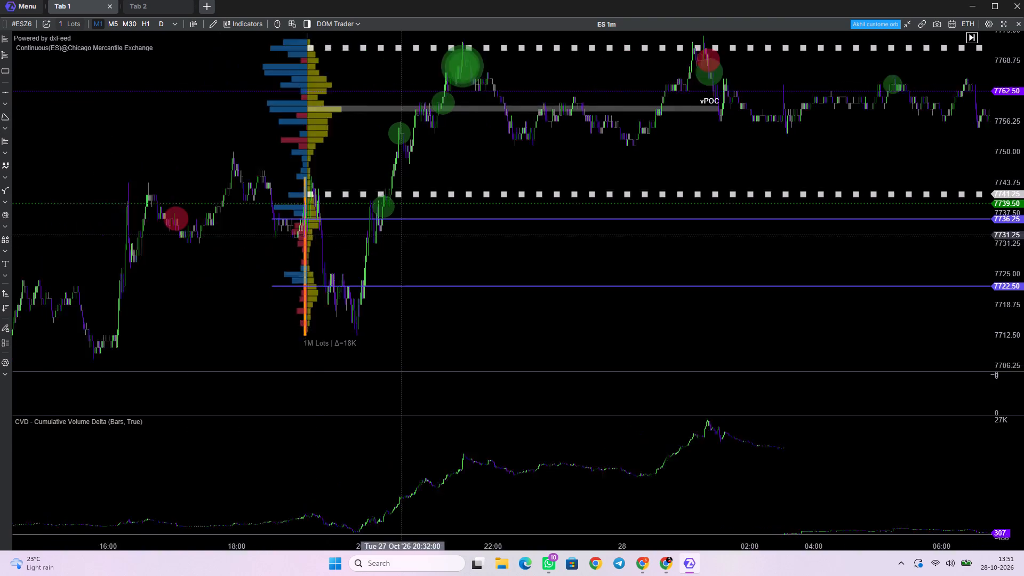
drag(431, 227, 524, 204)
scroll(279, 263, down, 12)
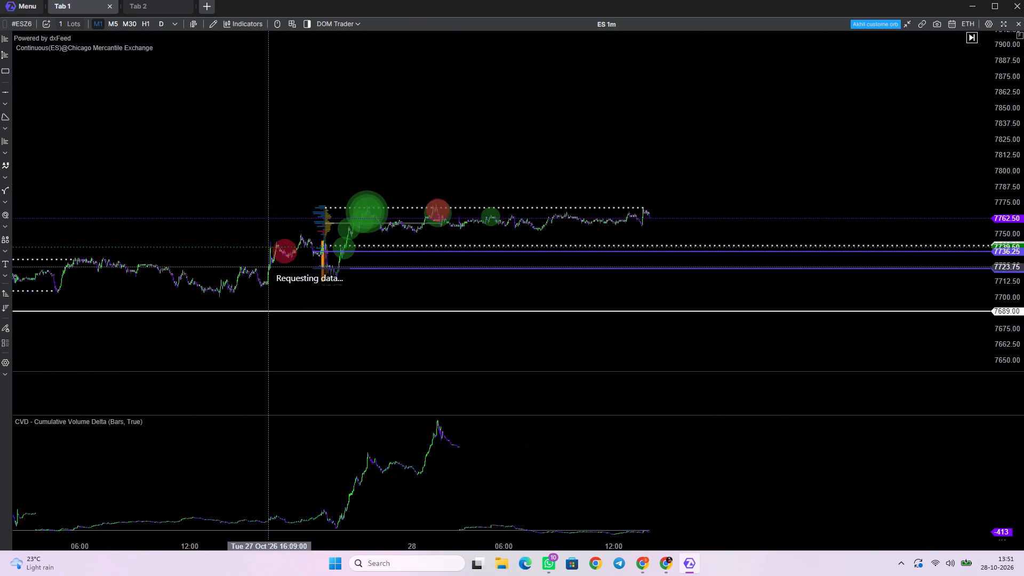
drag(148, 281, 418, 245)
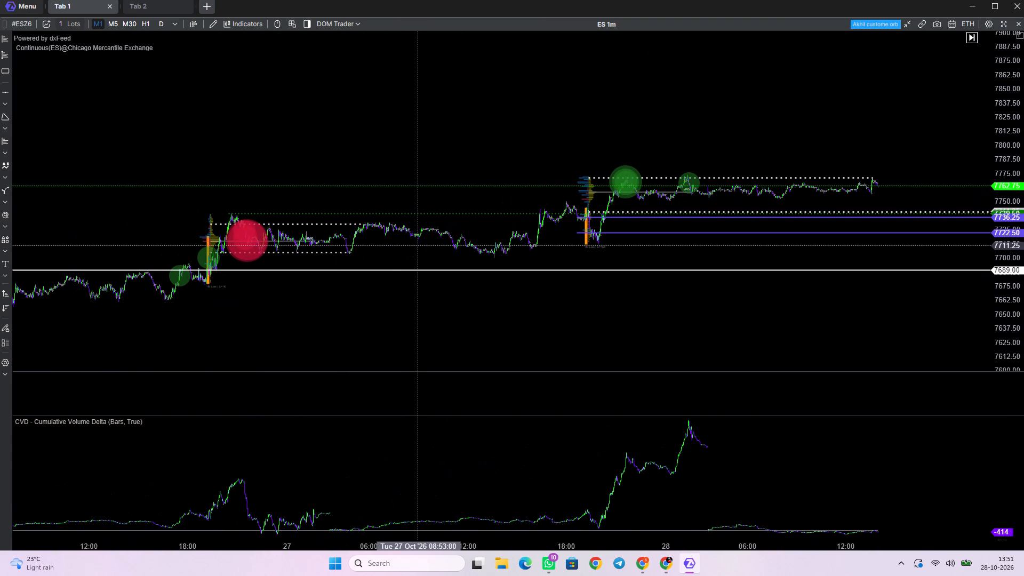
drag(418, 245, 675, 179)
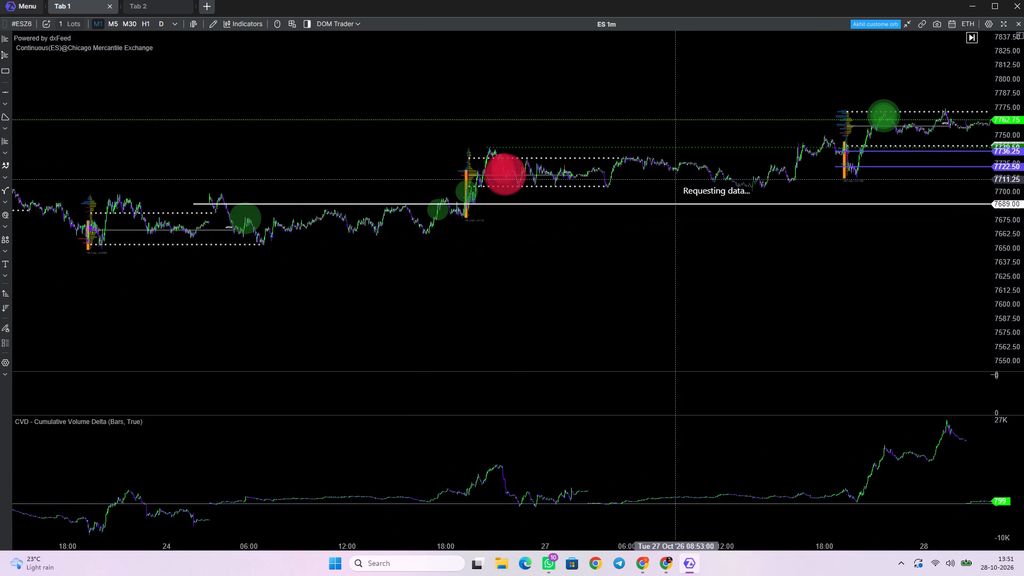
drag(675, 179, 369, 260)
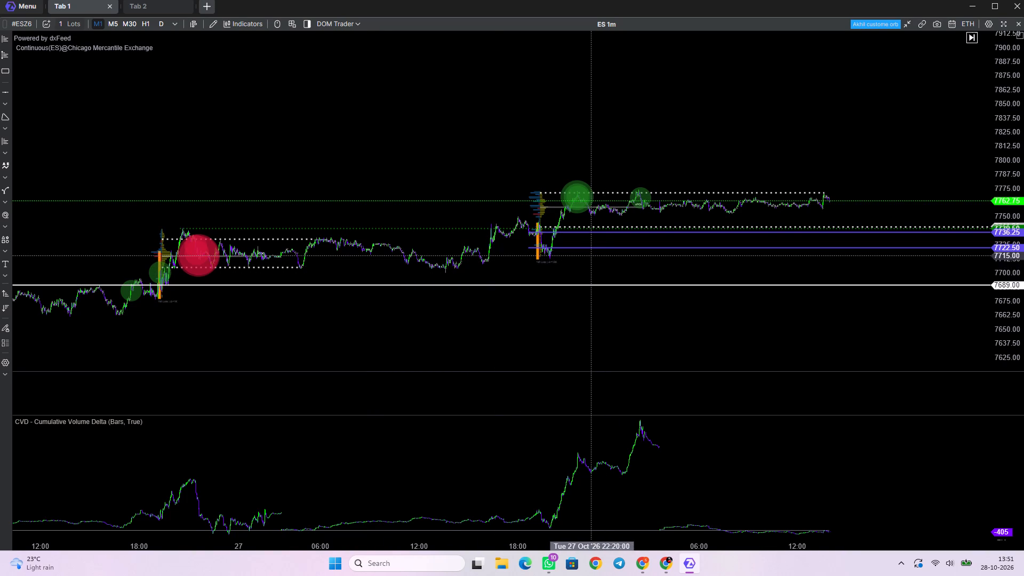
drag(591, 255, 577, 284)
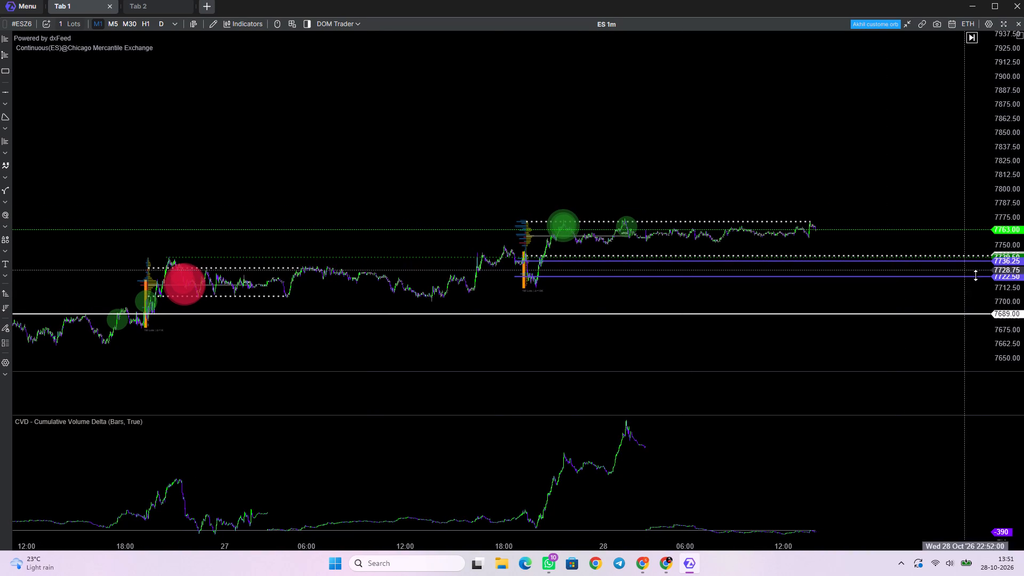
Examine M1 price action around the 7736.25 and 7722.50 rays and the 27 October evening volume profile.
scroll(1014, 295, up, 20)
scroll(1014, 295, up, 5)
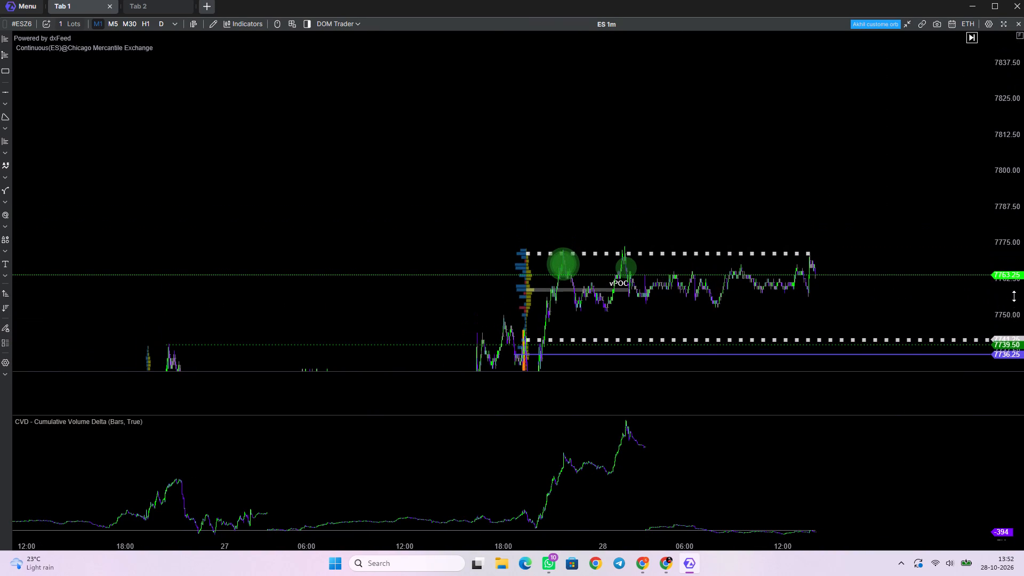
drag(843, 314, 883, 195)
scroll(579, 276, up, 8)
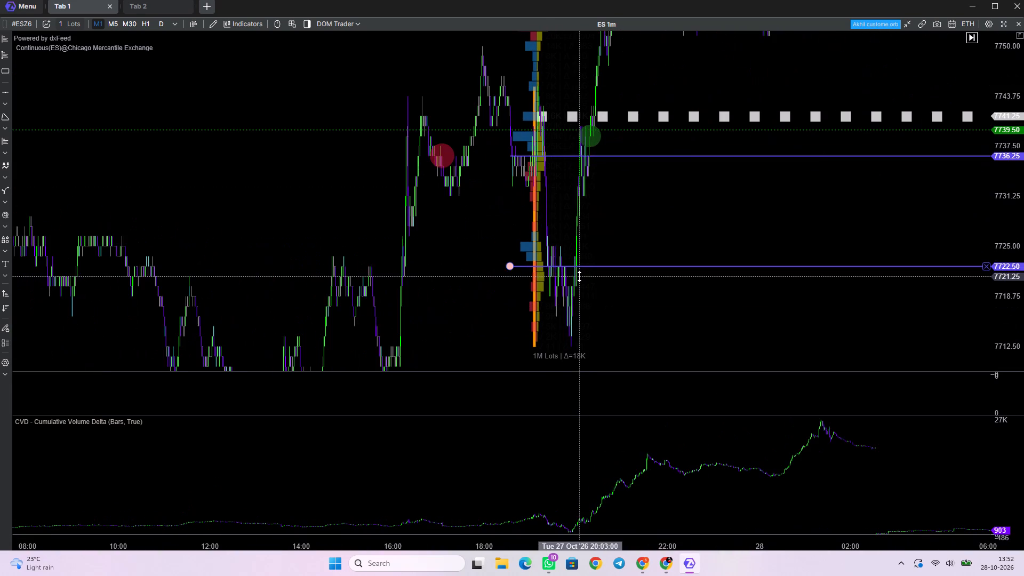
scroll(1018, 173, down, 10)
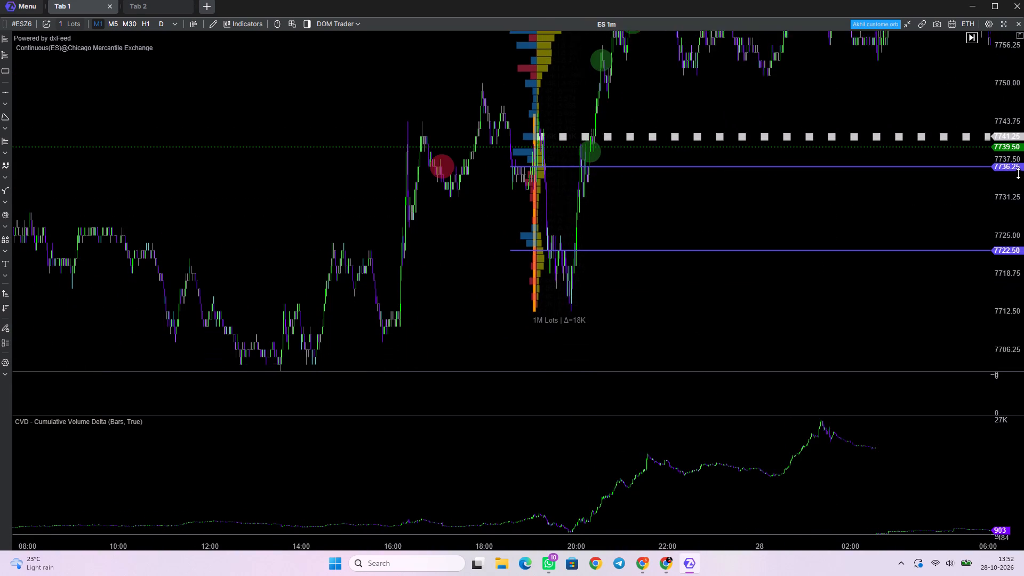
scroll(1018, 173, down, 17)
scroll(498, 263, up, 3)
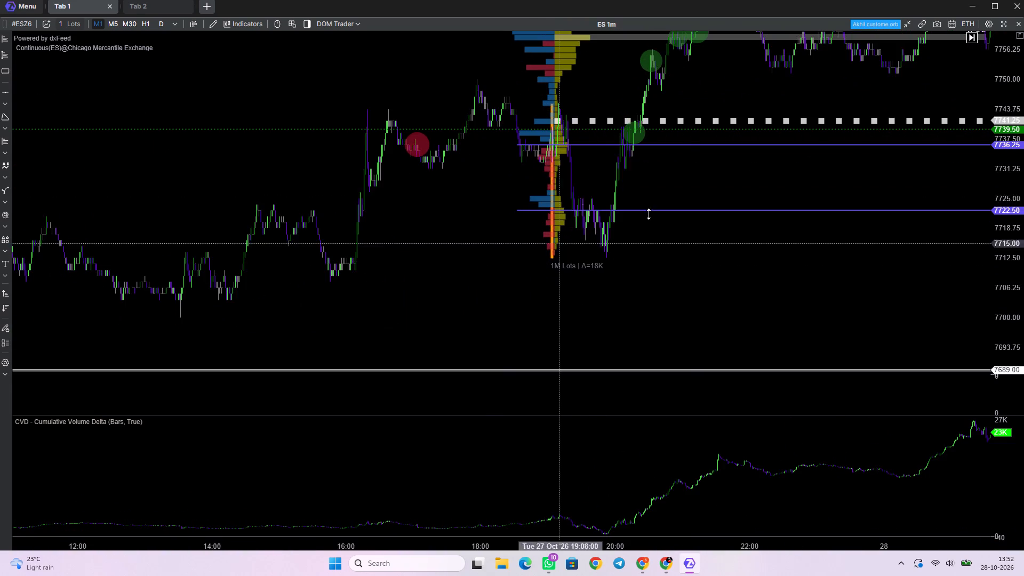
drag(699, 181, 596, 185)
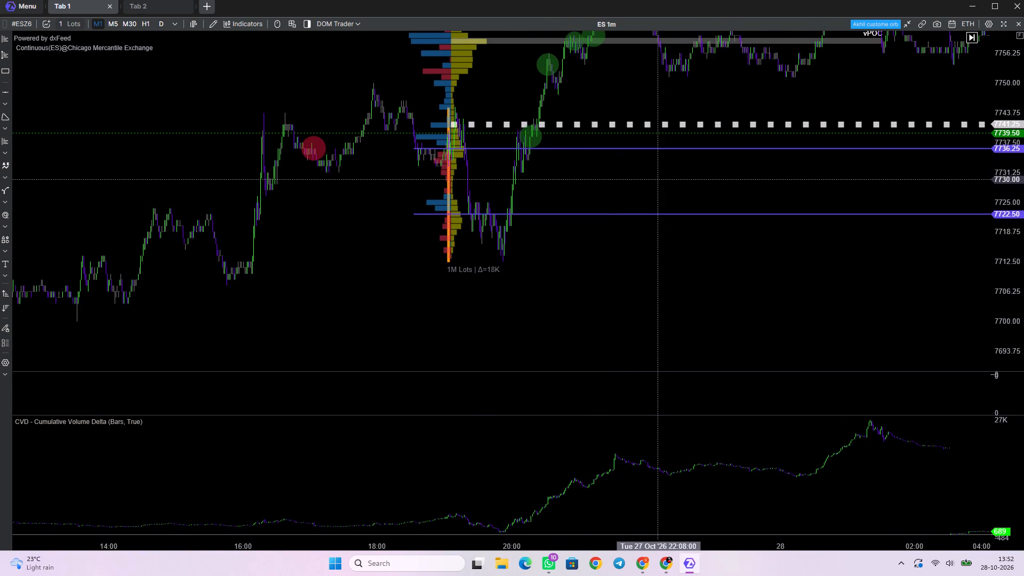
drag(658, 179, 662, 191)
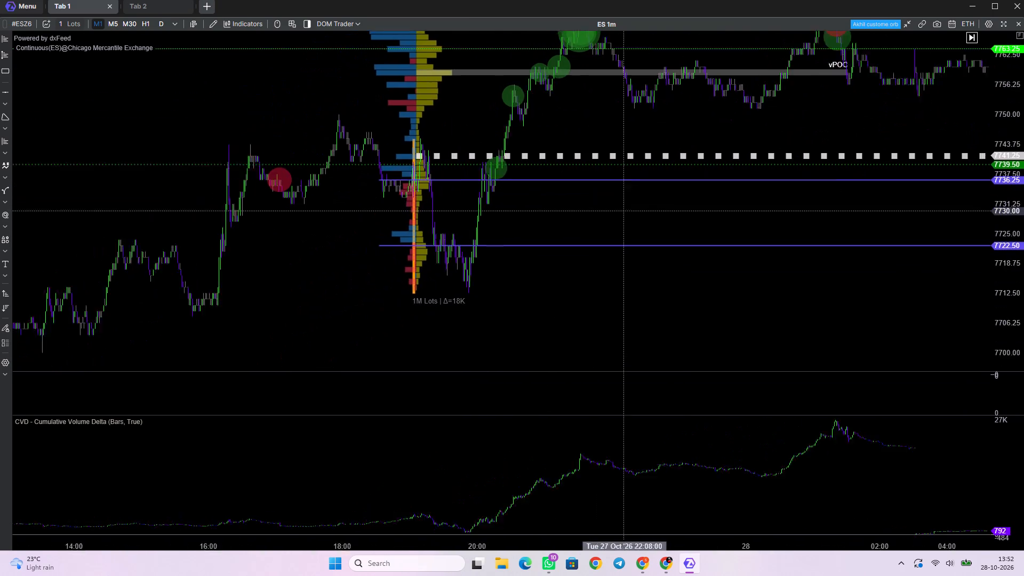
drag(662, 191, 683, 184)
scroll(668, 183, down, 5)
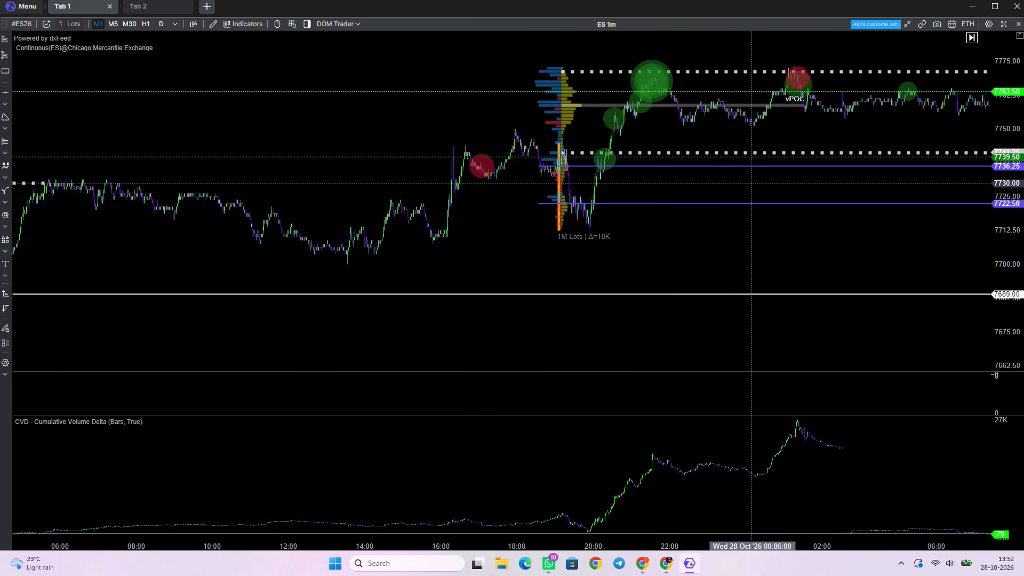
drag(756, 184, 583, 228)
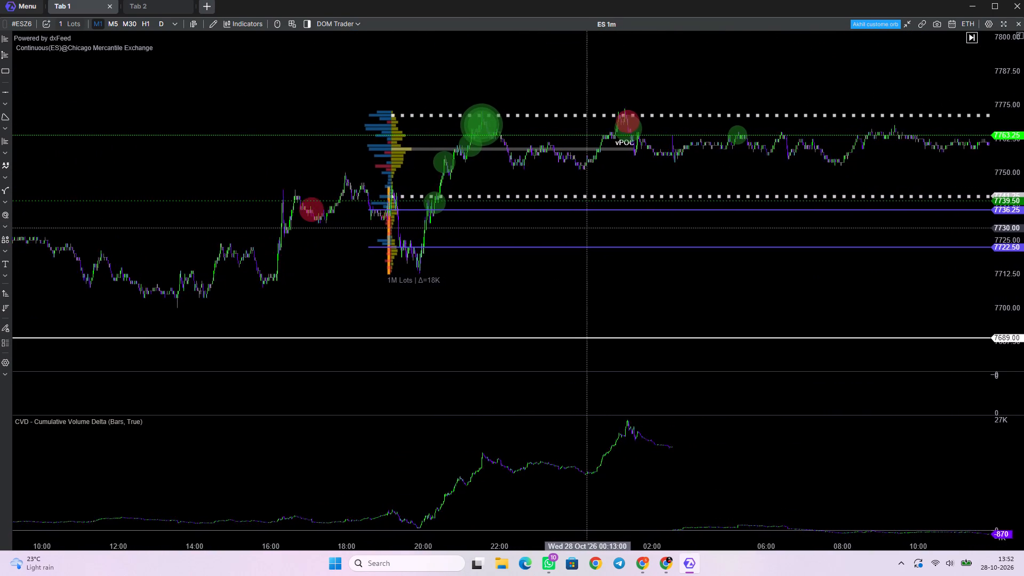
drag(583, 228, 807, 227)
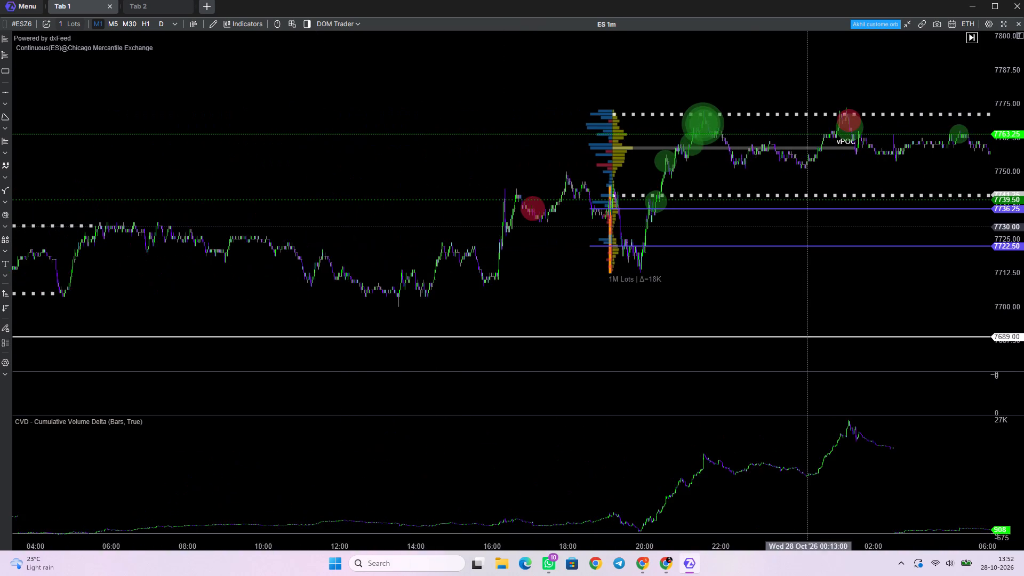
Inspect the M1 footprint and delta values around 19:50 on 27 October, below the 7722.50 ray.
scroll(607, 260, up, 12)
drag(708, 288, 588, 260)
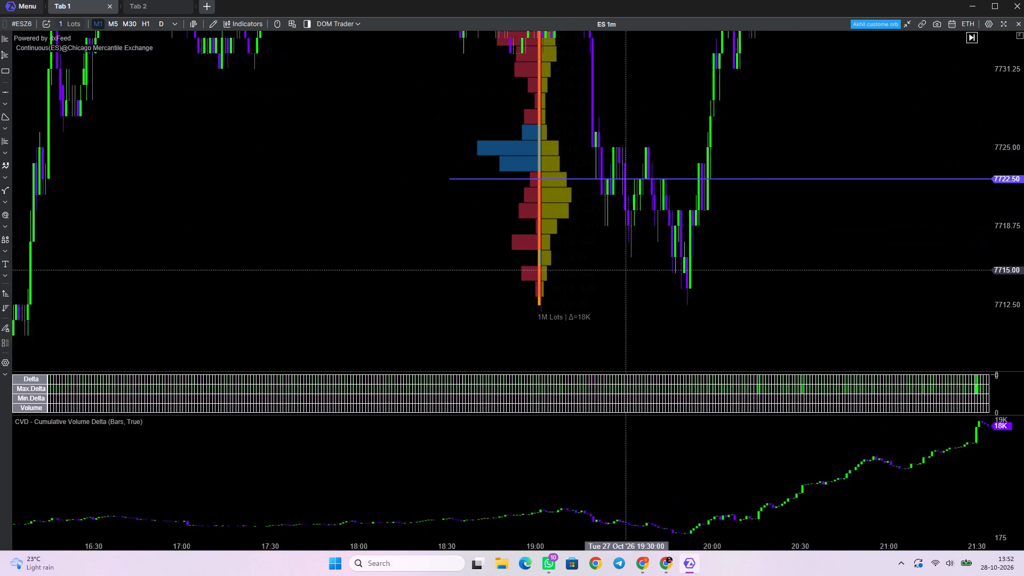
drag(588, 260, 540, 247)
scroll(609, 251, up, 7)
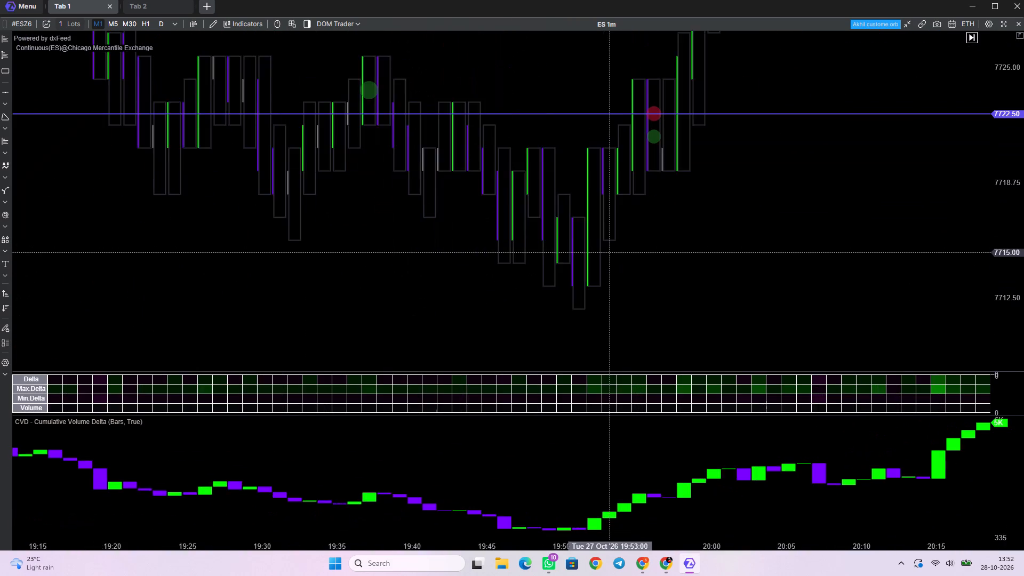
scroll(609, 254, up, 5)
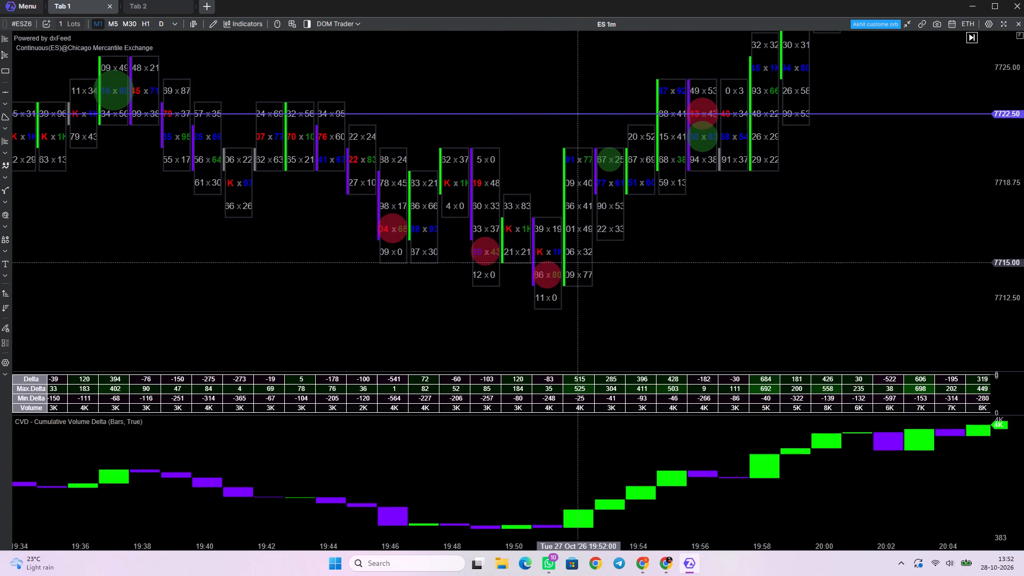
Examine the Cumulative Volume Delta trend from the 27 October evening session into 28 October against price.
scroll(577, 262, down, 13)
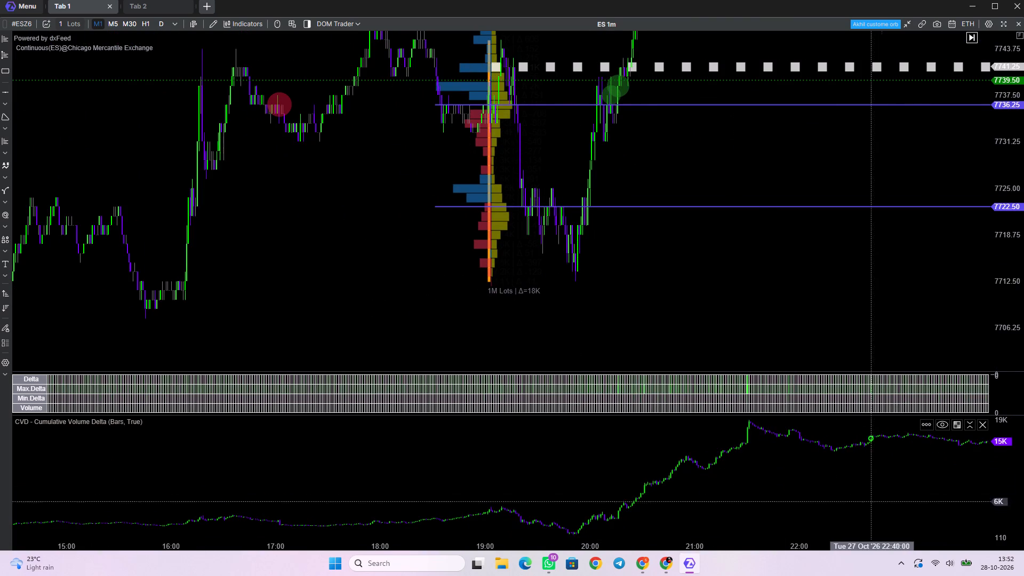
drag(778, 490, 769, 427)
scroll(628, 507, up, 5)
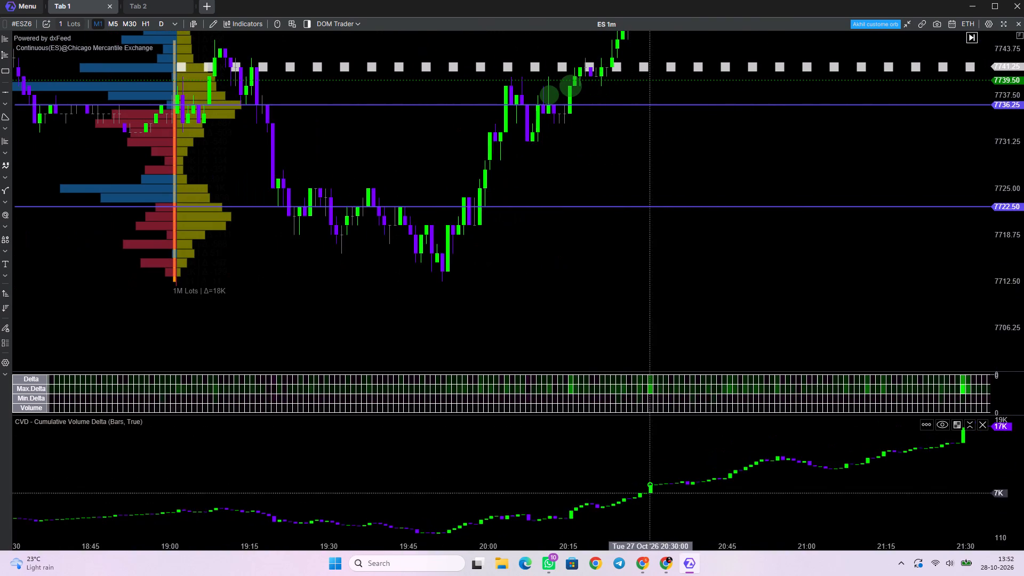
drag(706, 454, 663, 460)
scroll(756, 456, down, 13)
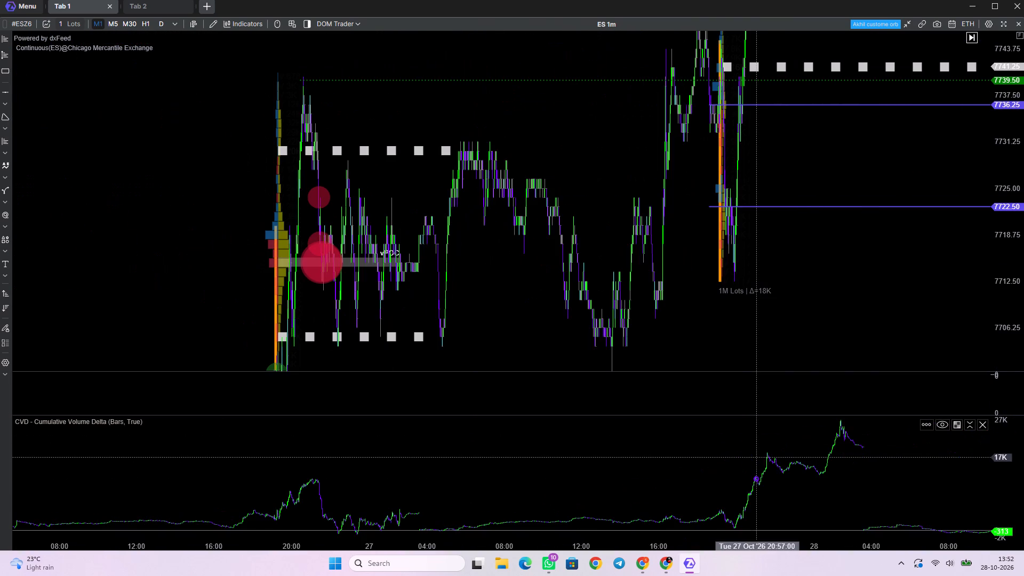
drag(845, 482, 771, 426)
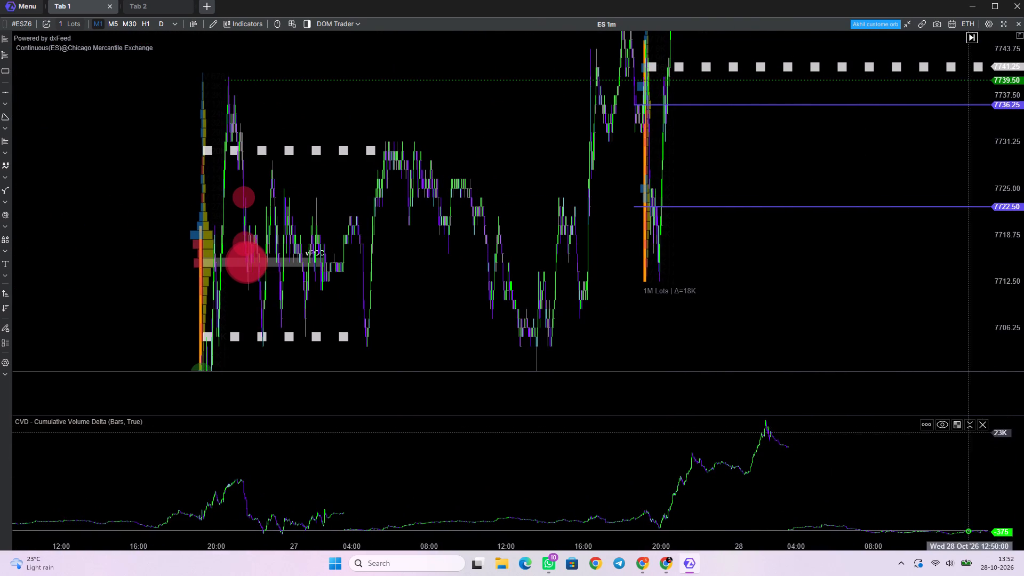
scroll(999, 473, down, 11)
scroll(999, 473, up, 20)
scroll(999, 473, up, 7)
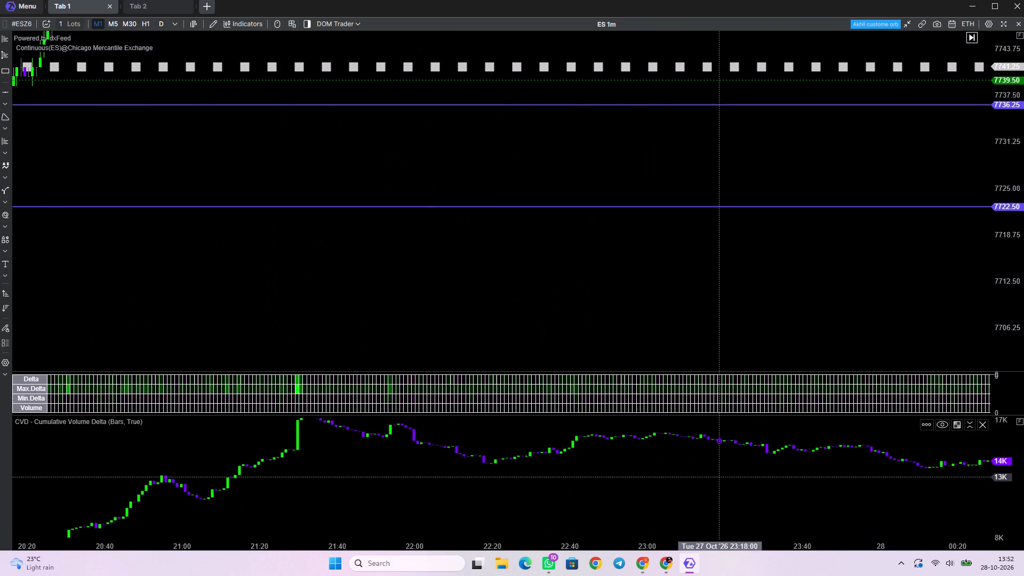
scroll(719, 477, up, 2)
scroll(719, 477, down, 7)
scroll(719, 477, up, 1)
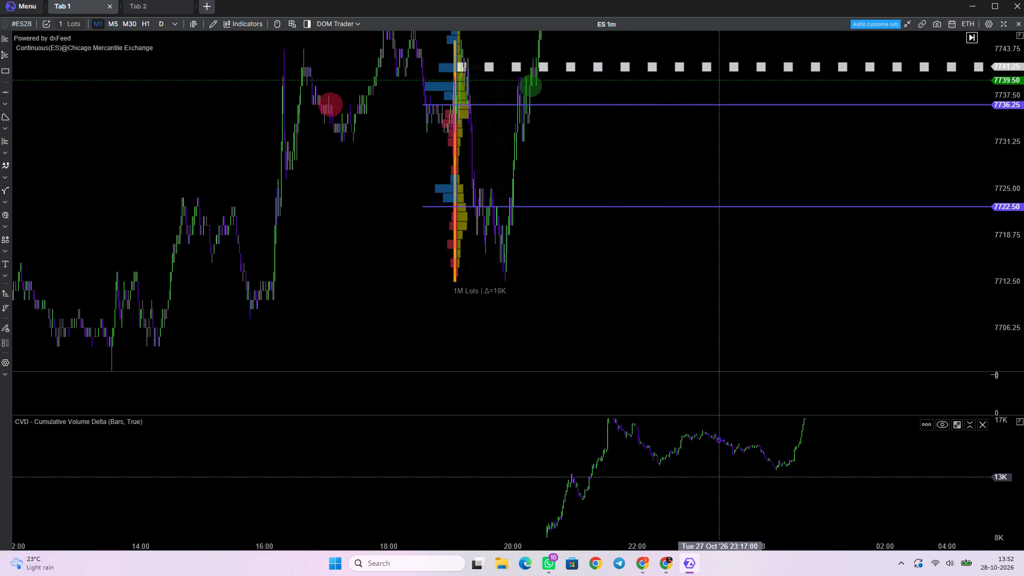
scroll(719, 477, down, 3)
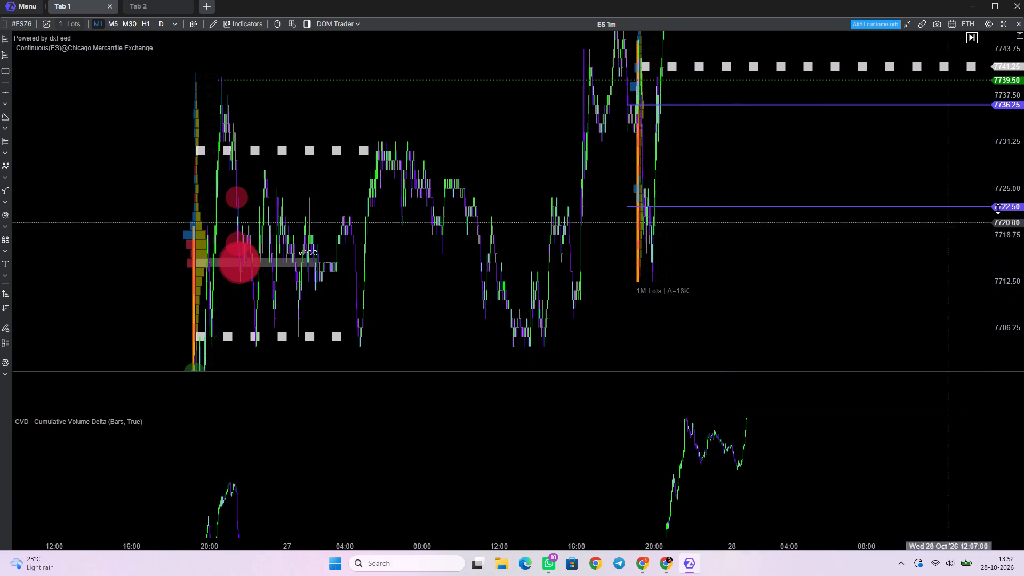
Review M1 price action from 19:00 to 20:00 on 27 October against the 7722.50 ray and the volume profile.
scroll(1005, 213, down, 18)
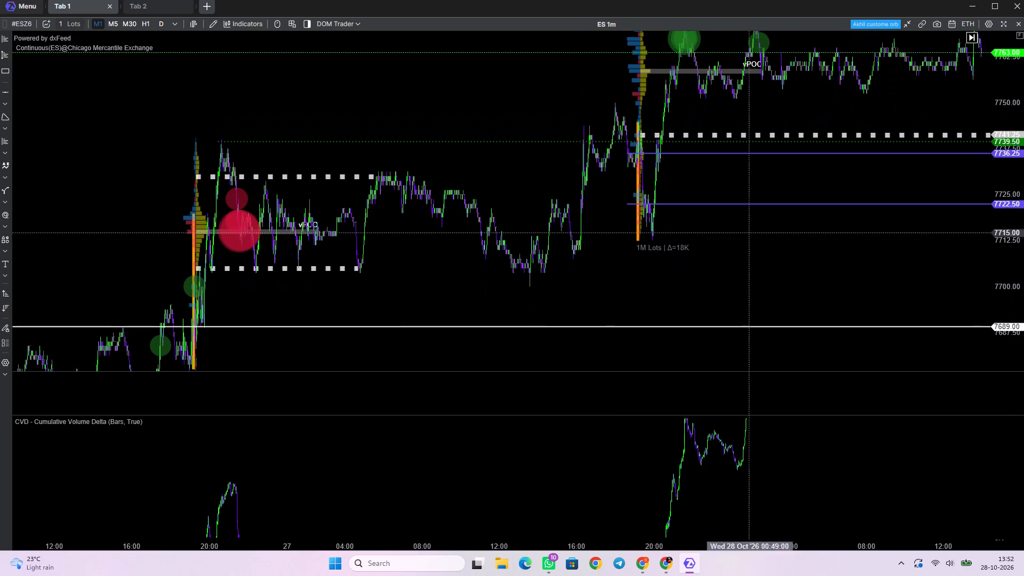
scroll(587, 196, up, 4)
scroll(673, 218, up, 8)
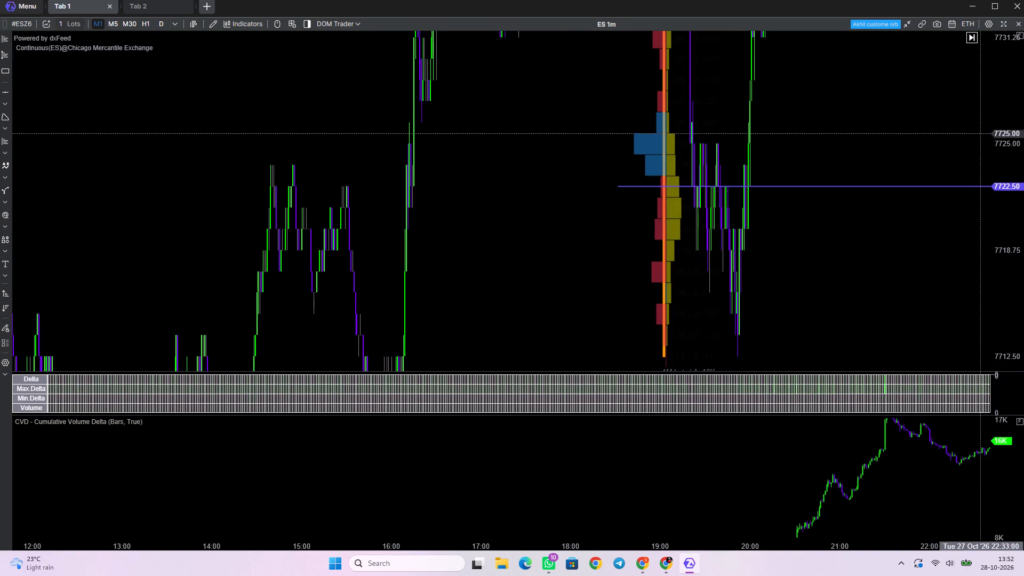
scroll(998, 142, down, 20)
scroll(998, 142, down, 8)
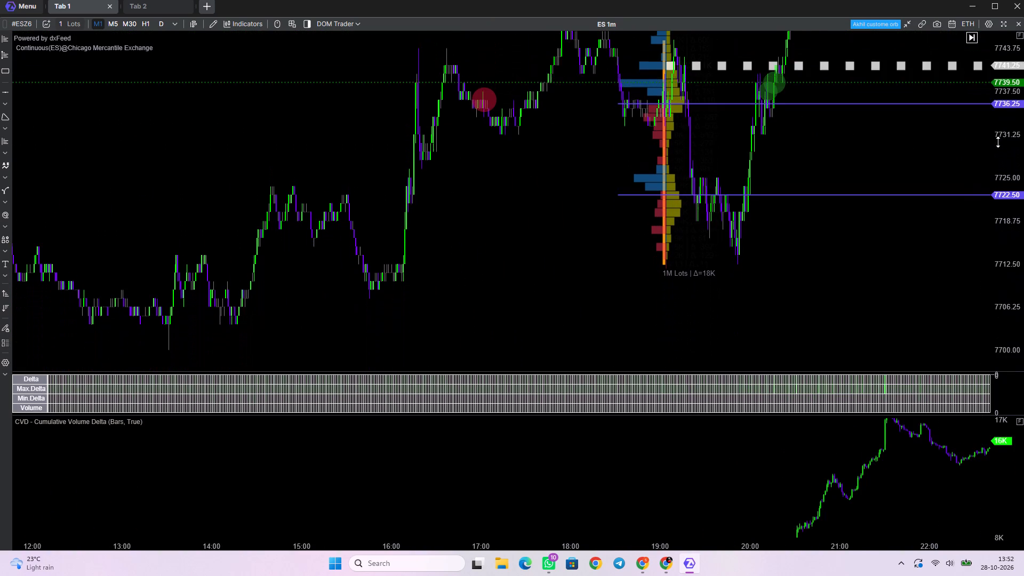
scroll(998, 142, down, 6)
scroll(667, 210, up, 4)
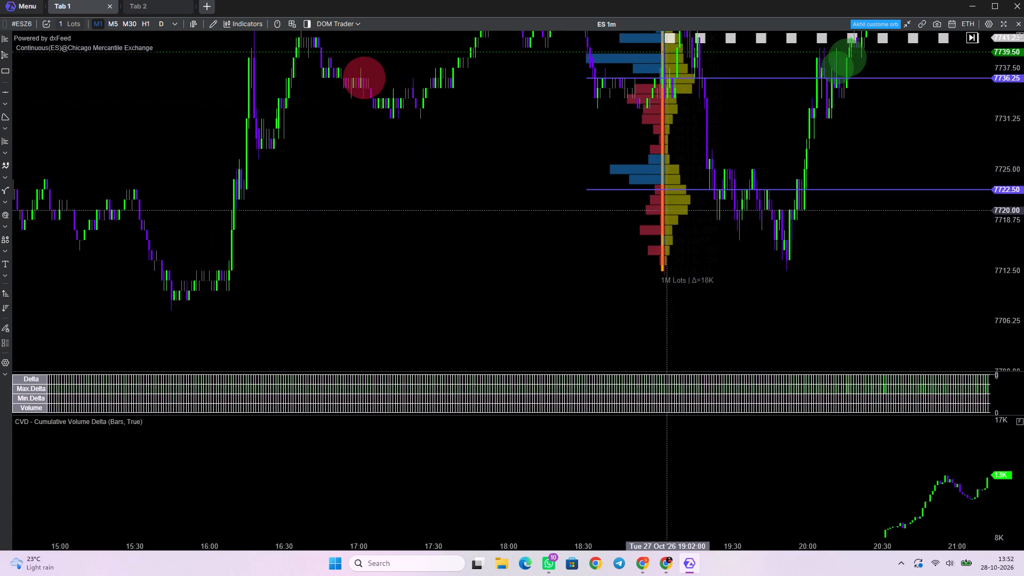
scroll(669, 217, up, 6)
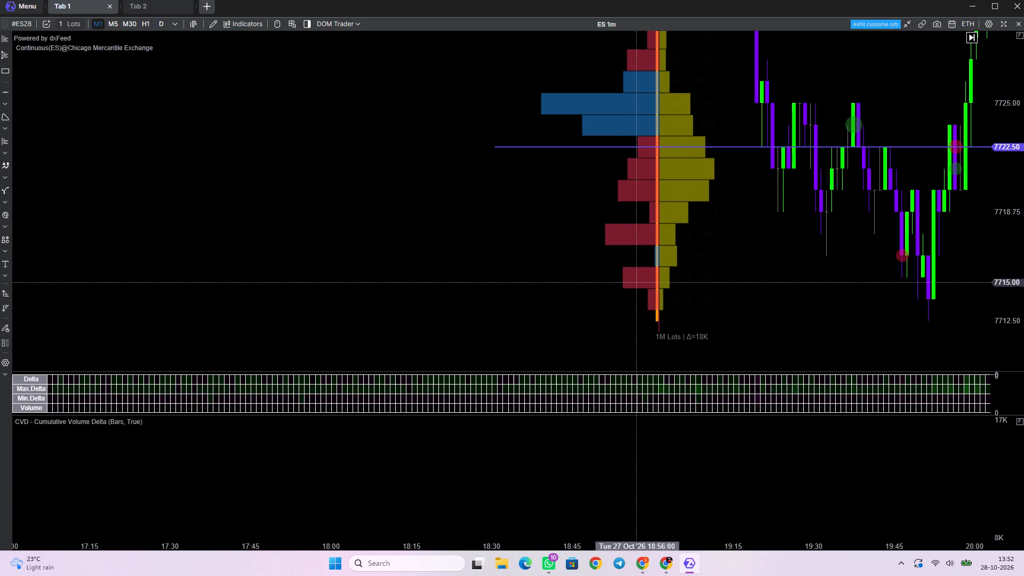
Compare Cumulative Volume Delta with M1 price between 19:00 and 20:30 on 27 October around the 7722.50 and 7736.25 rays.
drag(814, 294, 535, 239)
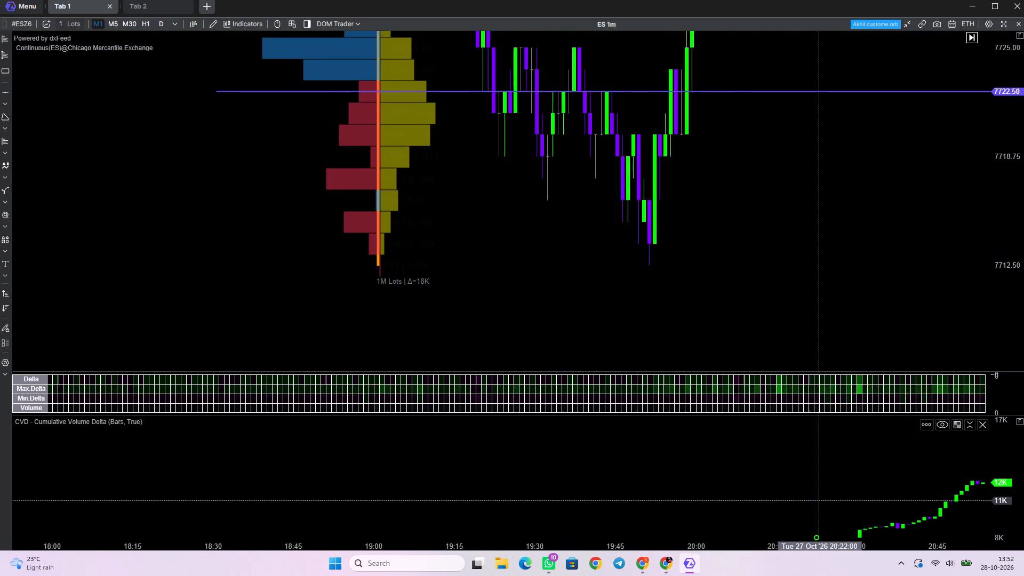
drag(801, 497, 711, 378)
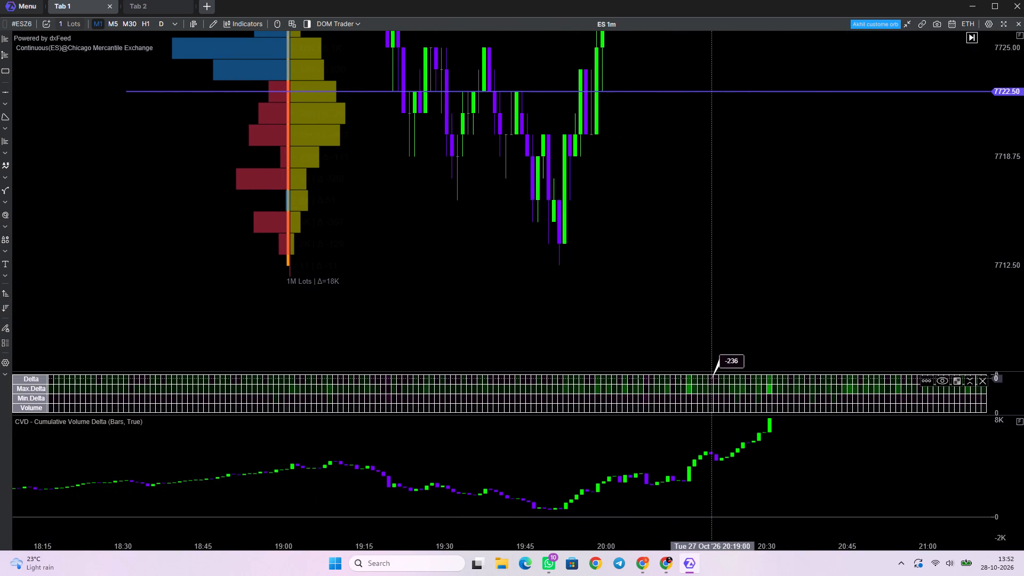
drag(711, 378, 713, 376)
scroll(605, 472, down, 2)
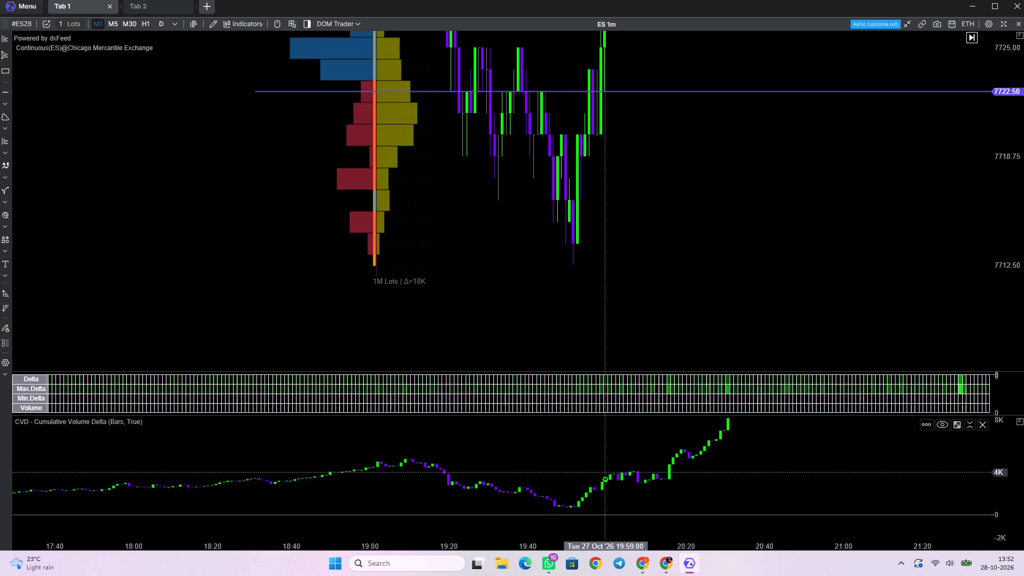
scroll(605, 472, down, 3)
scroll(1004, 182, down, 17)
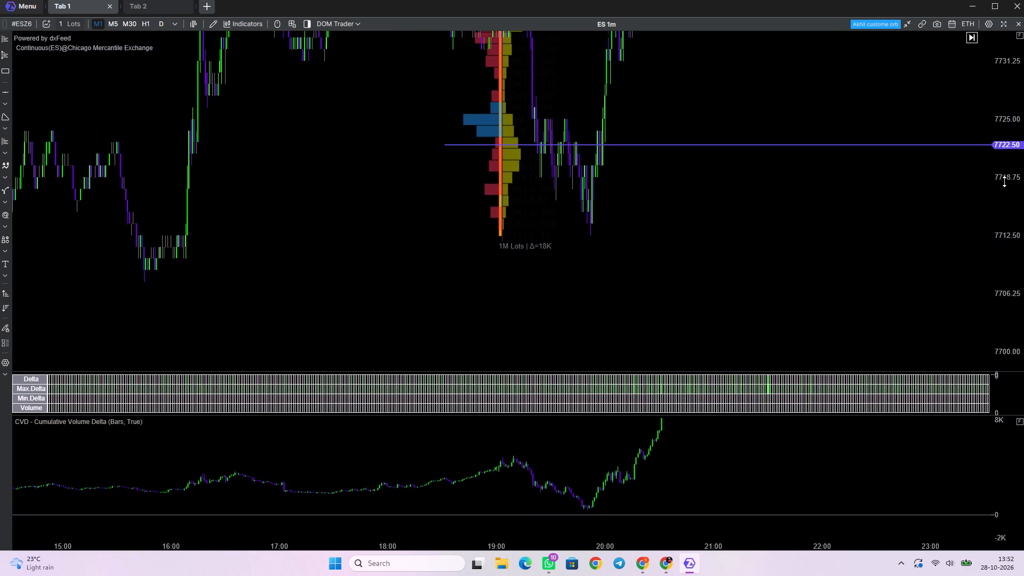
scroll(1004, 181, down, 6)
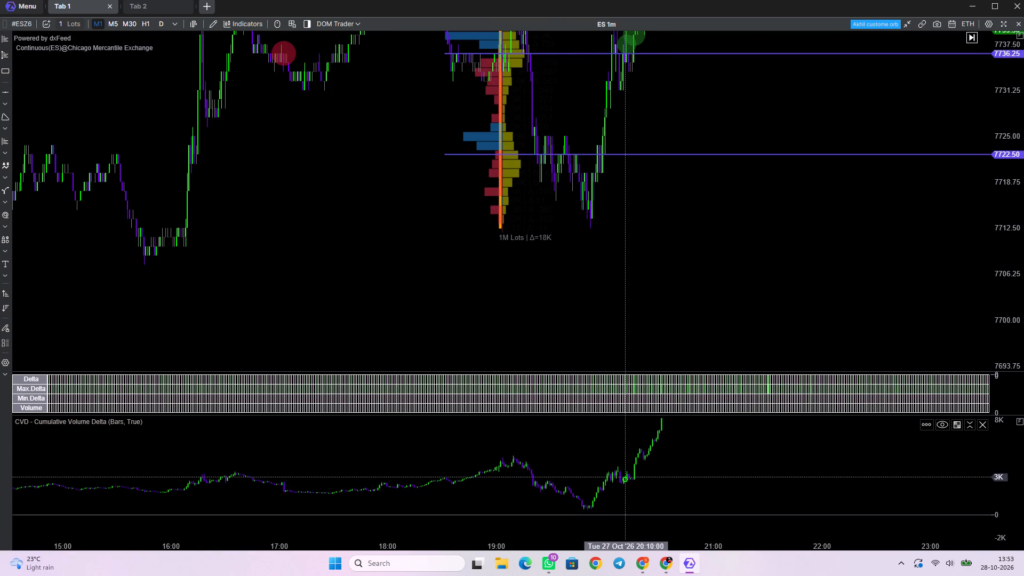
scroll(587, 509, up, 2)
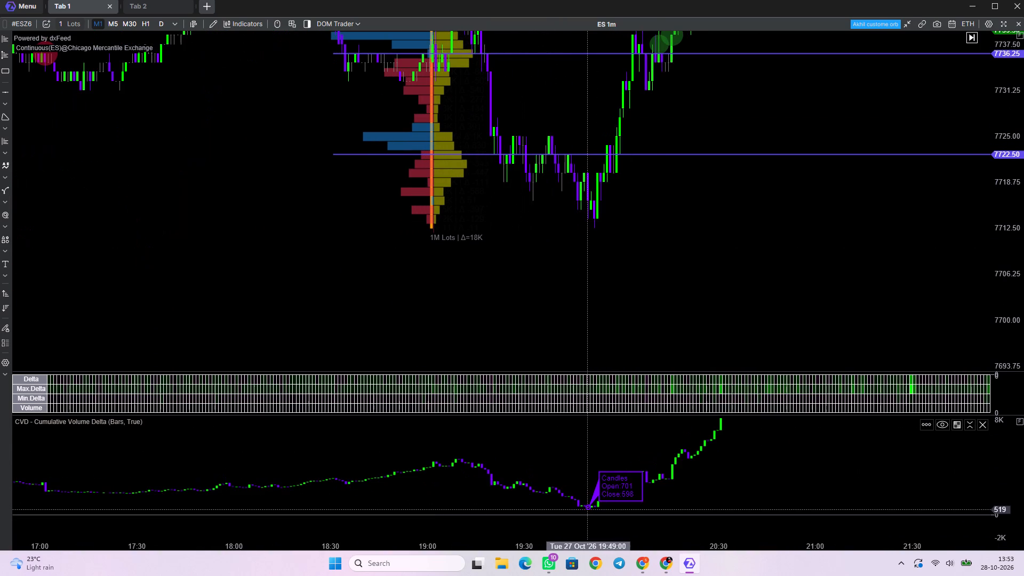
drag(679, 228, 639, 305)
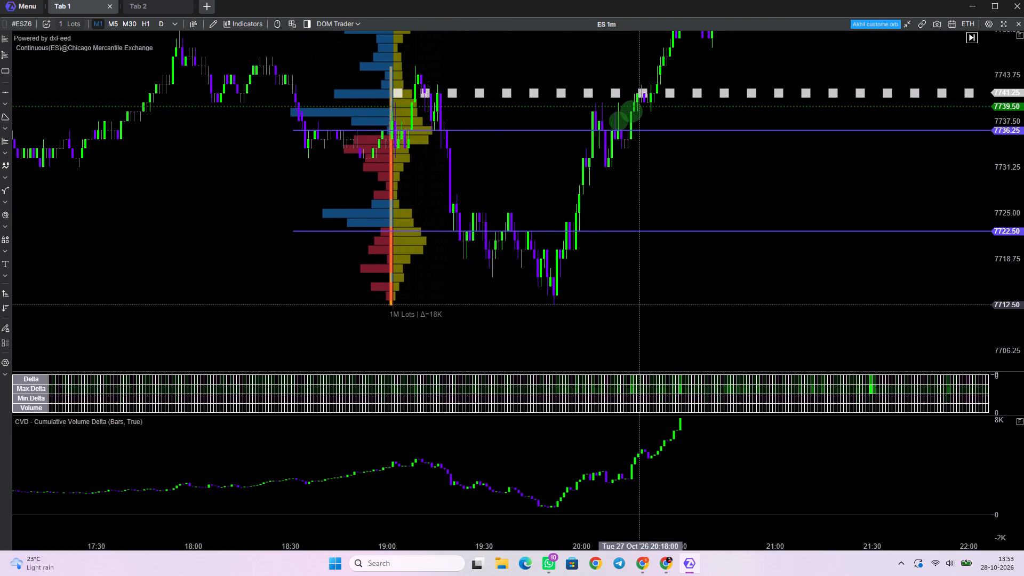
drag(639, 305, 630, 310)
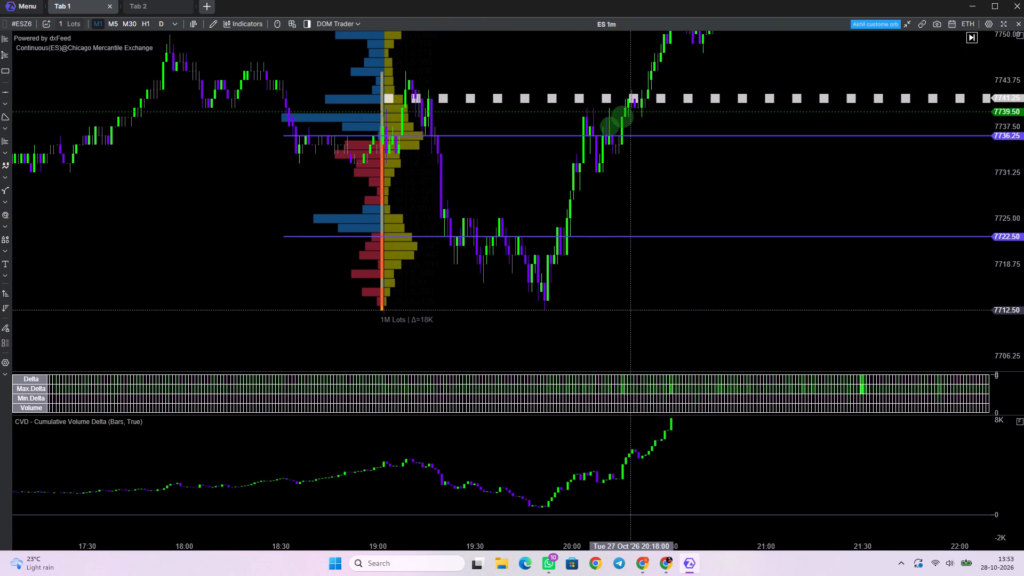
drag(630, 310, 650, 250)
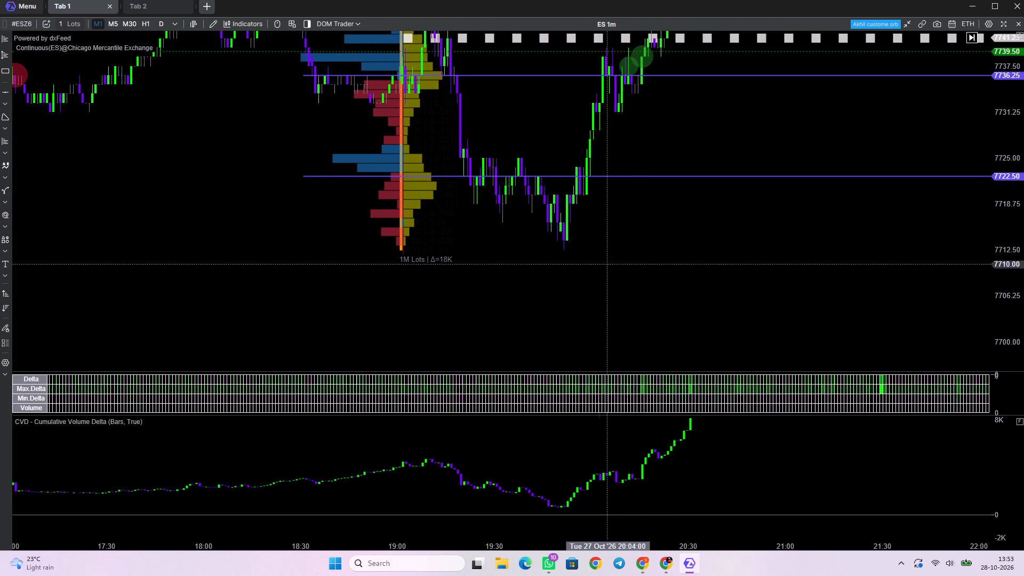
drag(547, 121, 574, 234)
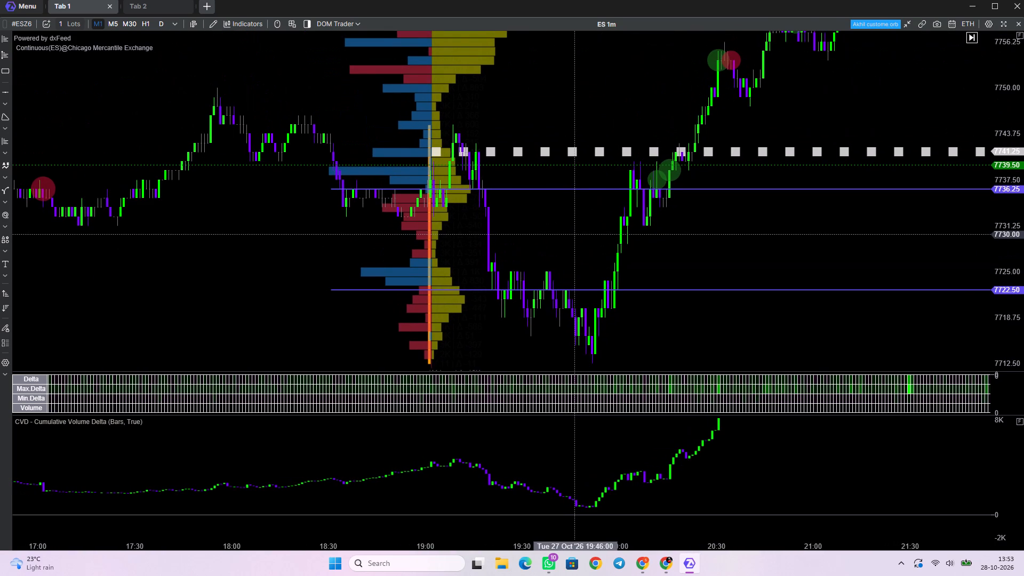
drag(574, 234, 591, 222)
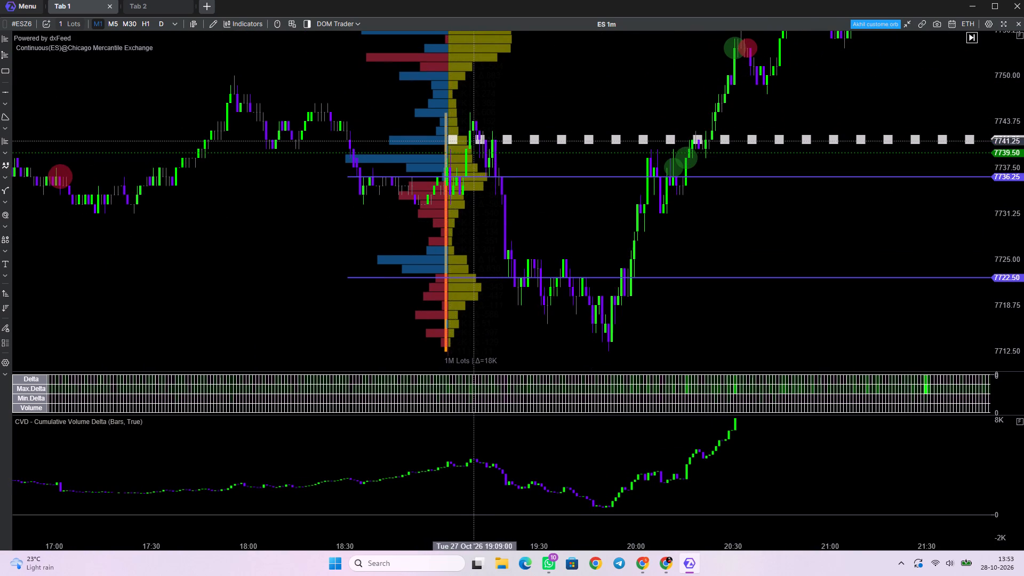
Inspect the M1 footprint and delta values from 19:00 to 19:20 on 27 October, between the 7736.25 ray and the 7741.25 dotted line.
scroll(477, 136, up, 13)
scroll(477, 136, down, 3)
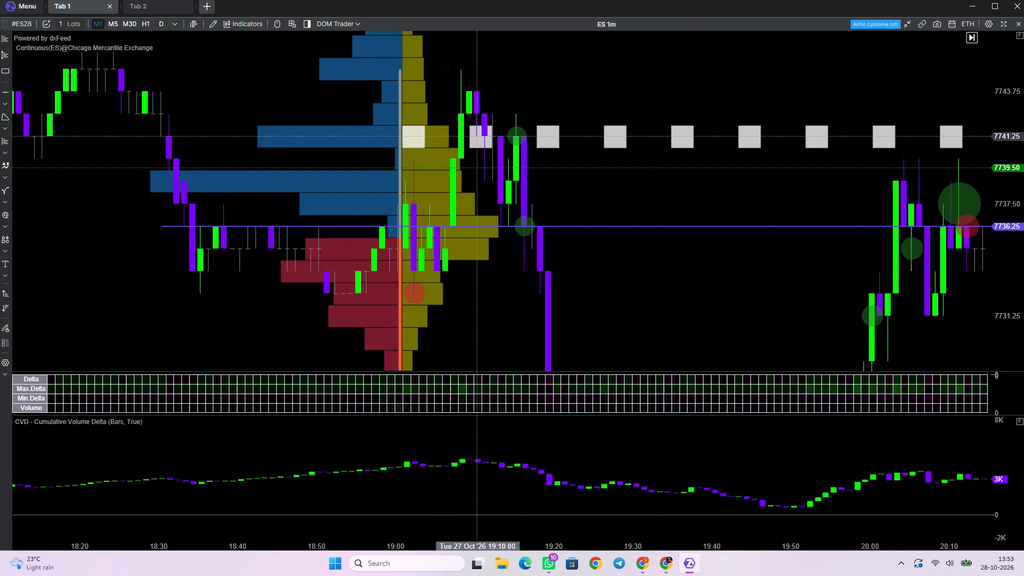
scroll(538, 154, up, 7)
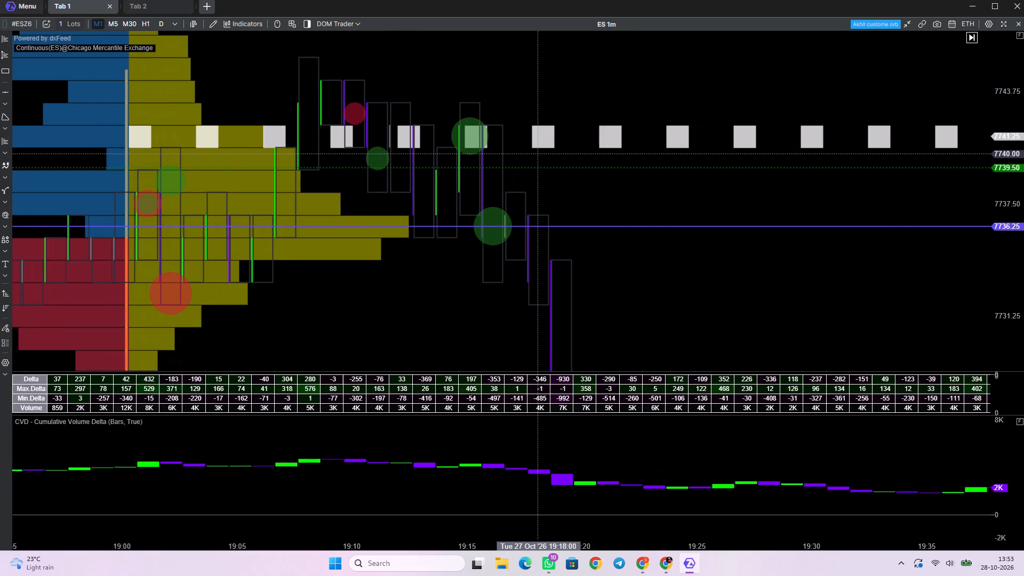
scroll(530, 165, up, 4)
drag(548, 183, 637, 181)
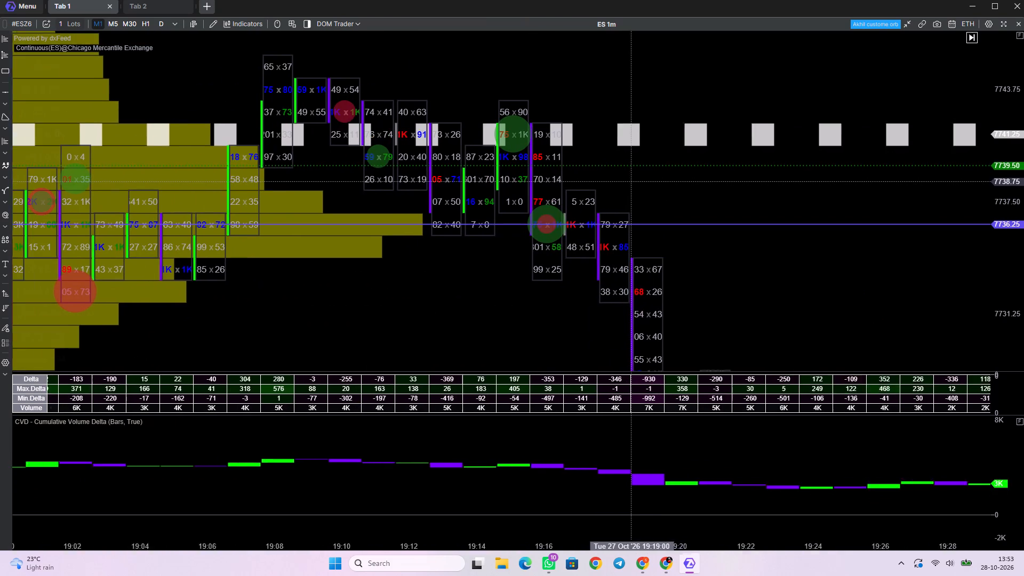
drag(637, 181, 668, 184)
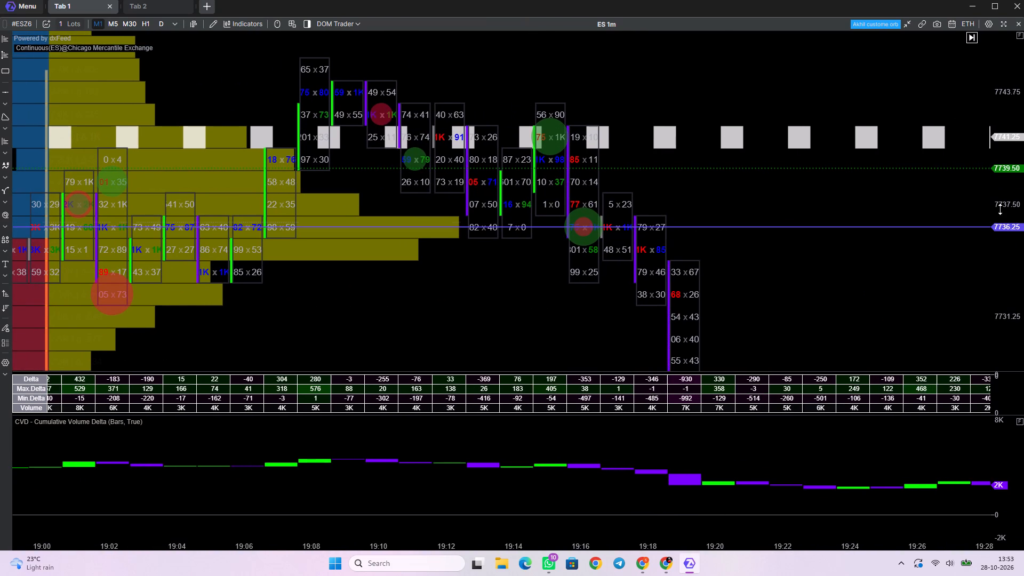
scroll(1005, 204, up, 6)
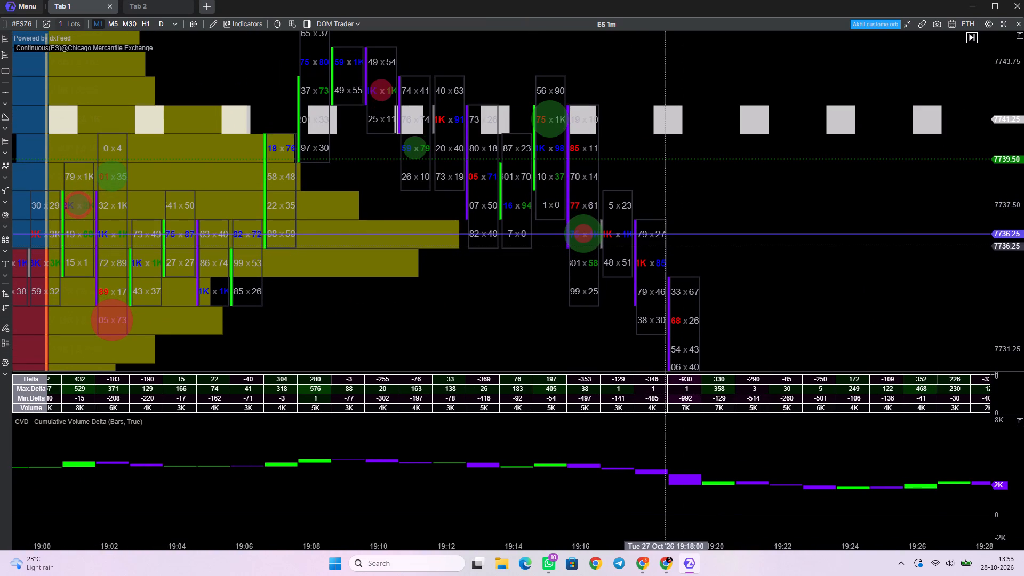
scroll(664, 245, down, 3)
scroll(664, 245, up, 3)
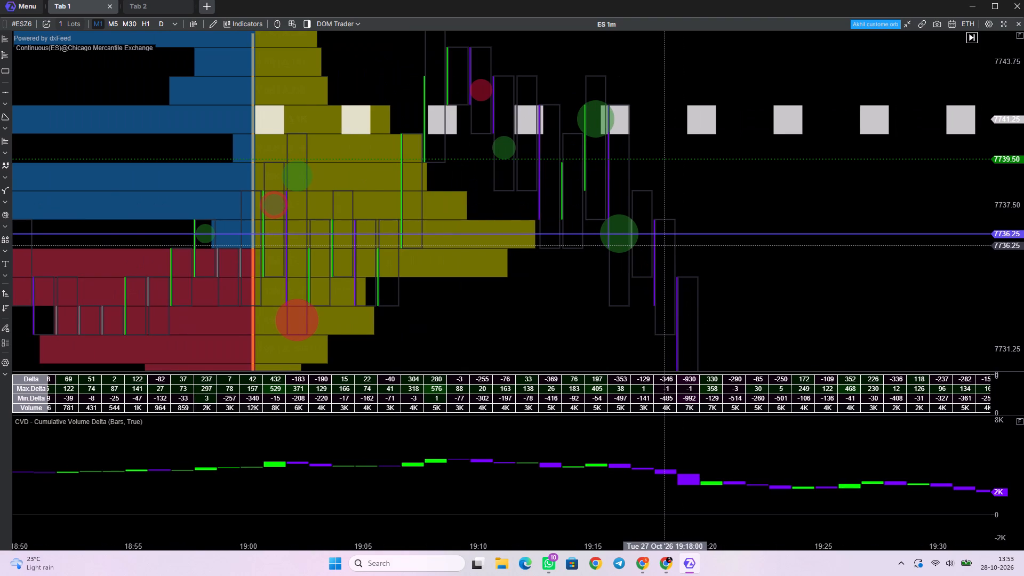
scroll(664, 245, up, 3)
drag(632, 57, 644, 125)
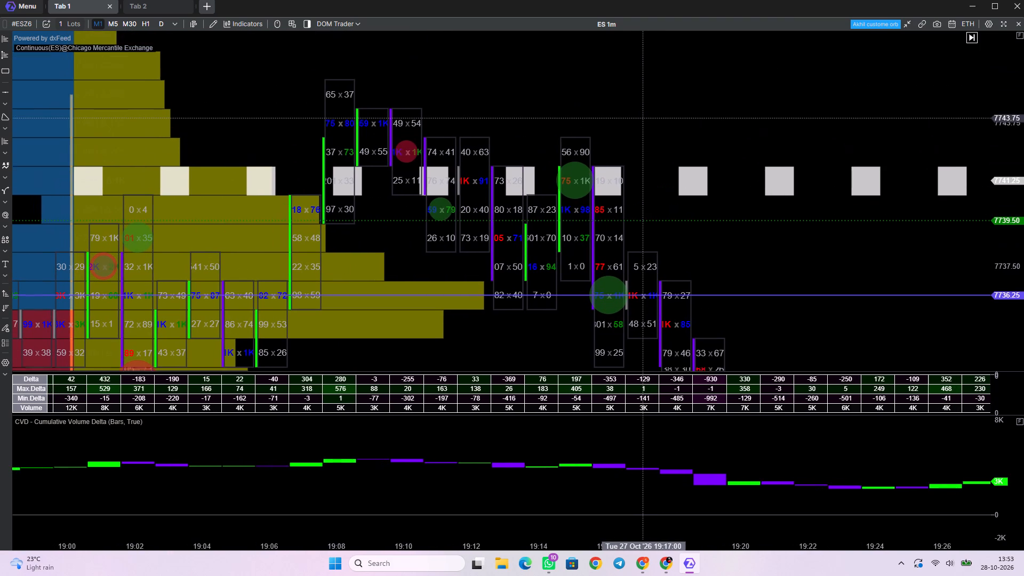
drag(644, 125, 644, 126)
Review the wider M1 price move from 16:00 to 23:00 on 27 October against the rays, dotted levels and volume profile.
scroll(697, 228, down, 2)
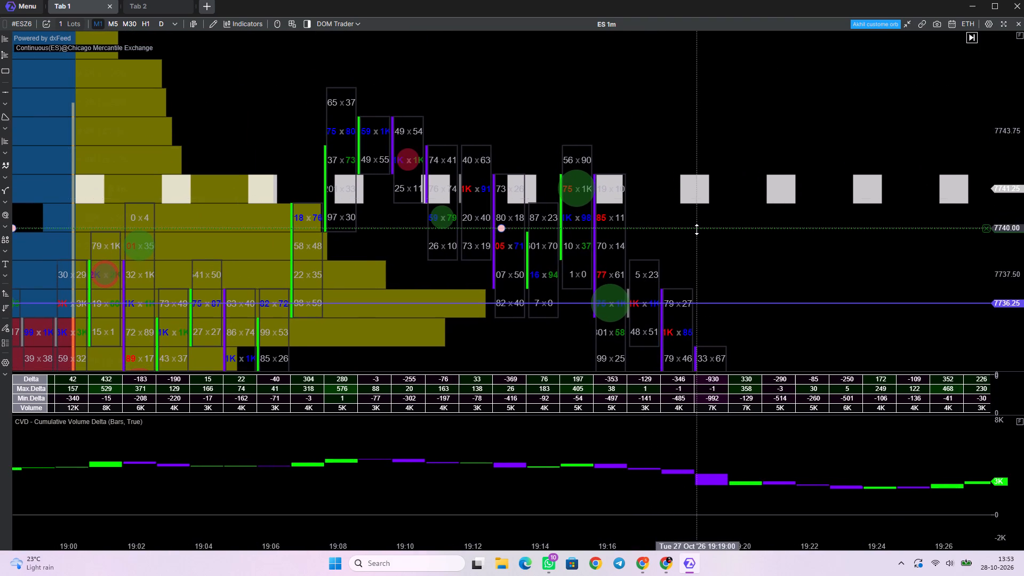
scroll(697, 229, down, 16)
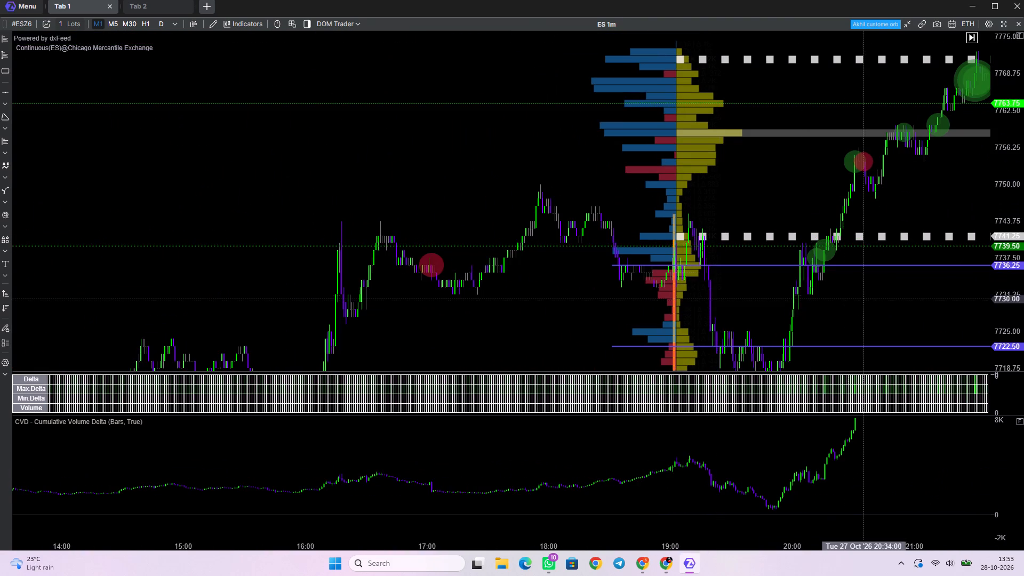
drag(875, 297, 621, 183)
scroll(1007, 156, down, 9)
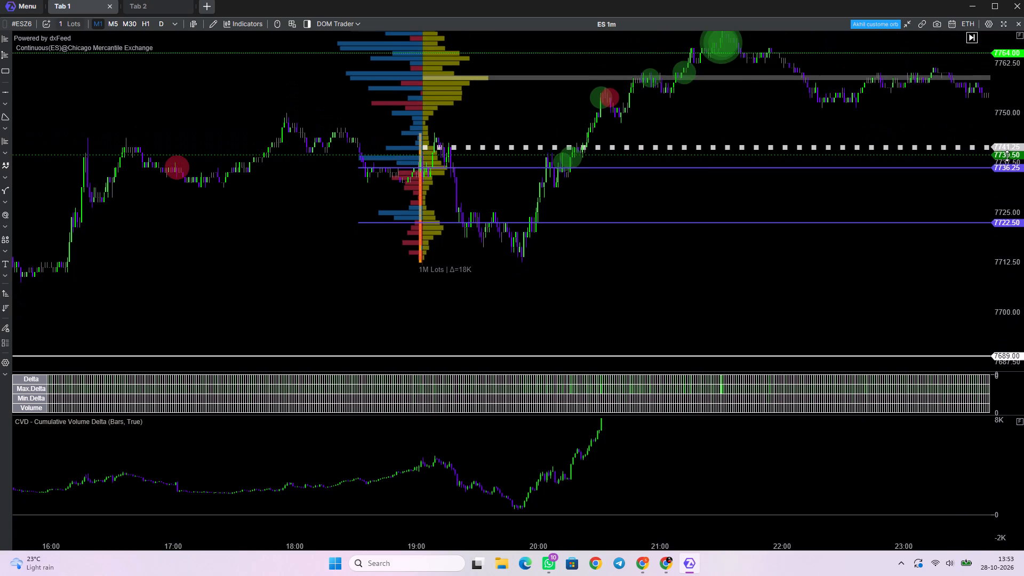
scroll(1007, 156, down, 5)
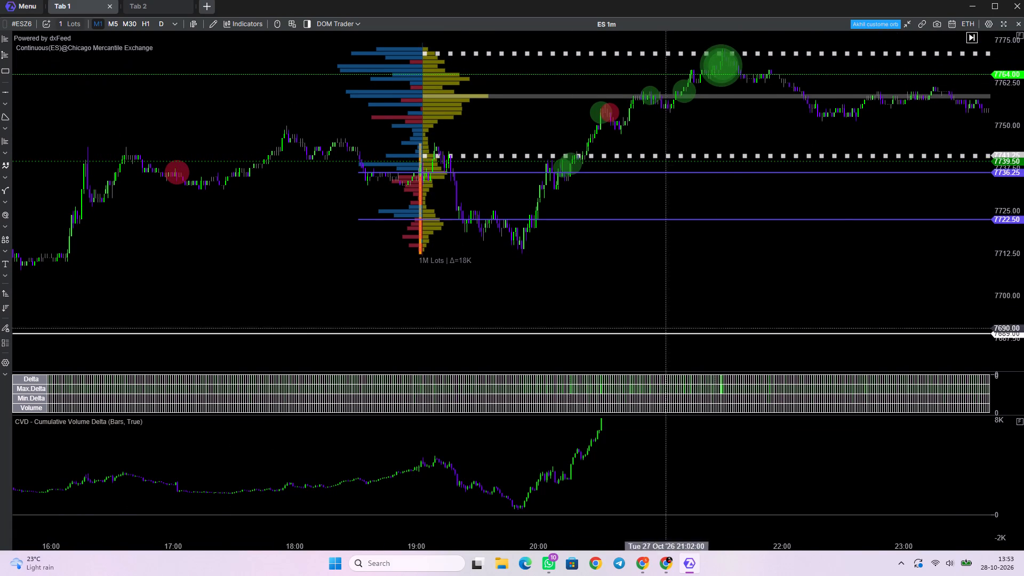
drag(690, 198, 672, 236)
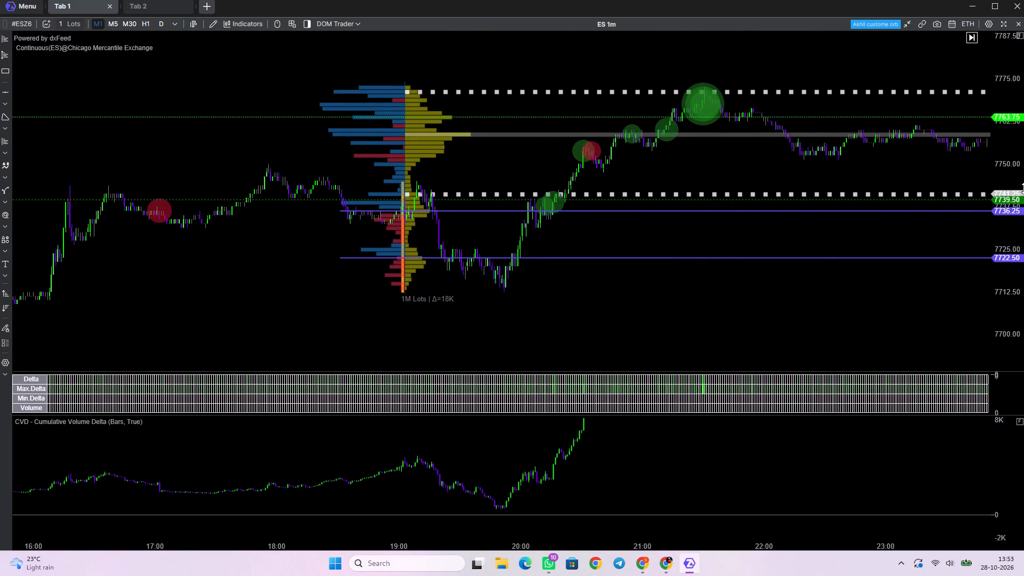
Inspect the M1 footprint and large-trade markers from 19:44 to 19:58 on 27 October, at the low beneath the 7722.50 ray.
scroll(1009, 245, up, 20)
scroll(446, 272, up, 4)
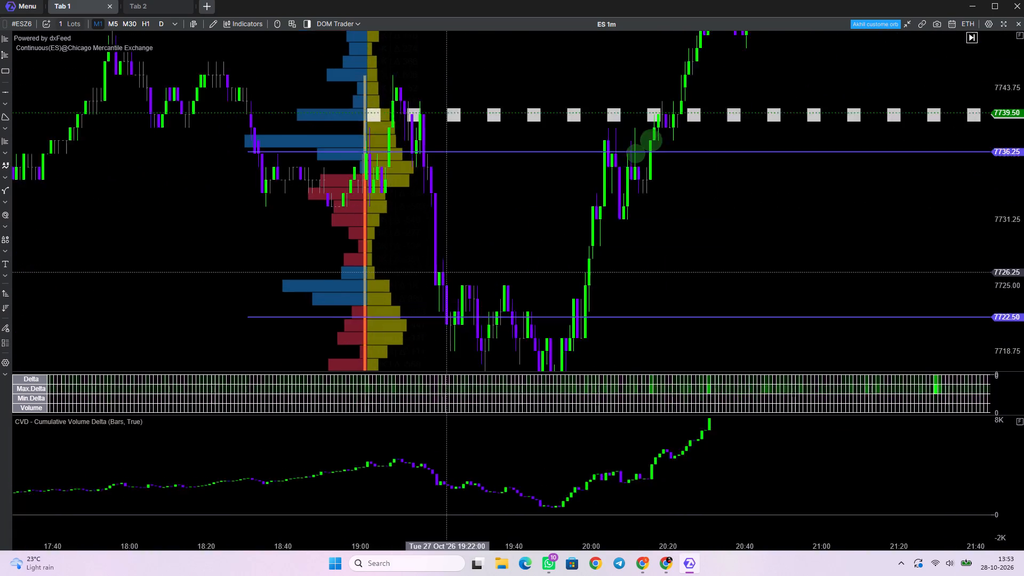
drag(594, 298, 541, 143)
scroll(530, 303, up, 5)
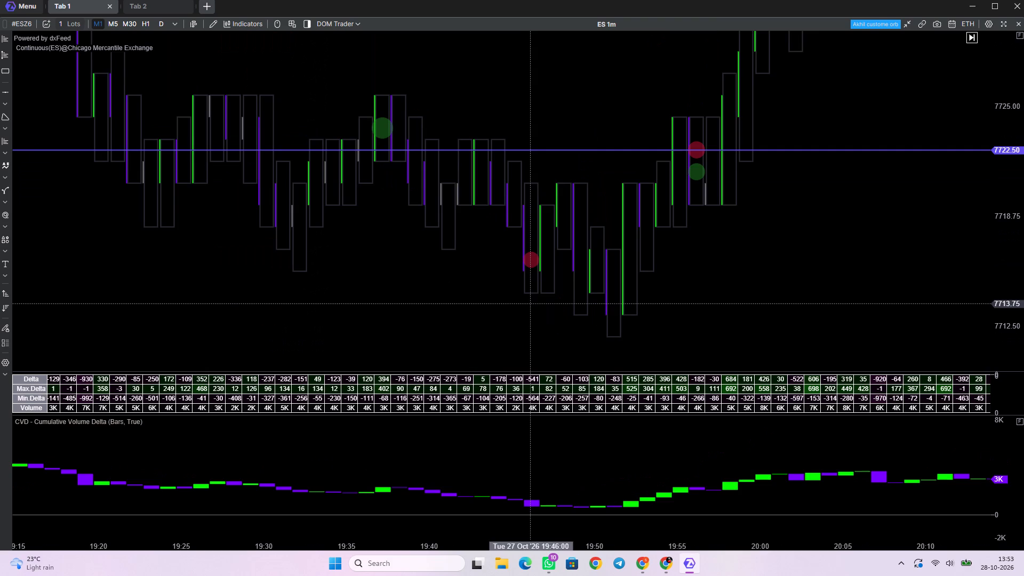
scroll(612, 306, up, 10)
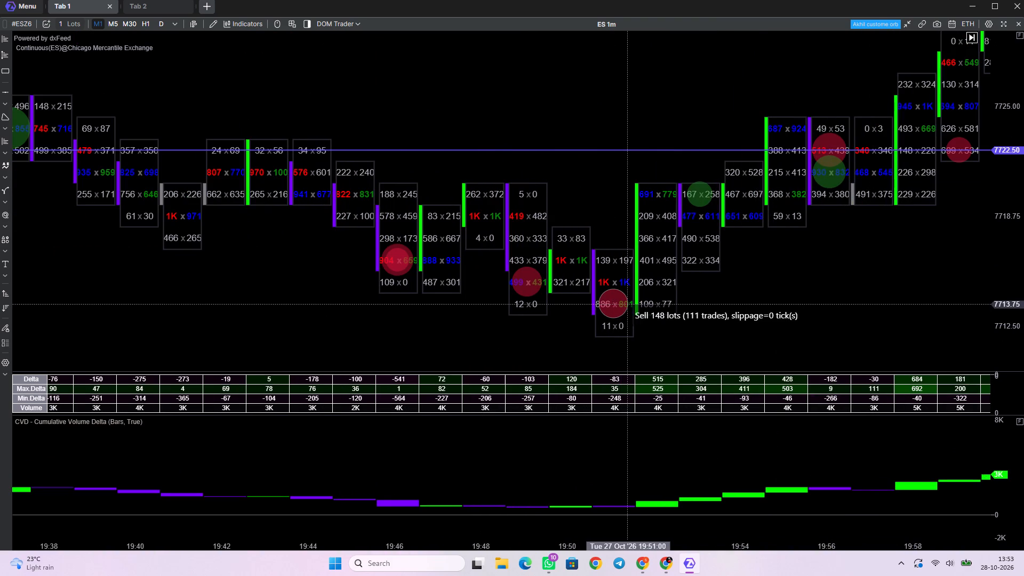
scroll(623, 306, down, 10)
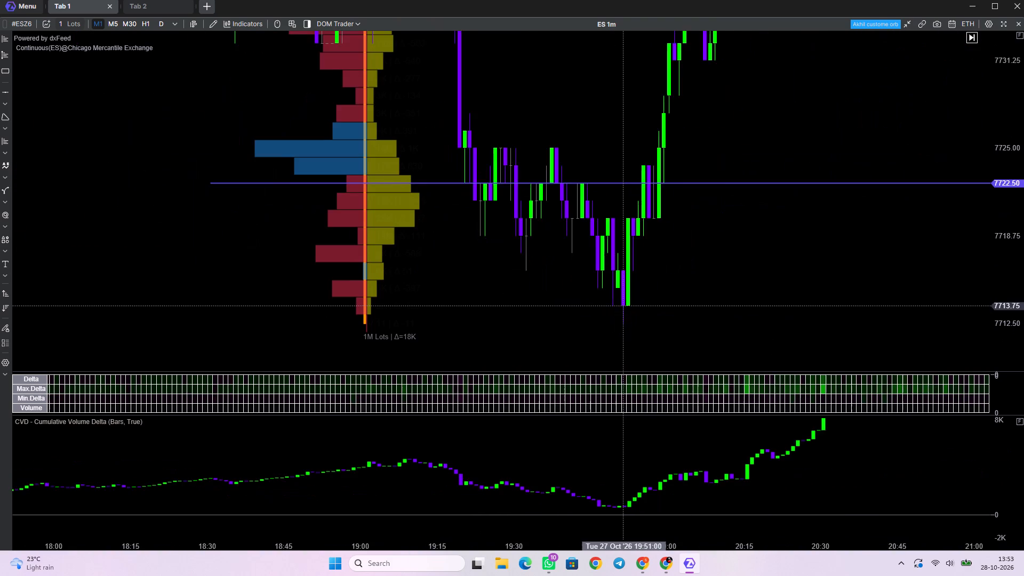
scroll(642, 311, up, 9)
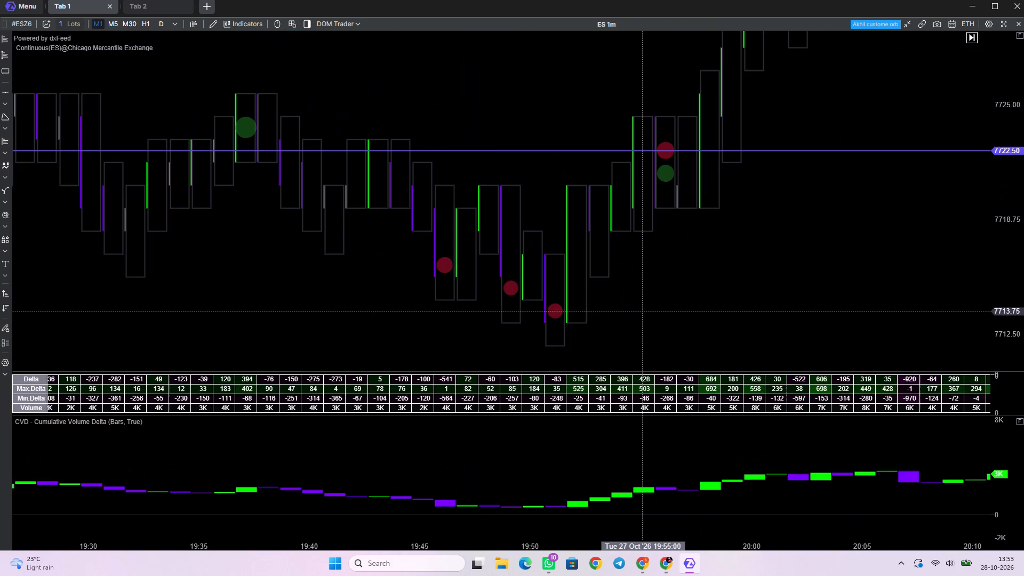
scroll(569, 317, up, 3)
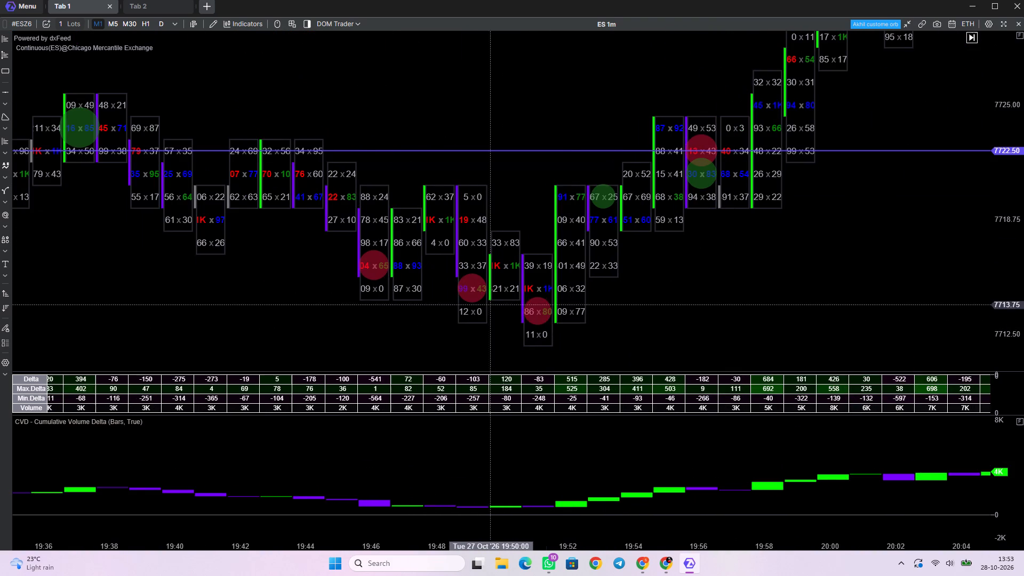
scroll(480, 300, up, 2)
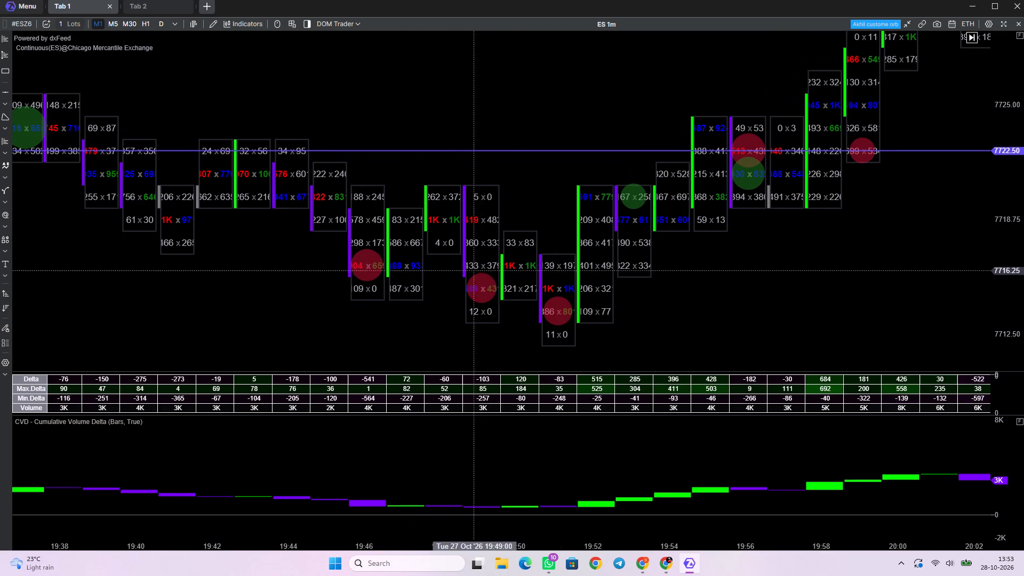
scroll(543, 295, up, 3)
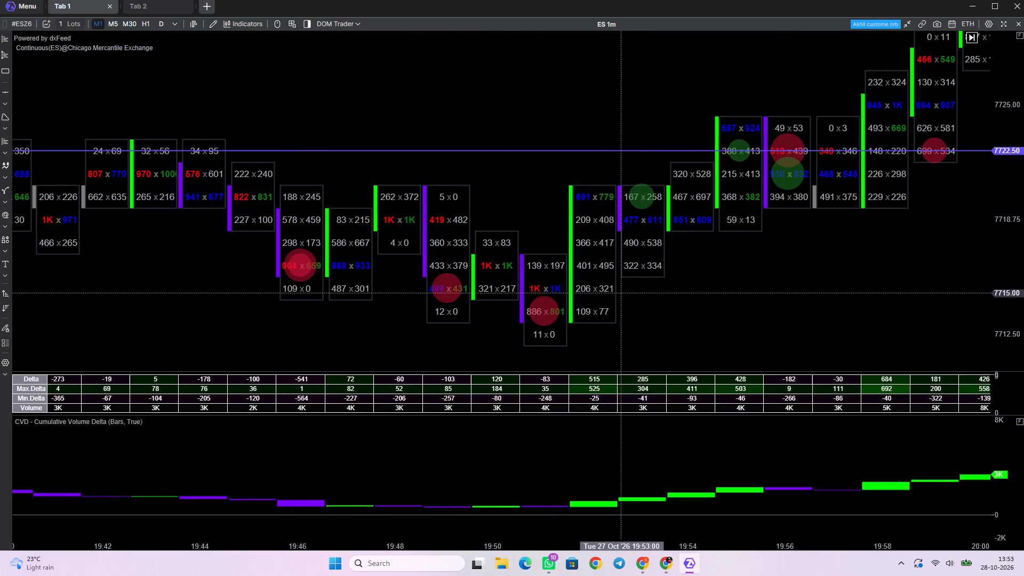
scroll(584, 318, up, 3)
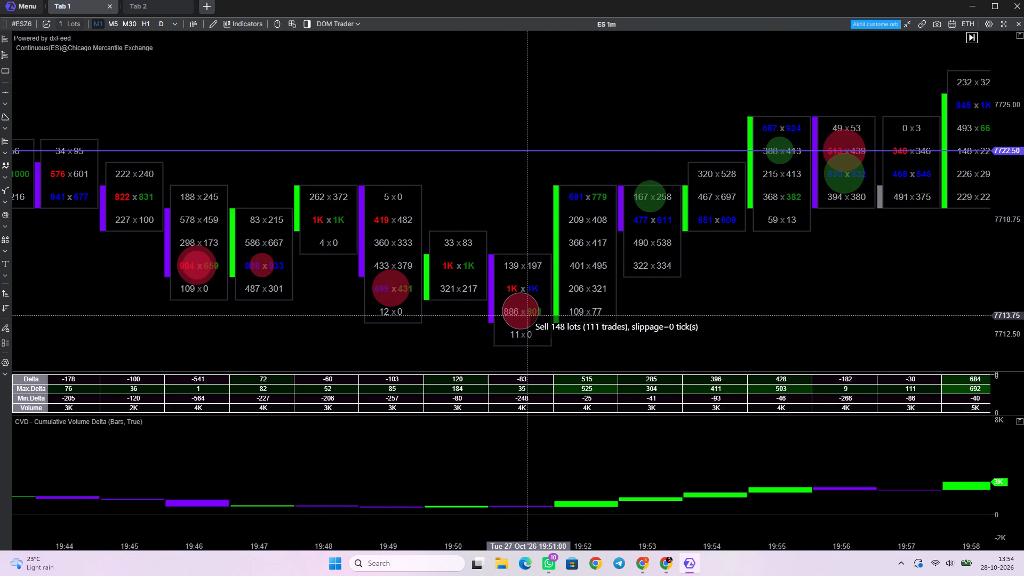
Examine the delta rows and Cumulative Volume Delta around 19:51 on 27 October against the surrounding M1 footprint candles.
scroll(527, 315, down, 8)
scroll(527, 315, up, 2)
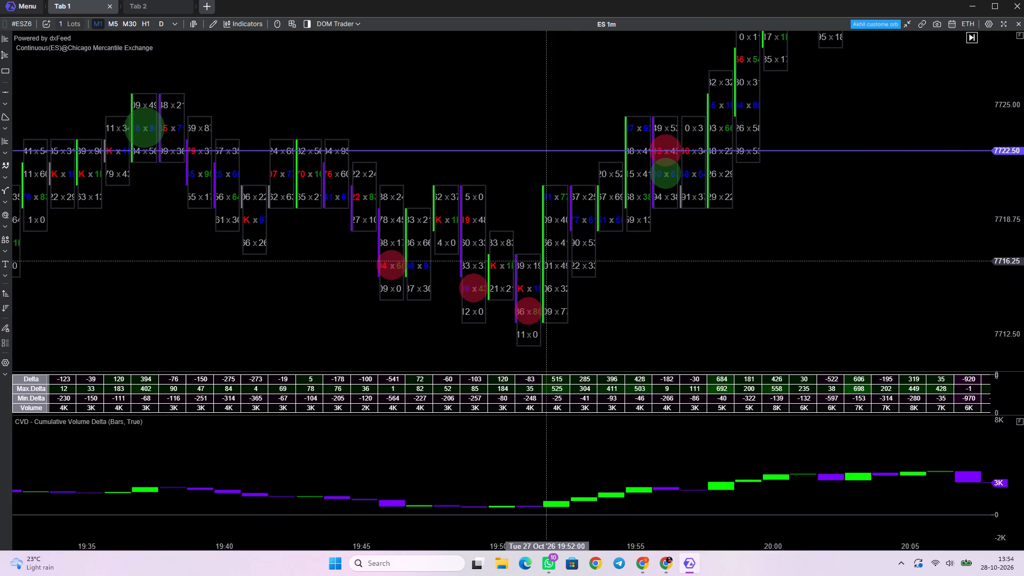
scroll(546, 261, down, 4)
scroll(546, 261, up, 3)
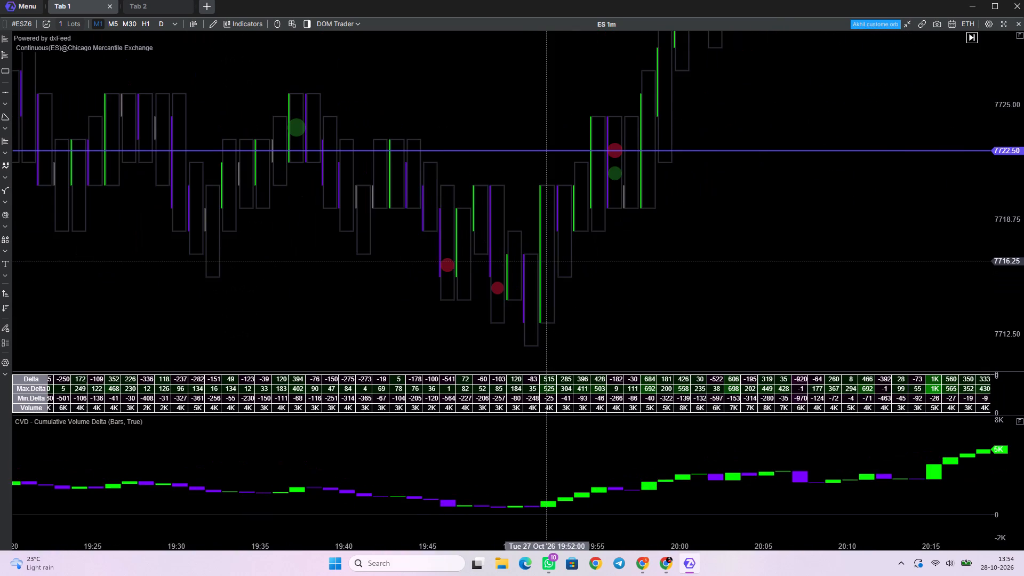
scroll(546, 261, up, 5)
scroll(571, 504, down, 5)
scroll(544, 398, up, 7)
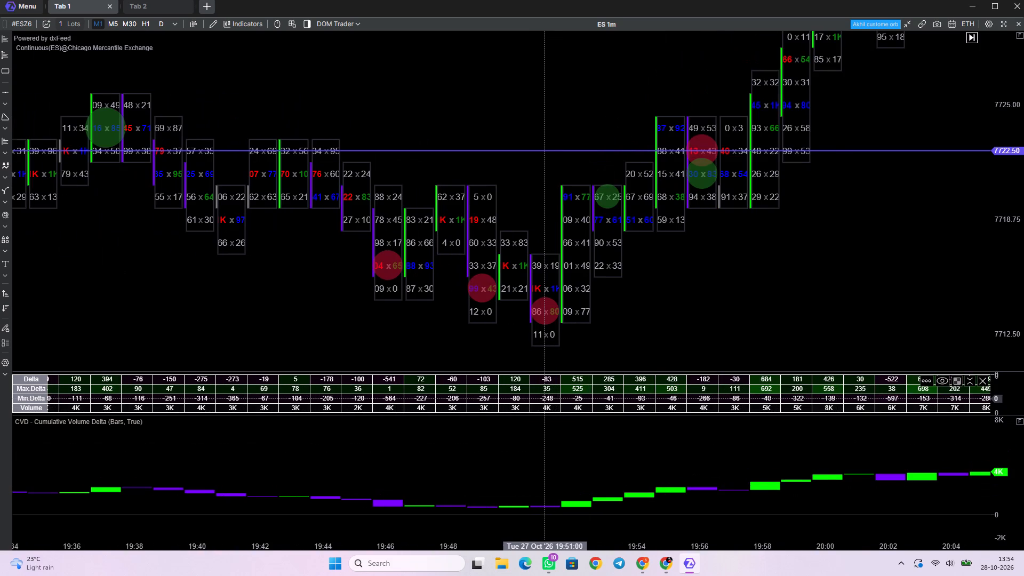
Review Cumulative Volume Delta on the M1 chart around 19:52 on 27 October and across the wider session against price.
scroll(545, 397, up, 1)
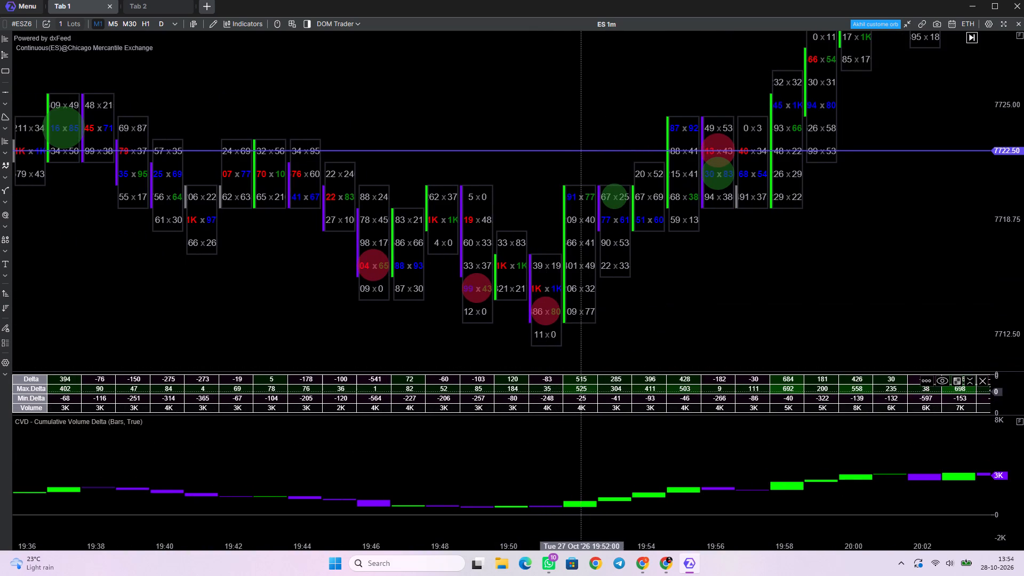
scroll(585, 381, down, 3)
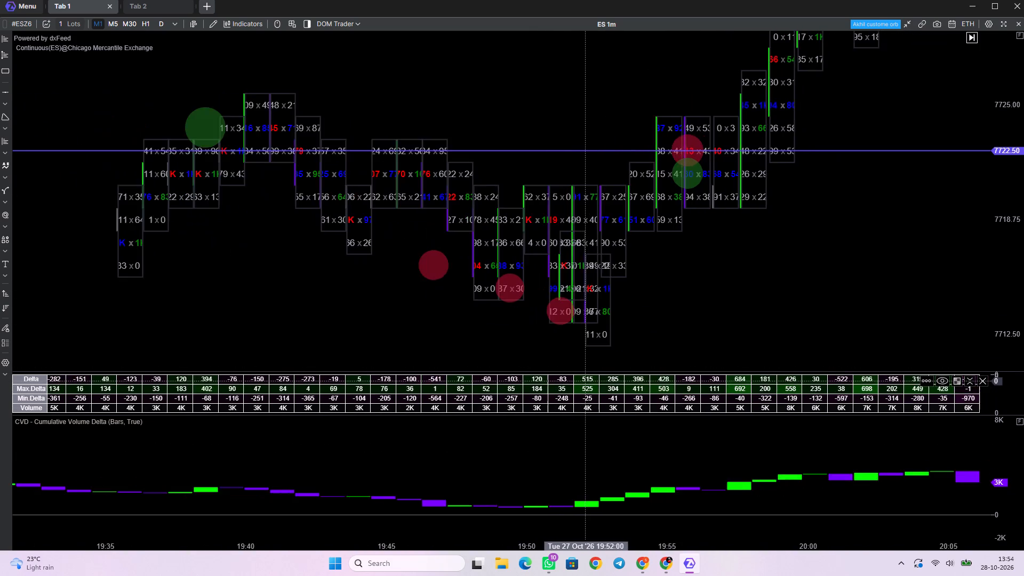
scroll(585, 381, down, 12)
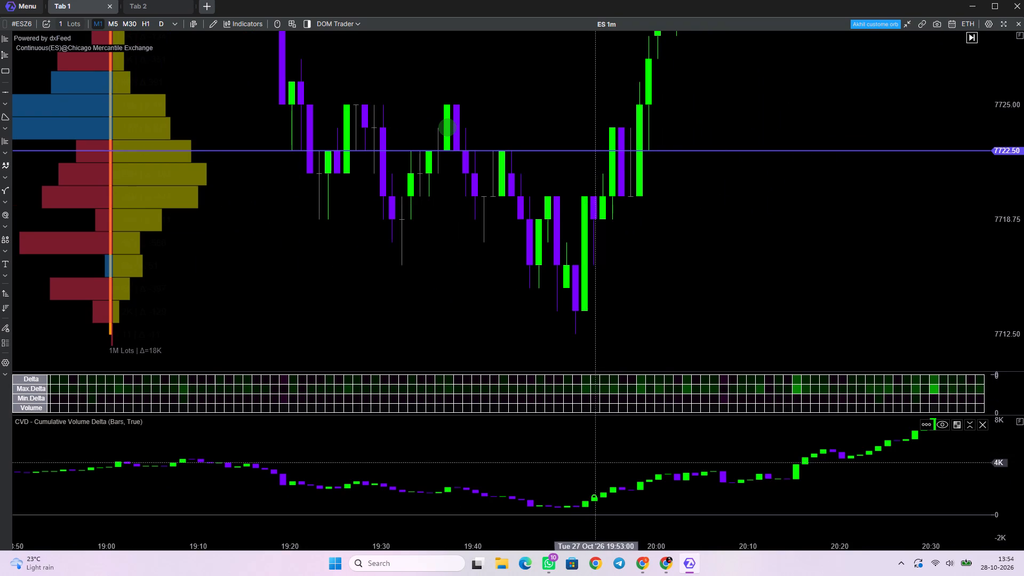
drag(594, 462, 590, 435)
scroll(543, 487, down, 13)
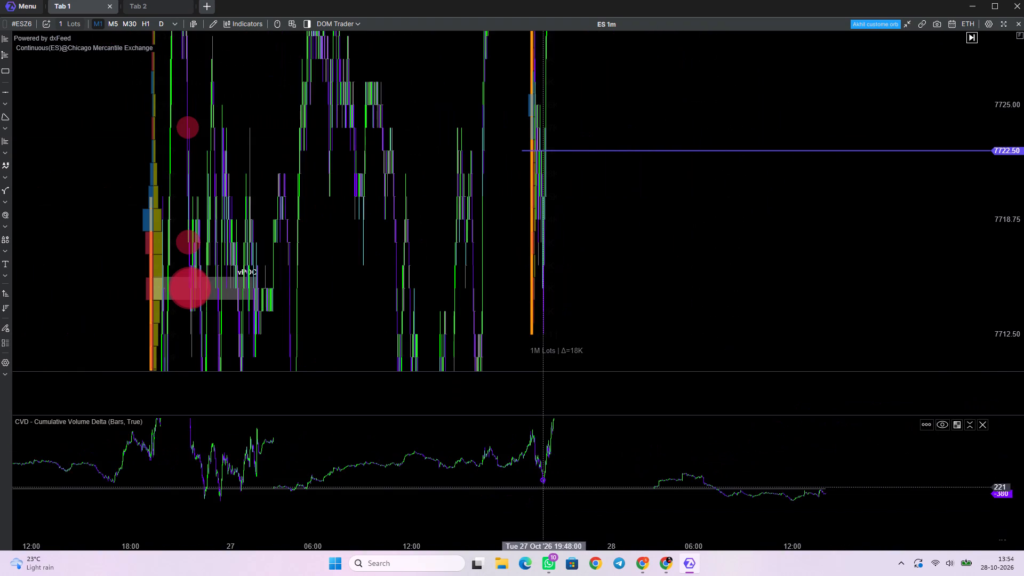
scroll(543, 487, up, 4)
drag(848, 444, 849, 518)
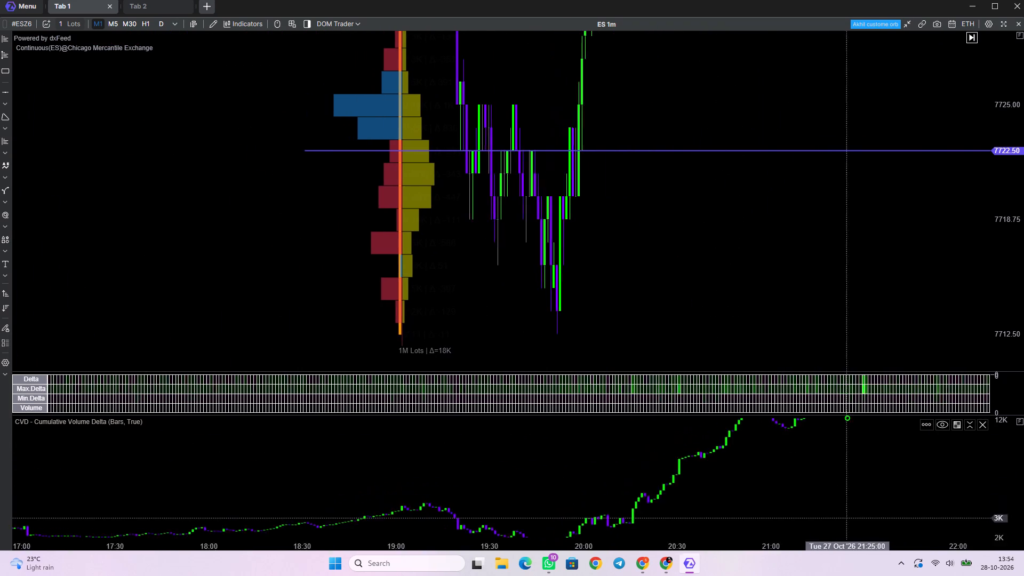
drag(849, 518, 879, 491)
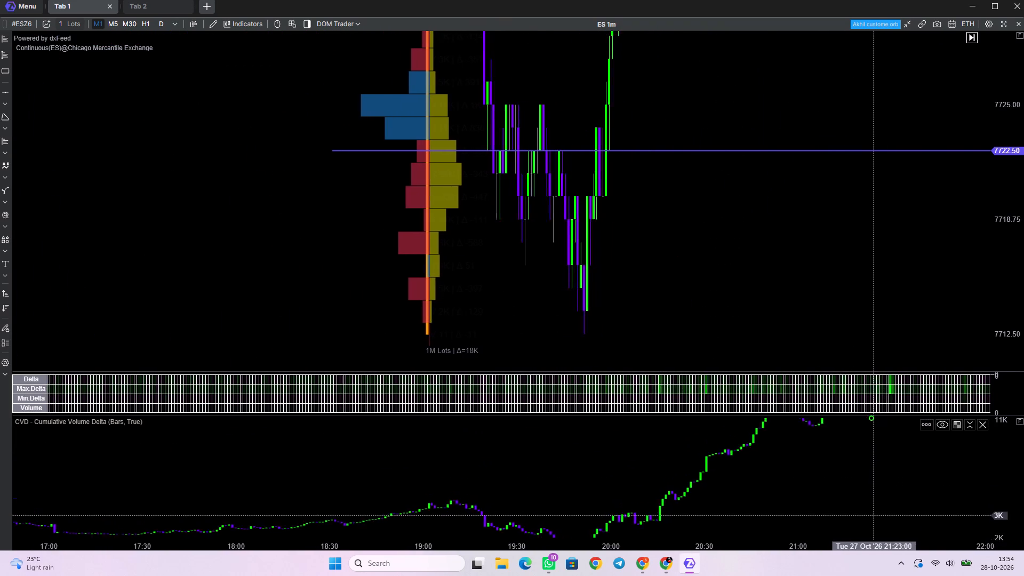
drag(879, 491, 901, 452)
Examine the Cumulative Volume Delta dip from 19:45 to 19:55 on 27 October against the M1 price low beneath the 7722.50 ray.
scroll(606, 486, up, 1)
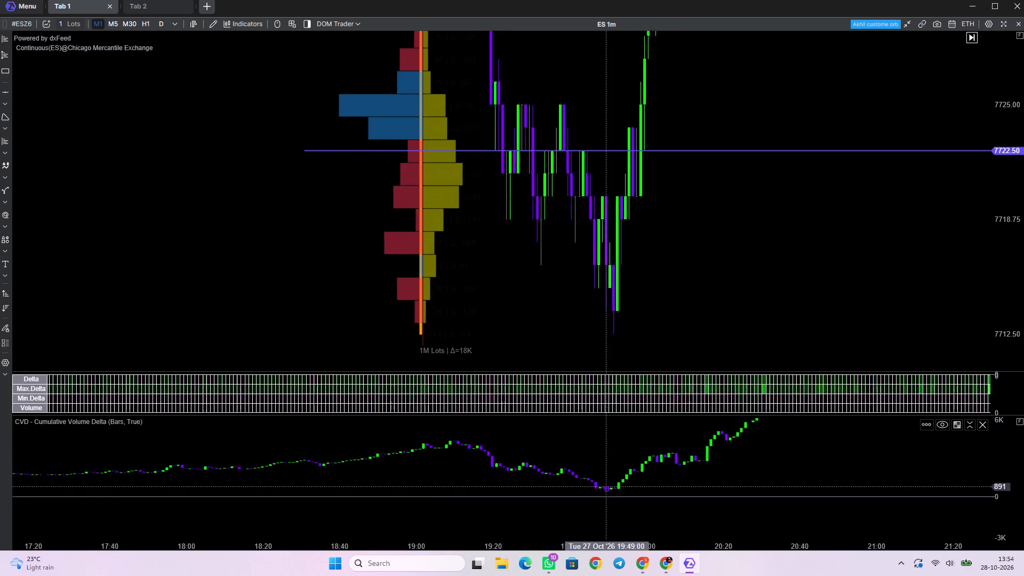
scroll(606, 486, up, 4)
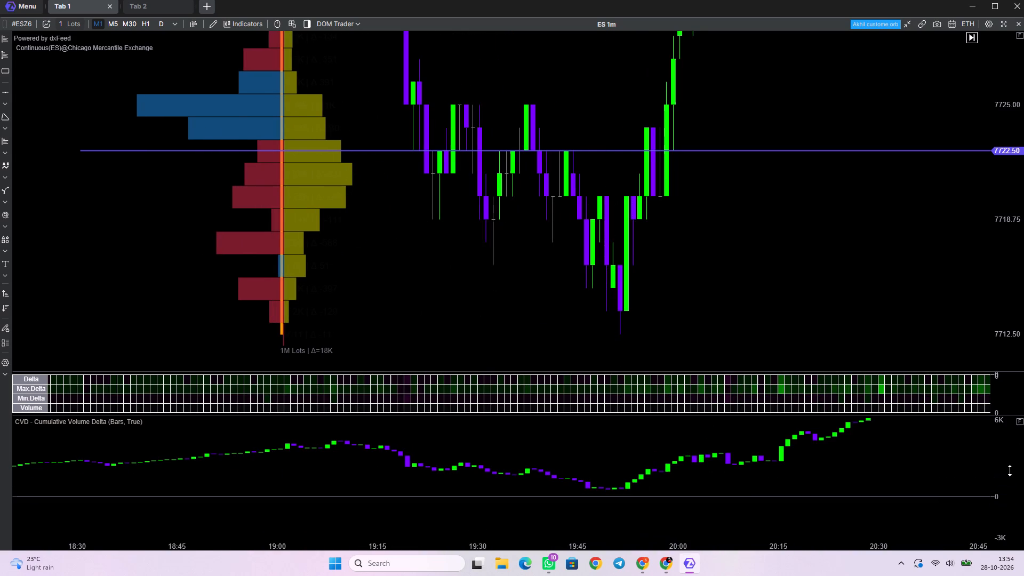
scroll(1006, 480, up, 18)
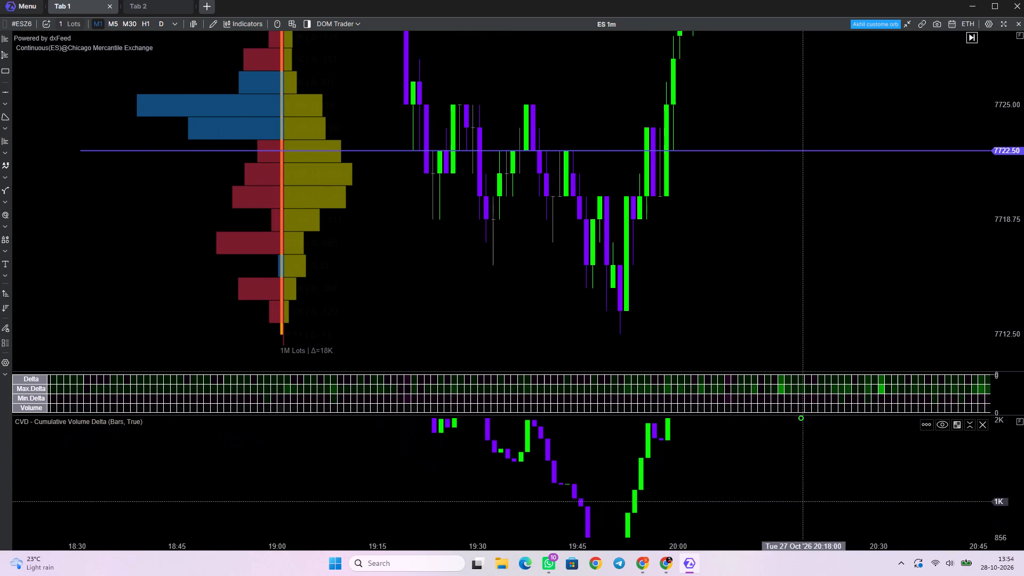
drag(763, 502, 780, 416)
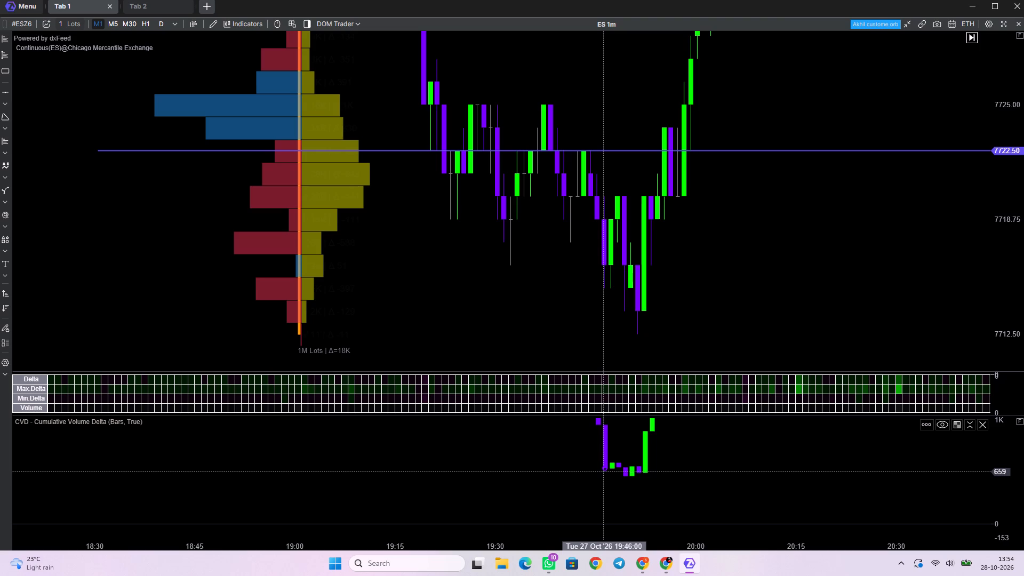
drag(687, 444, 681, 474)
scroll(681, 474, down, 3)
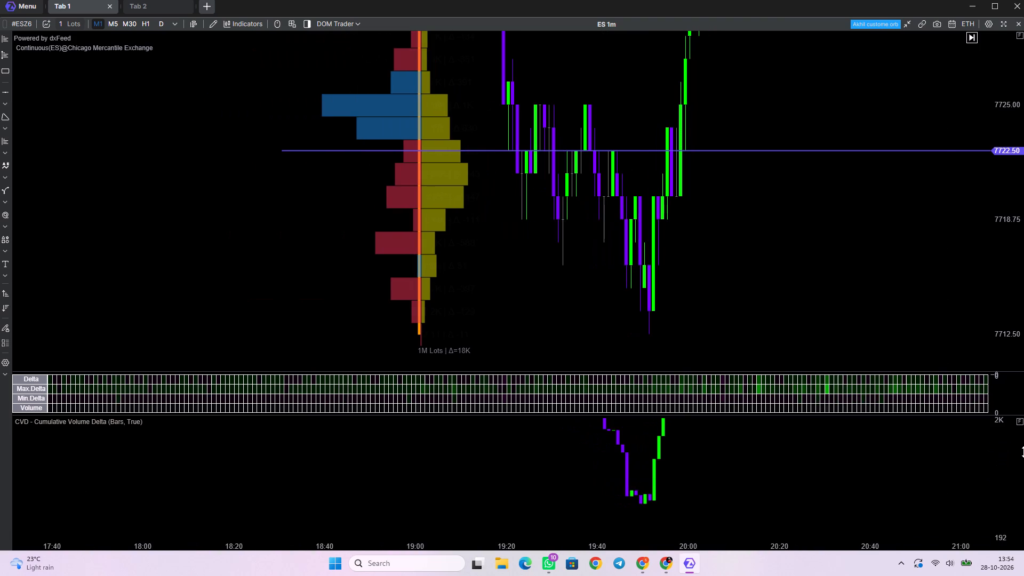
scroll(999, 451, down, 13)
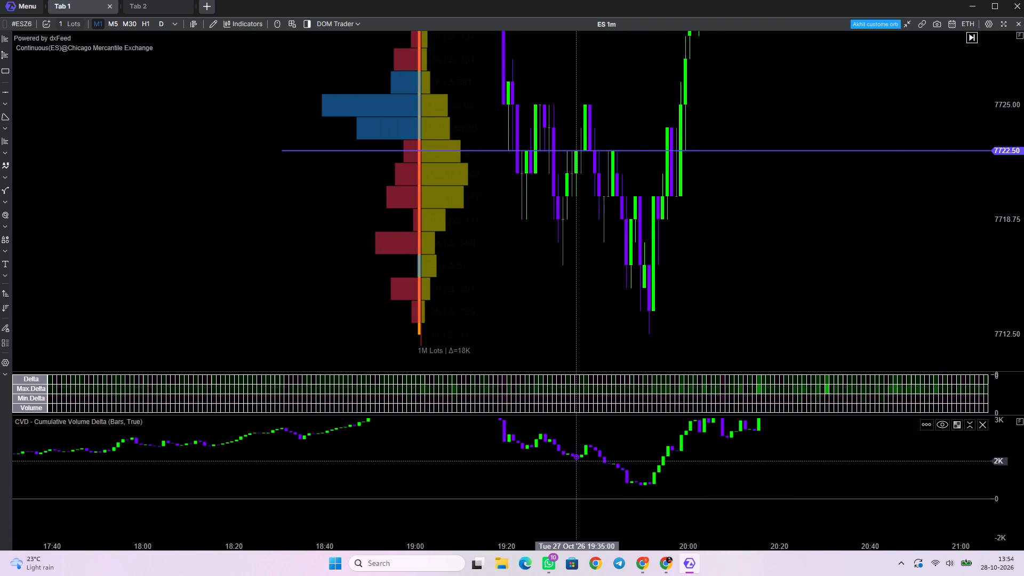
drag(714, 451, 697, 487)
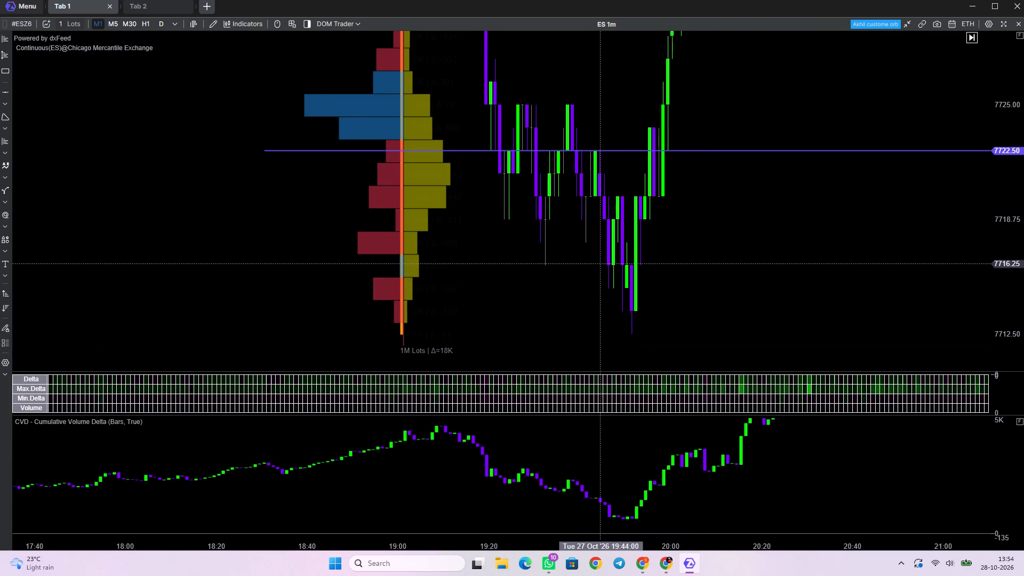
Search the favourite indicators for "OPTIO" and clear the search.
click(233, 20)
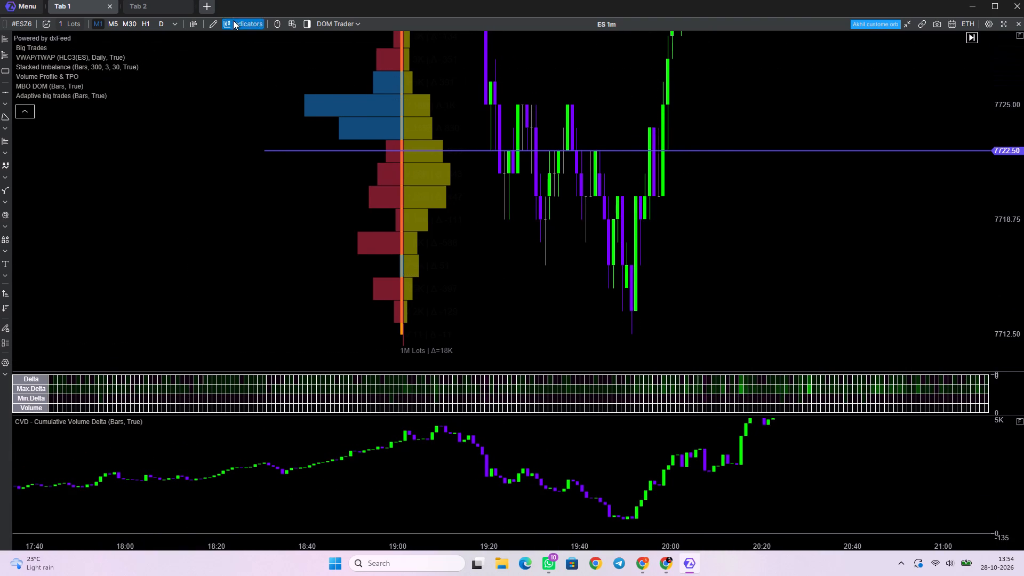
click(414, 152)
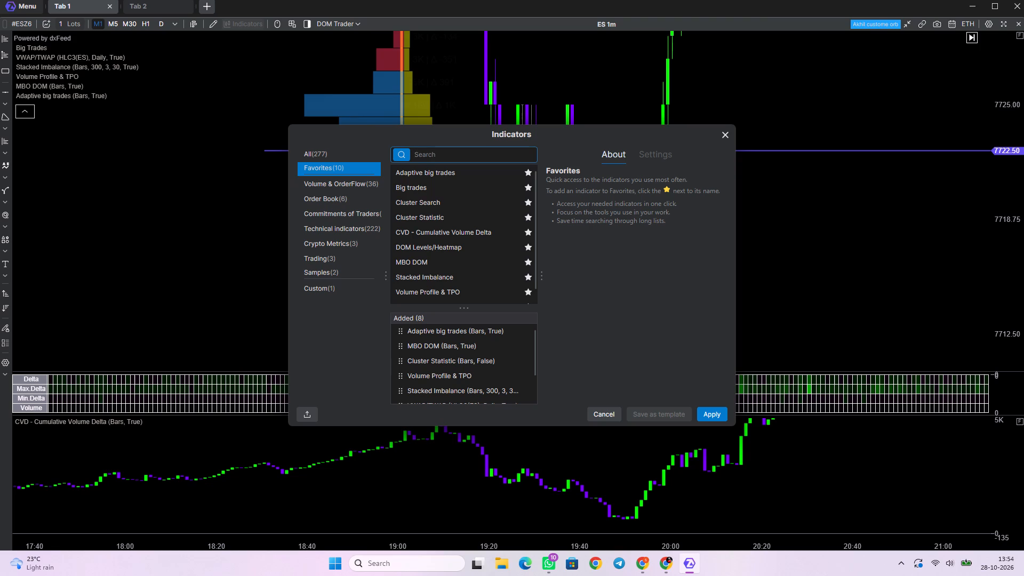
text(OPTIO)
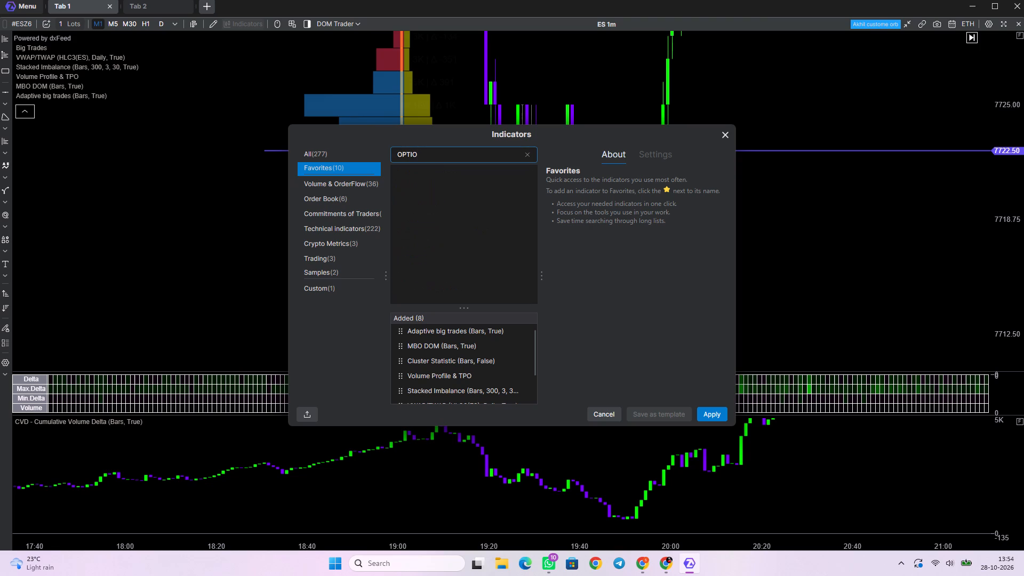
click(530, 156)
Browse the complete indicator list alphabetically from its beginning through the entries starting with D.
click(351, 153)
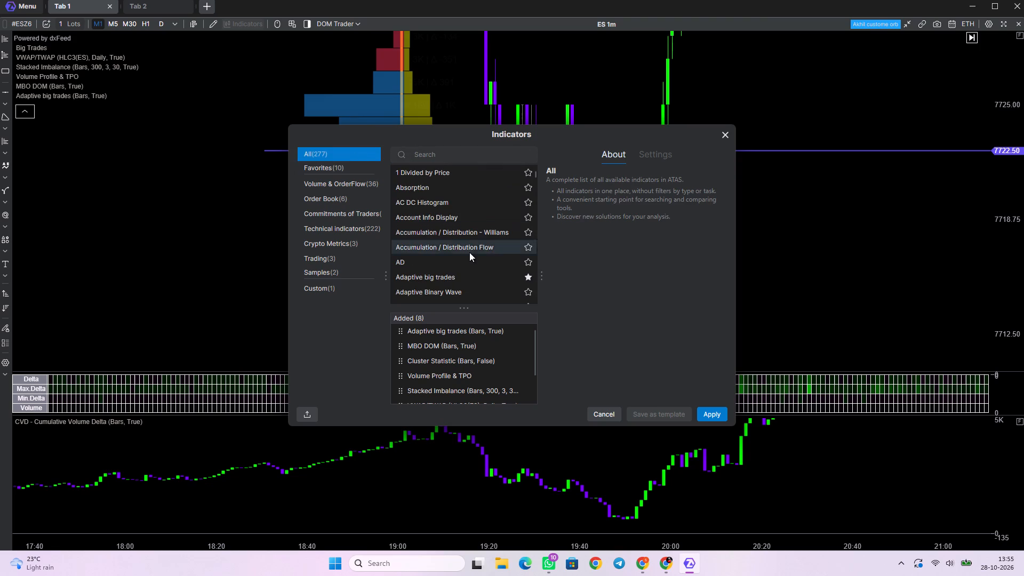
scroll(469, 253, down, 14)
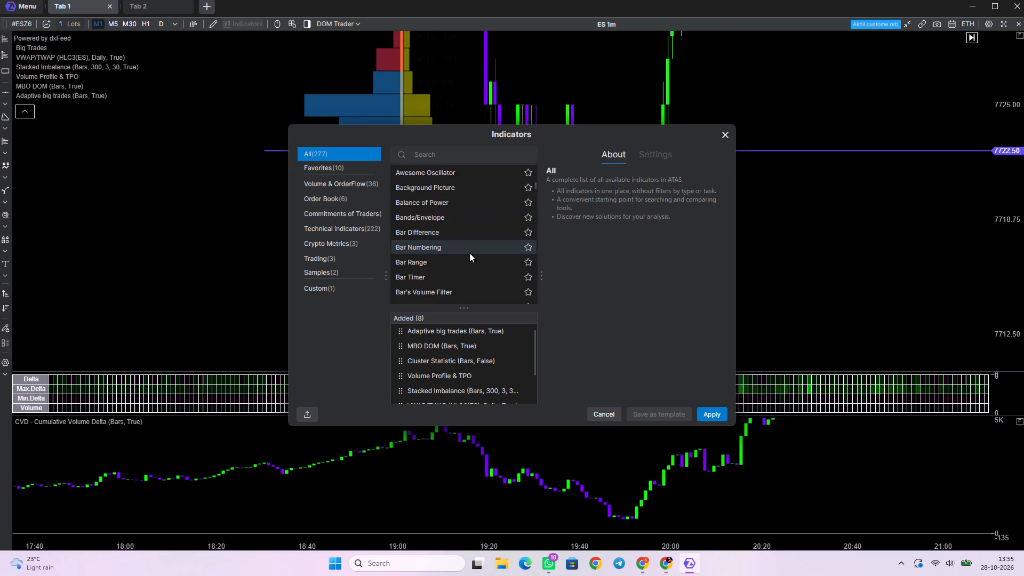
scroll(469, 253, down, 11)
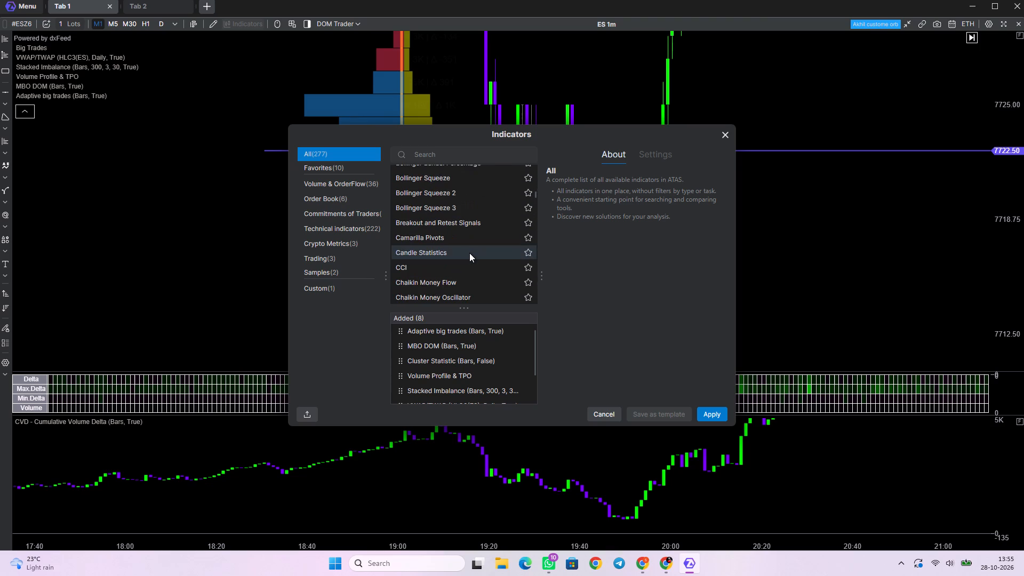
scroll(469, 253, down, 11)
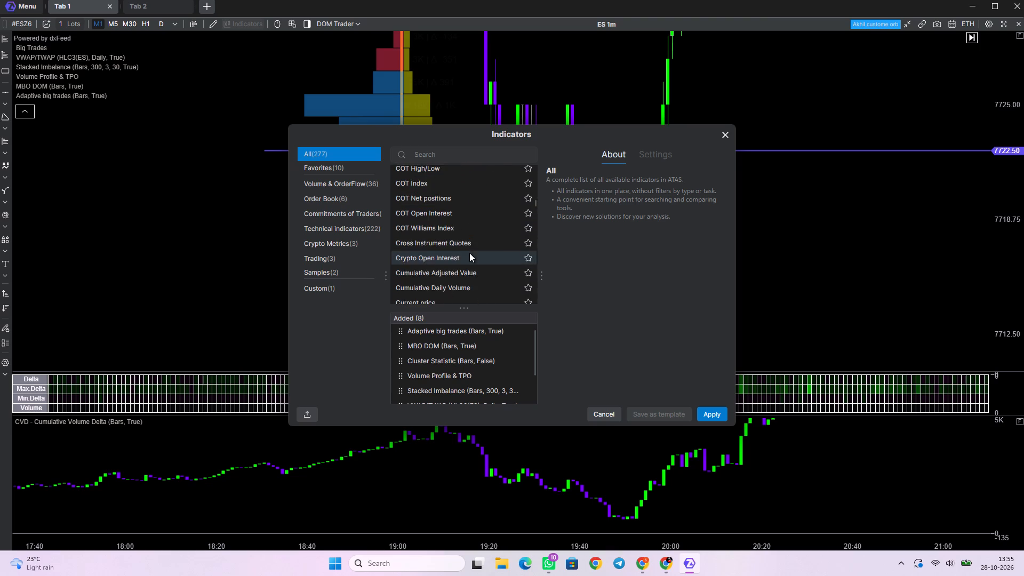
scroll(469, 253, down, 11)
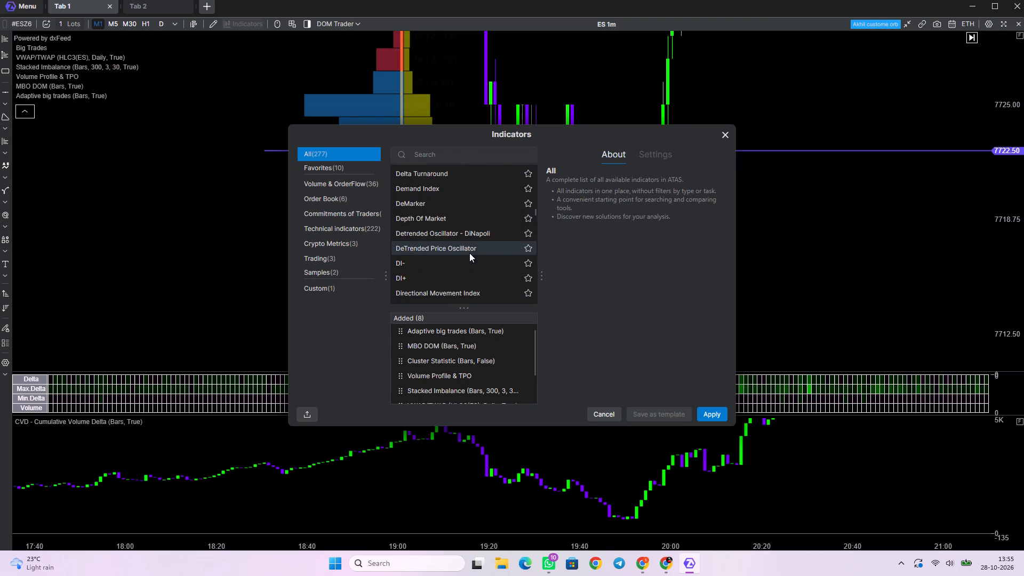
scroll(469, 253, down, 3)
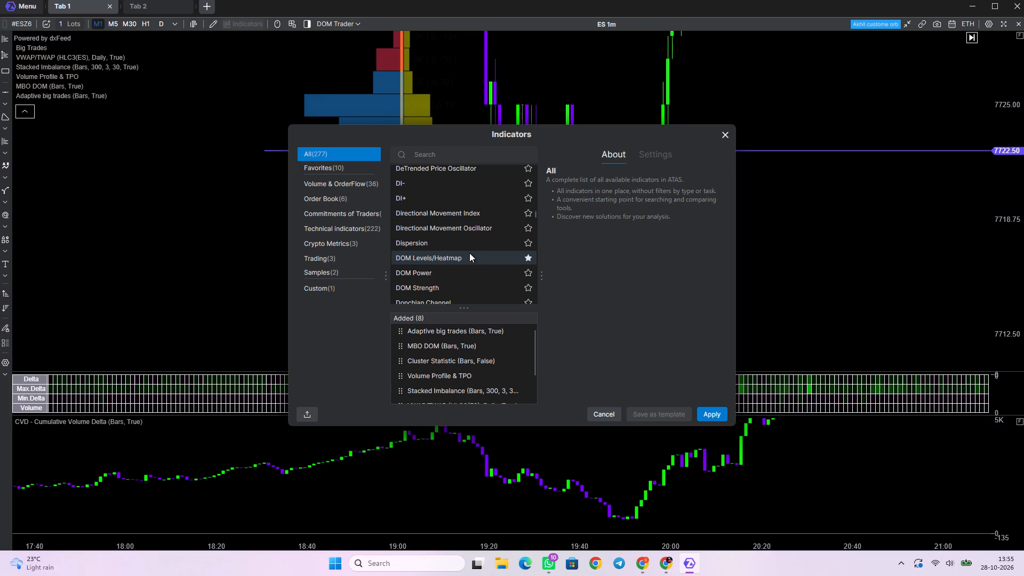
scroll(469, 253, down, 3)
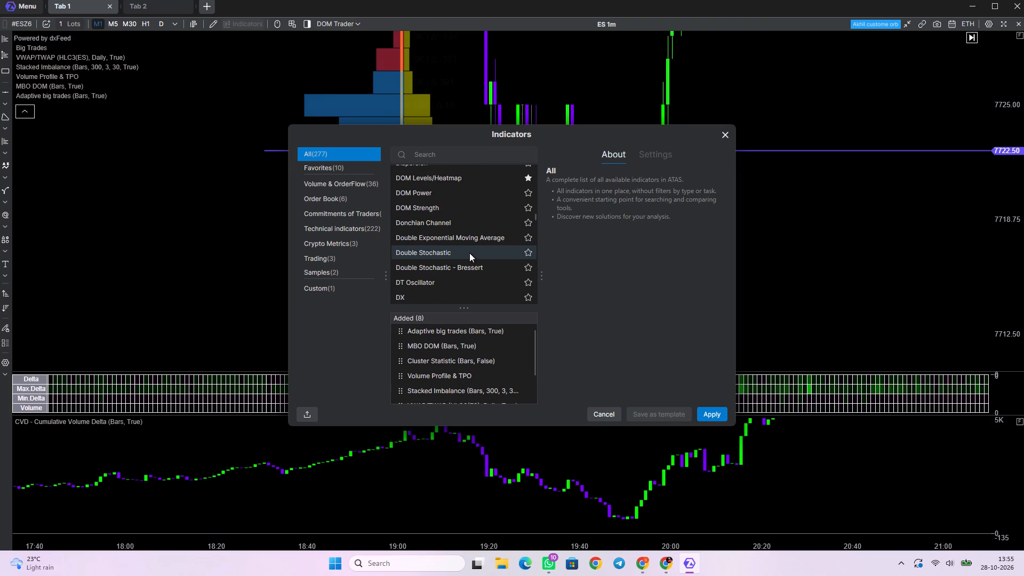
scroll(469, 253, up, 1)
scroll(469, 253, down, 3)
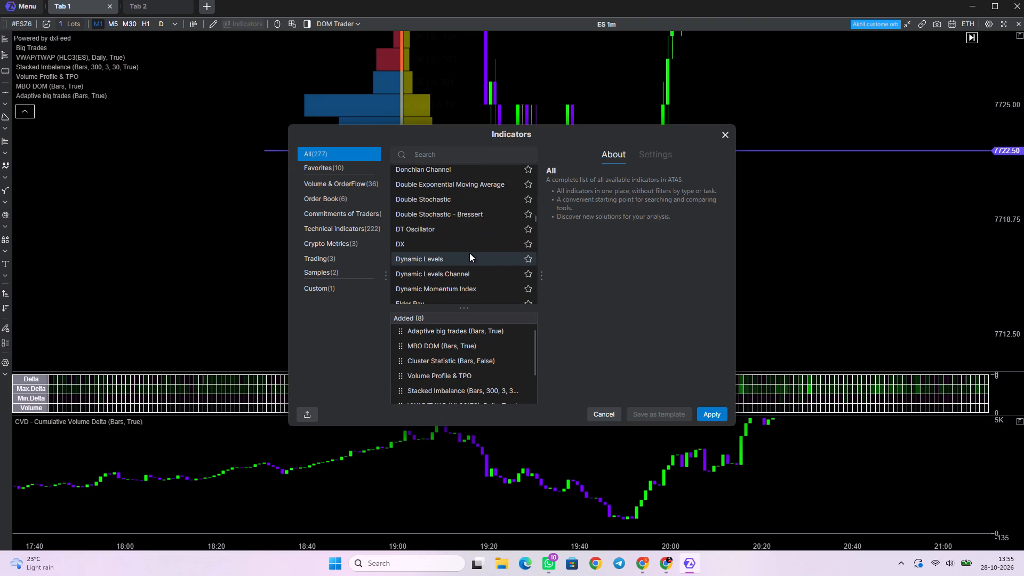
Look through the complete indicator list from the entries starting with E to Opening Price Range & Initial Balance.
scroll(469, 253, down, 7)
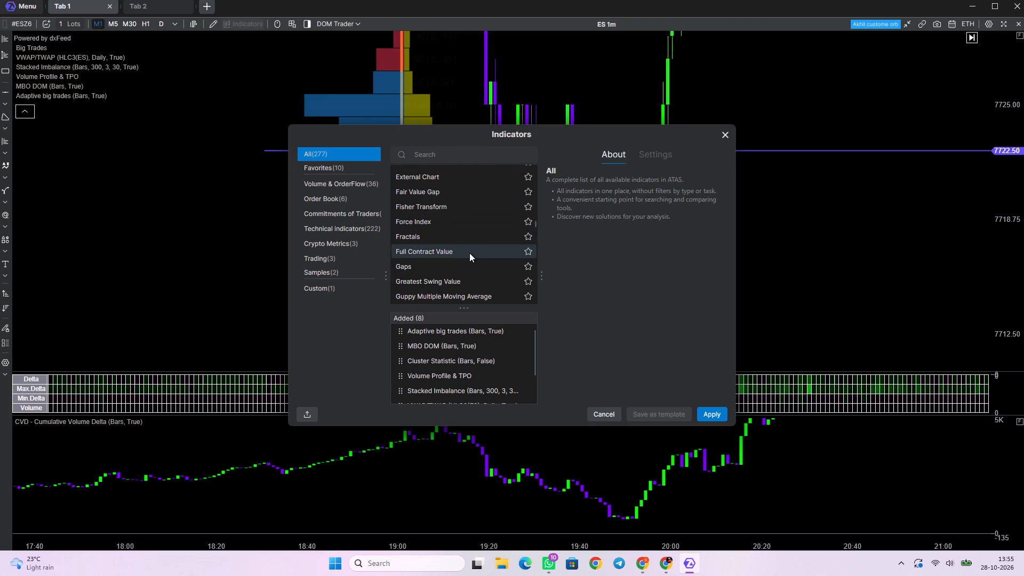
scroll(469, 253, up, 1)
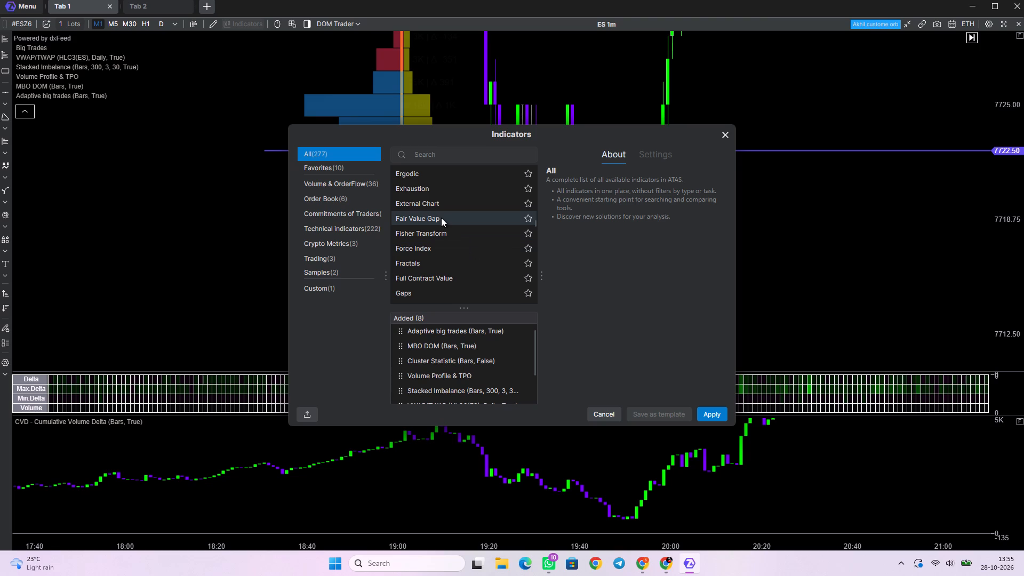
scroll(441, 218, up, 1)
scroll(441, 218, down, 4)
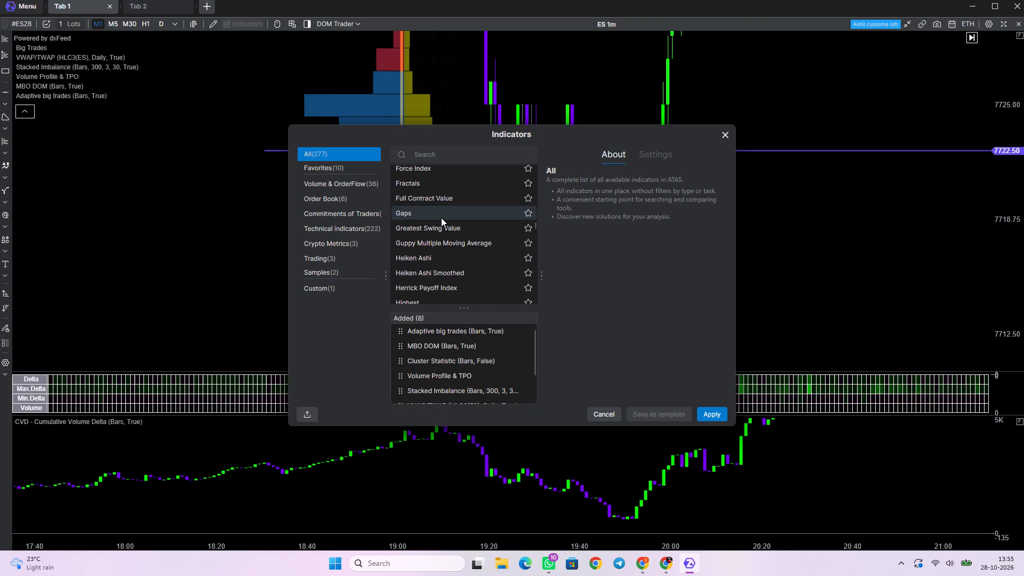
scroll(455, 260, down, 4)
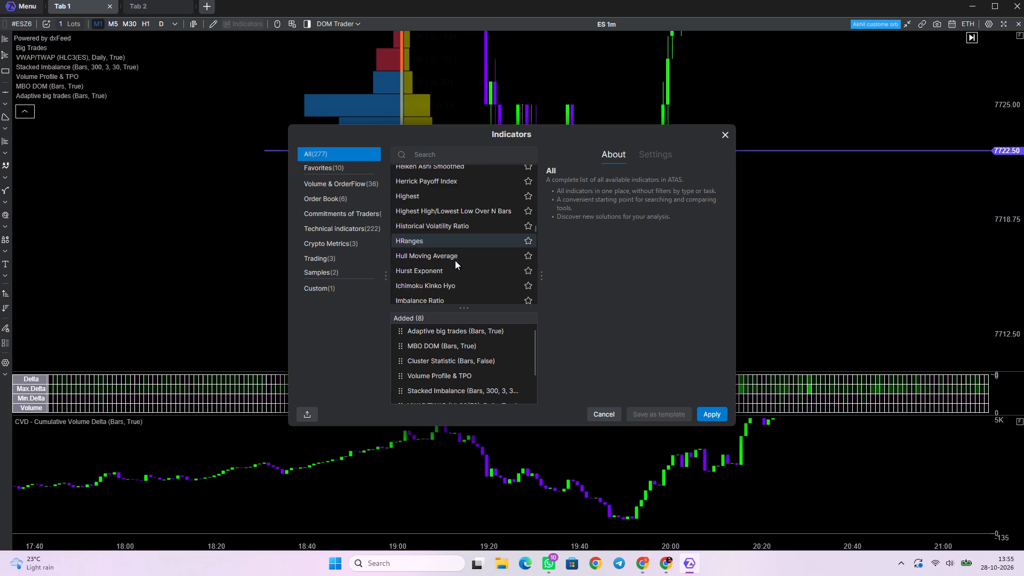
scroll(455, 260, down, 8)
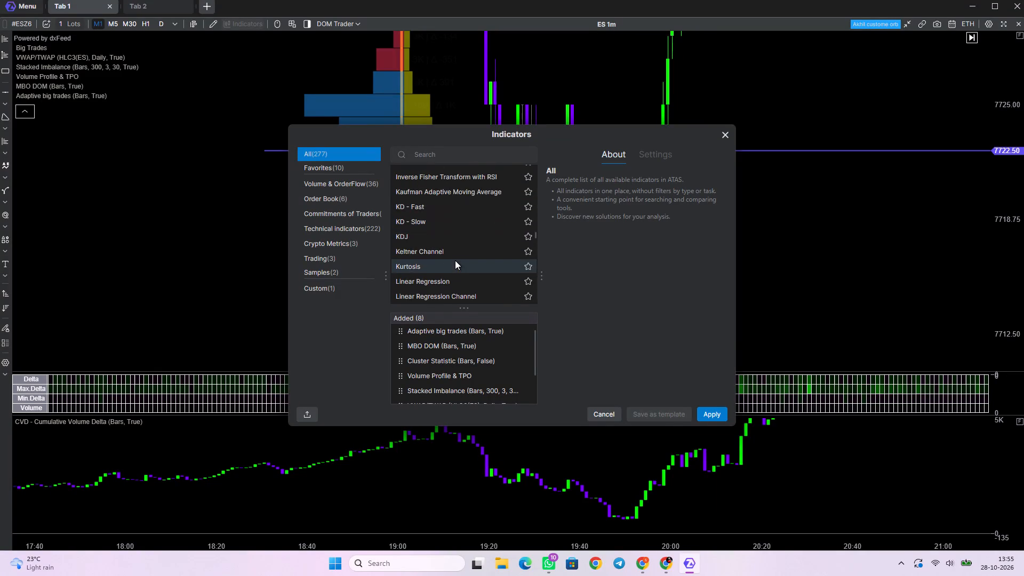
scroll(455, 260, down, 12)
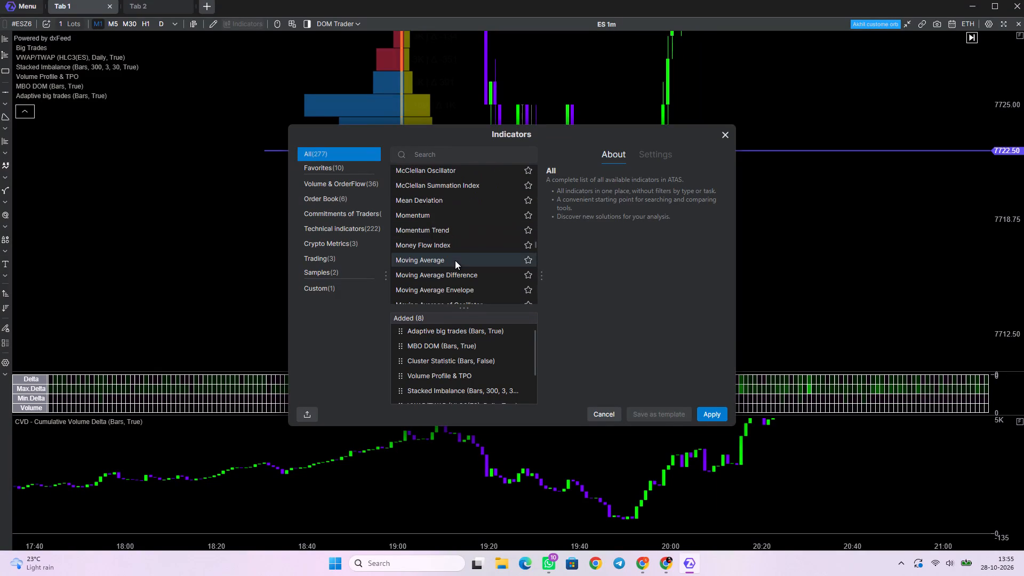
scroll(455, 260, down, 5)
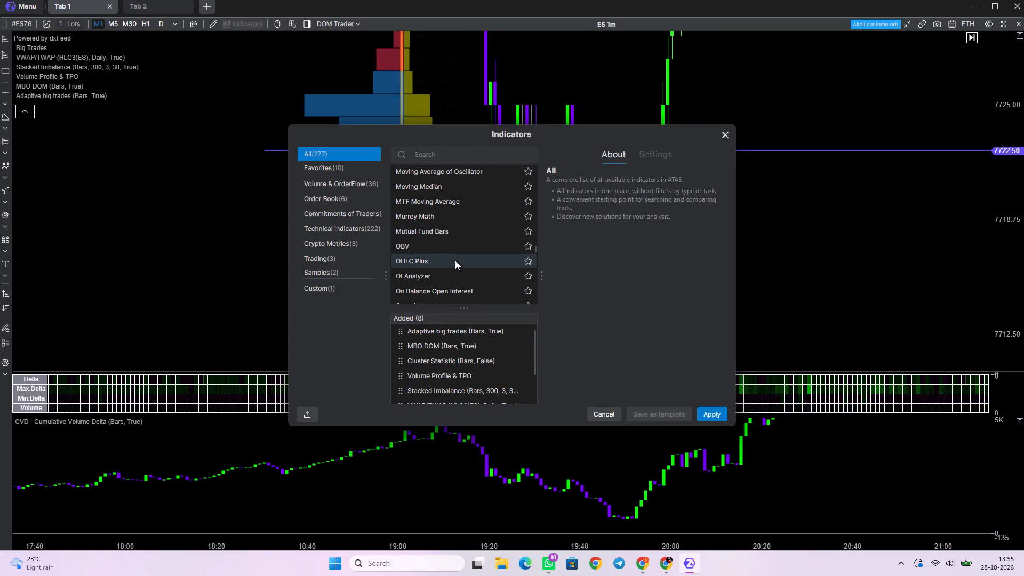
scroll(455, 260, down, 4)
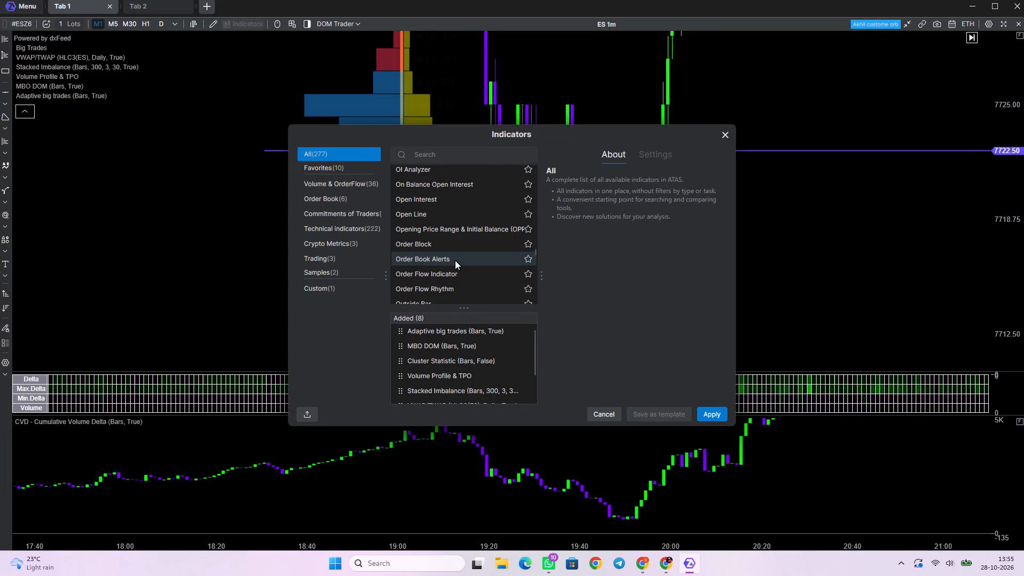
View the settings of the Opening Price Range & Initial Balance indicator and of the Open Line indicator.
right_click(453, 227)
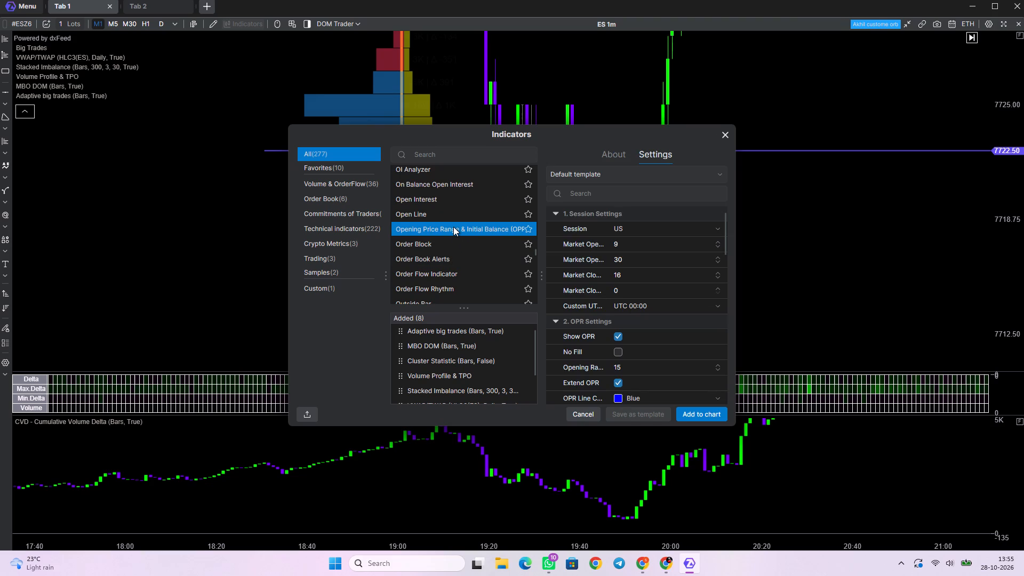
click(442, 217)
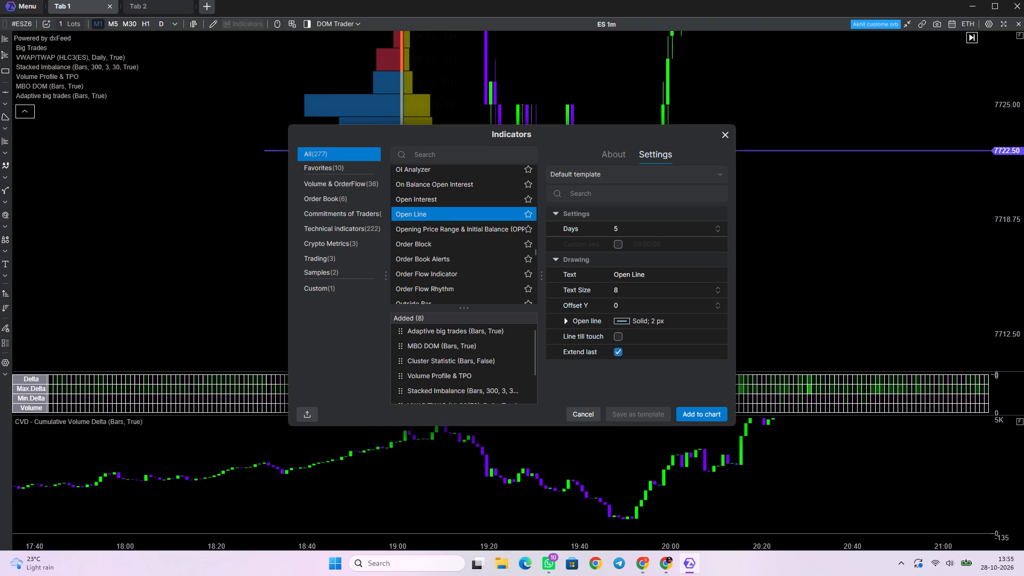
Browse the complete indicator list from Opening Price Range & Initial Balance through the entries up to Super Trend.
scroll(469, 258, down, 3)
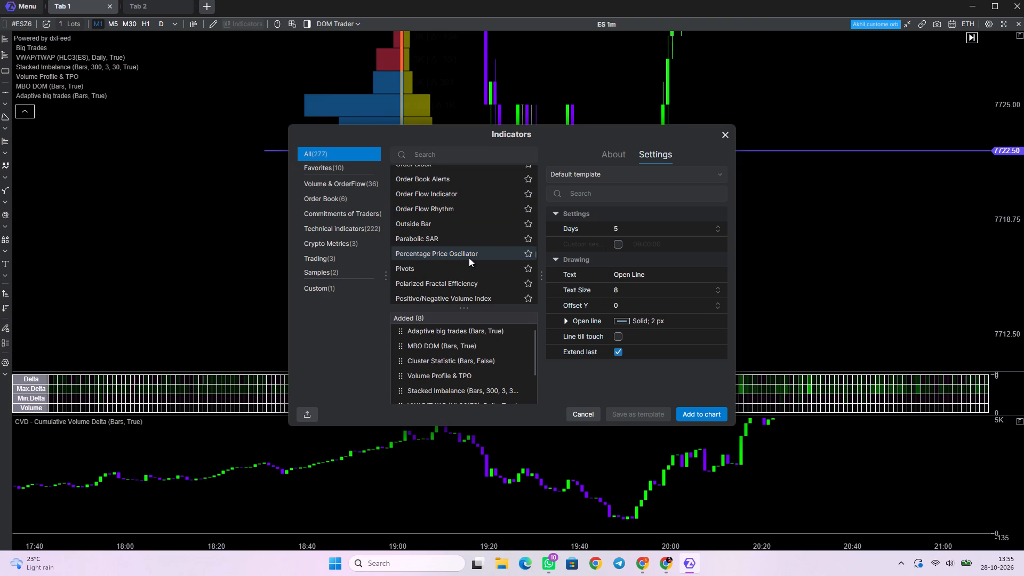
scroll(469, 258, down, 3)
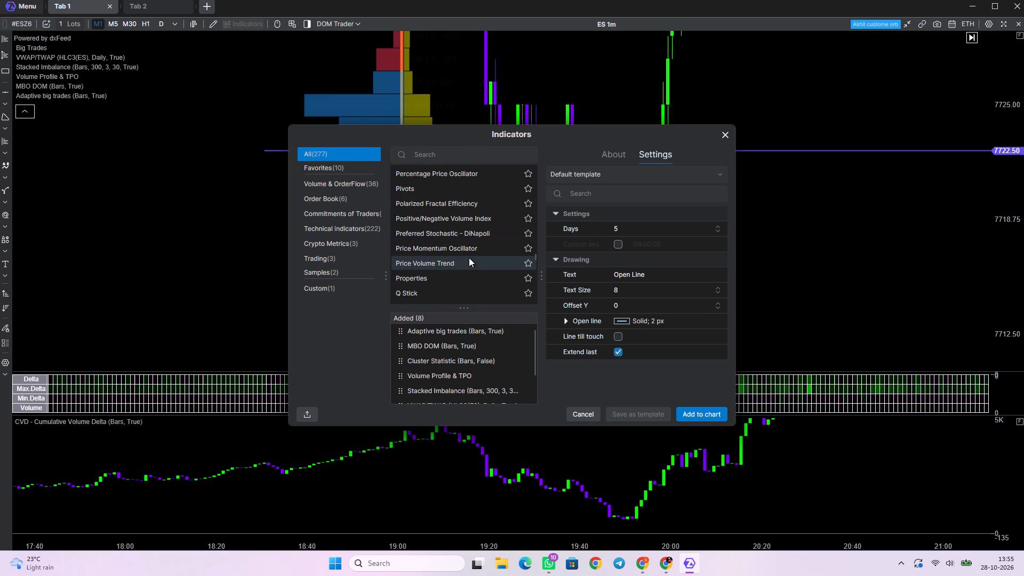
scroll(469, 258, down, 2)
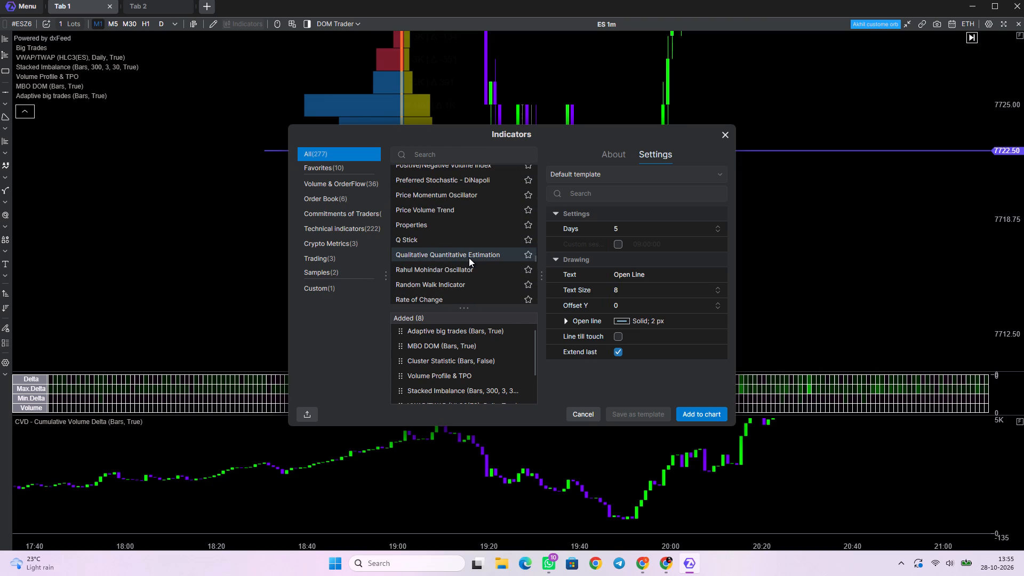
scroll(469, 258, down, 3)
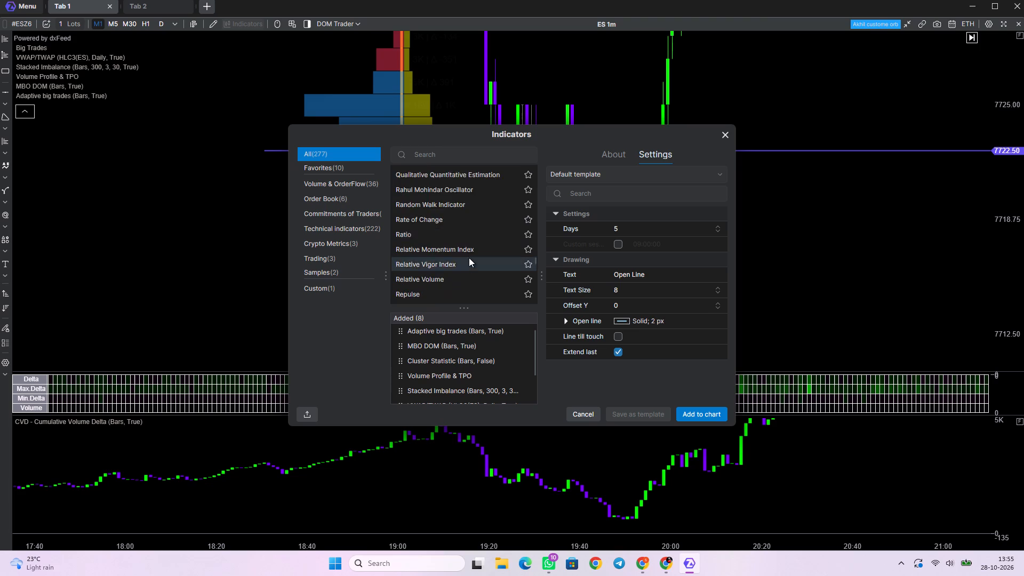
scroll(469, 258, down, 7)
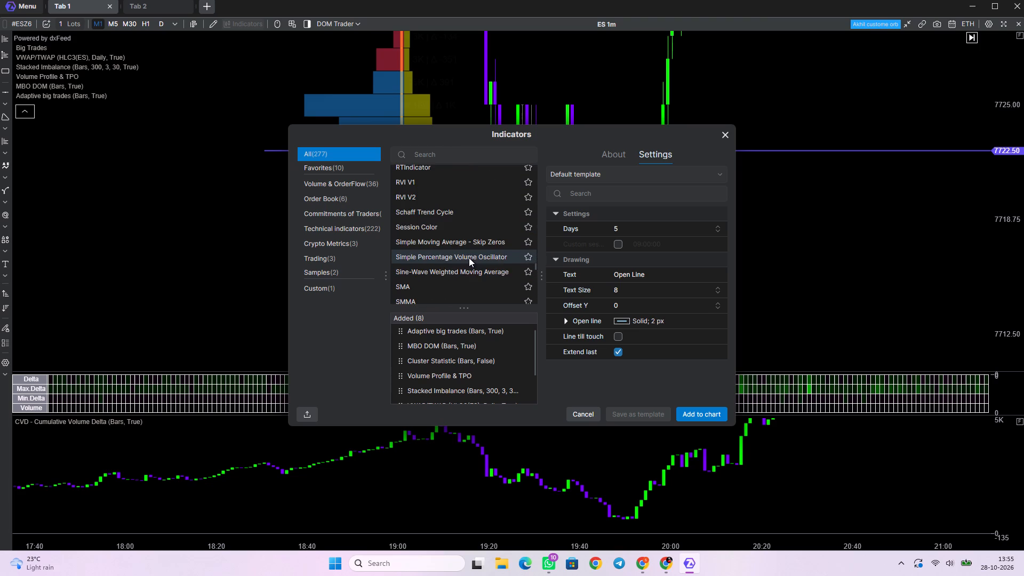
scroll(469, 258, down, 8)
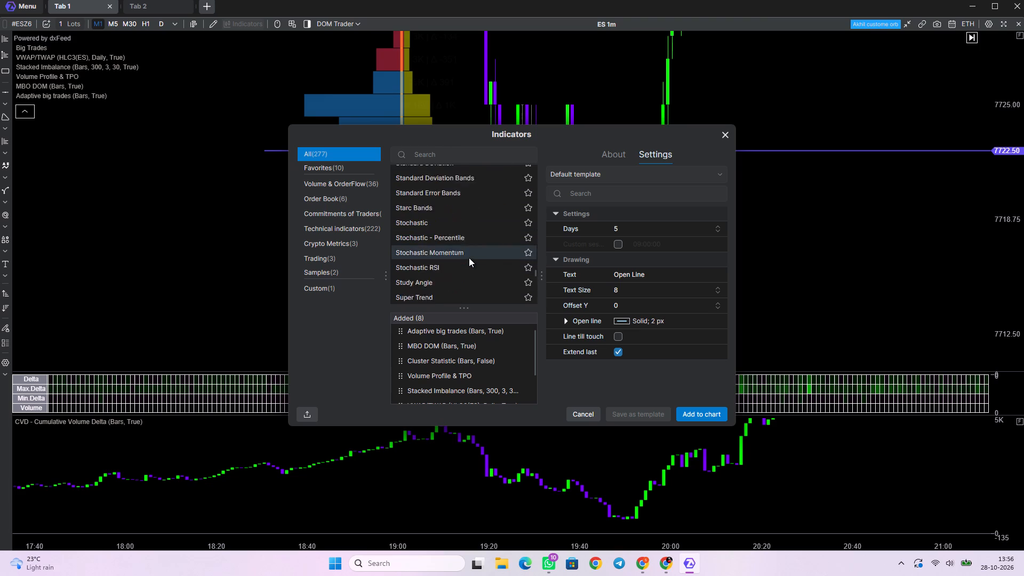
Look through the rest of the complete indicator list, from Super Trend to ZigZag pro.
scroll(469, 258, down, 10)
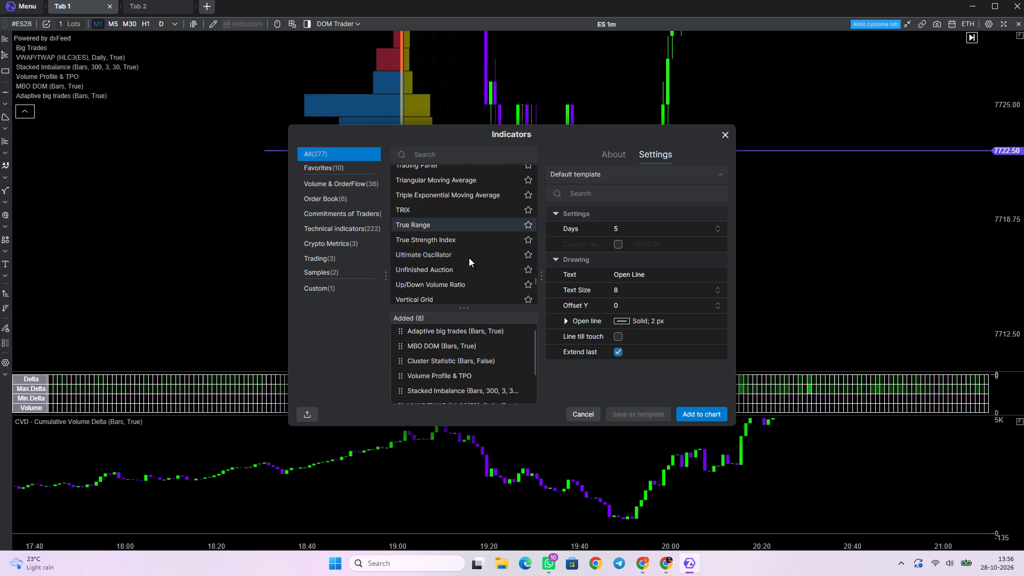
scroll(469, 258, down, 8)
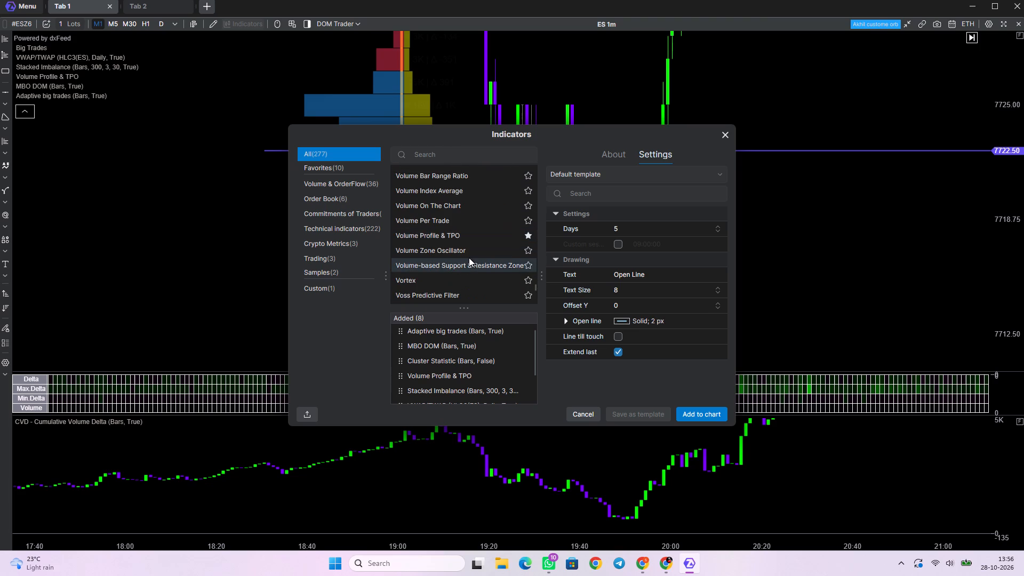
scroll(469, 258, down, 2)
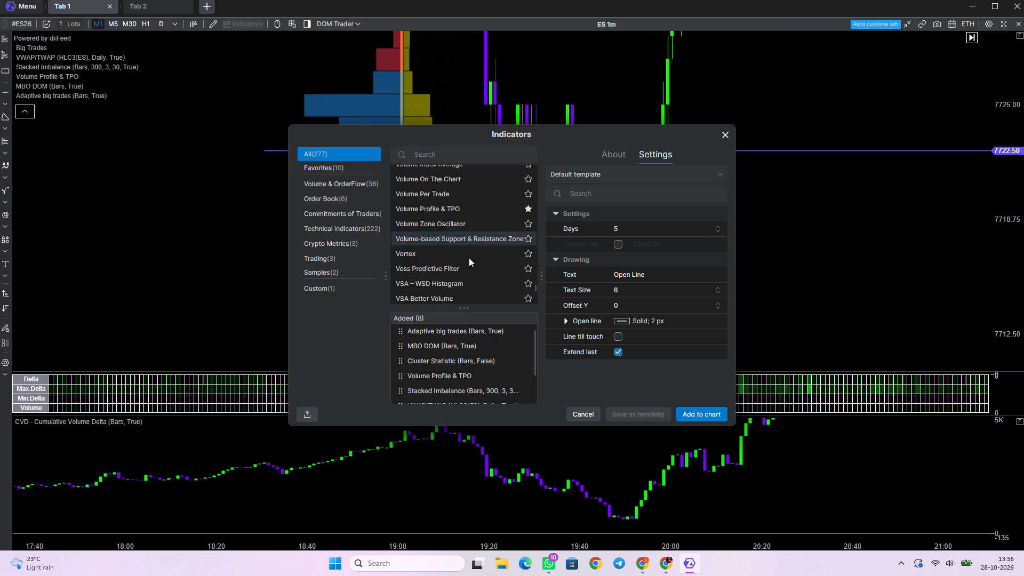
scroll(469, 258, down, 12)
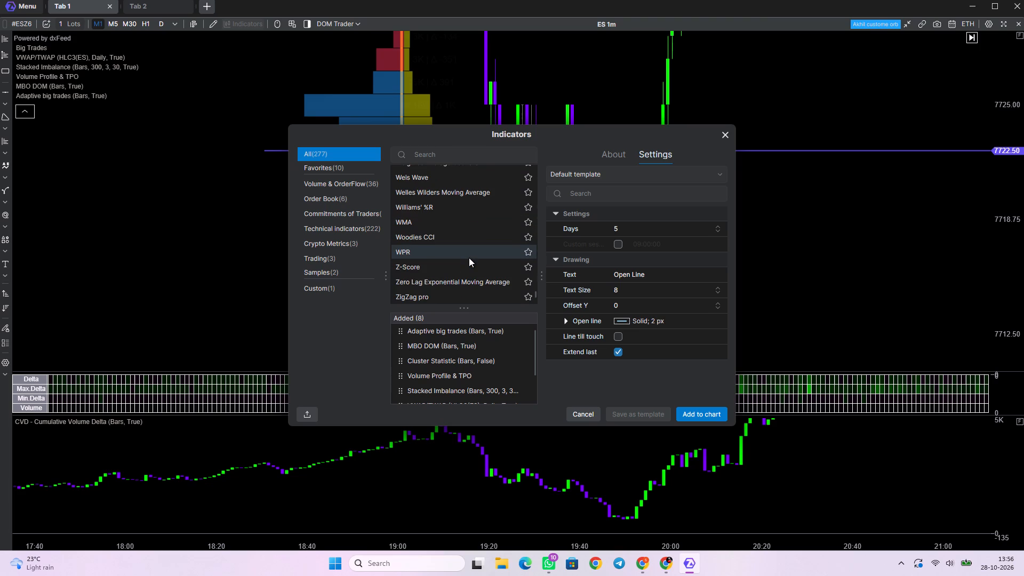
Look back through the complete indicator list from ZigZag pro up to Round Numbers, then close the indicators window without adding anything.
scroll(469, 258, up, 17)
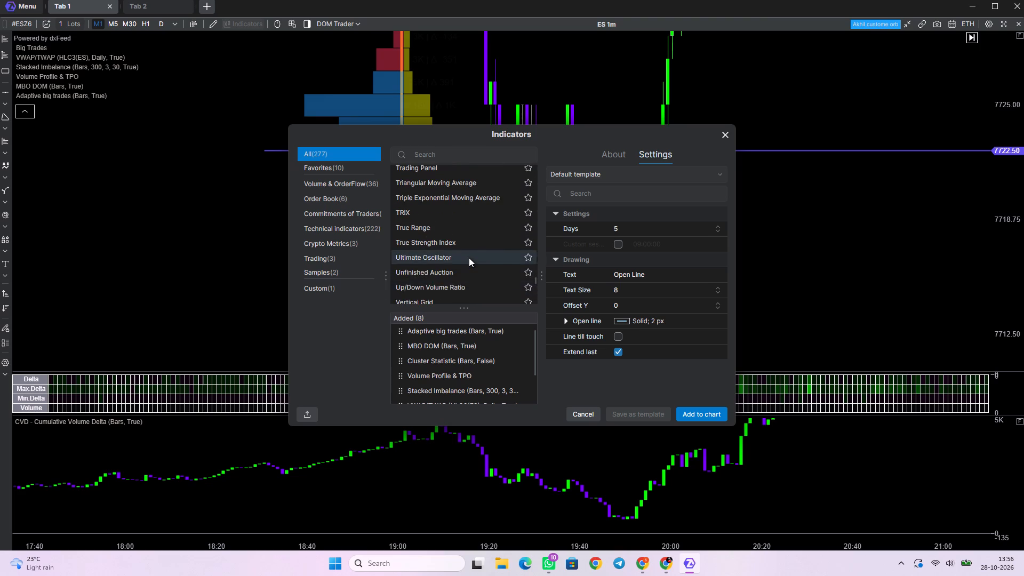
scroll(469, 258, up, 10)
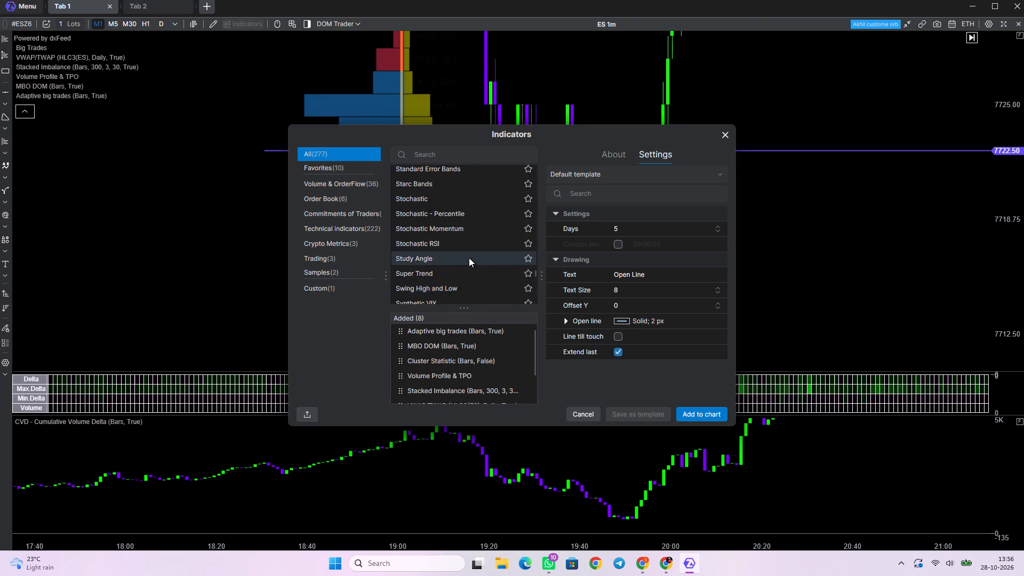
scroll(469, 258, up, 3)
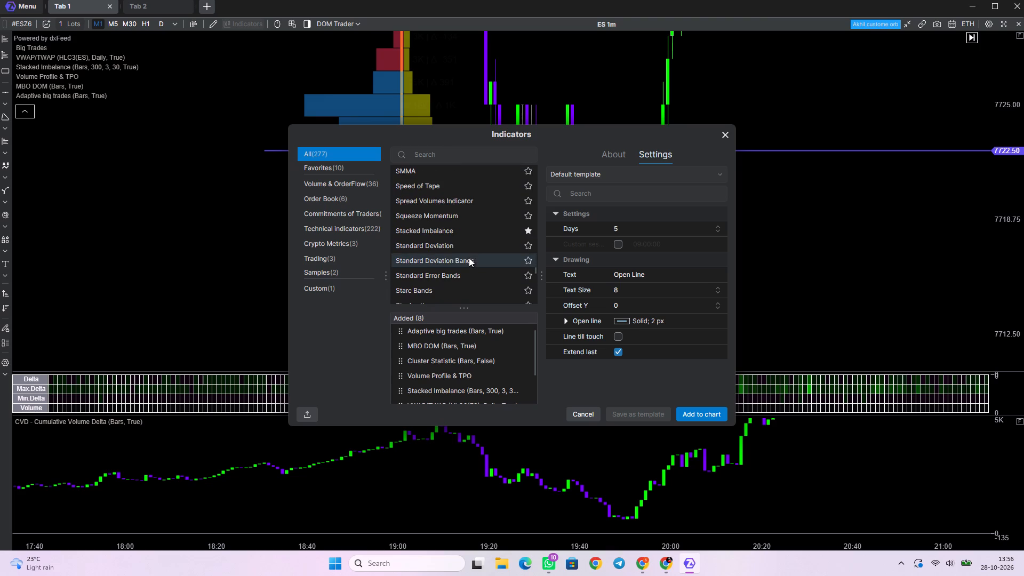
scroll(469, 258, up, 6)
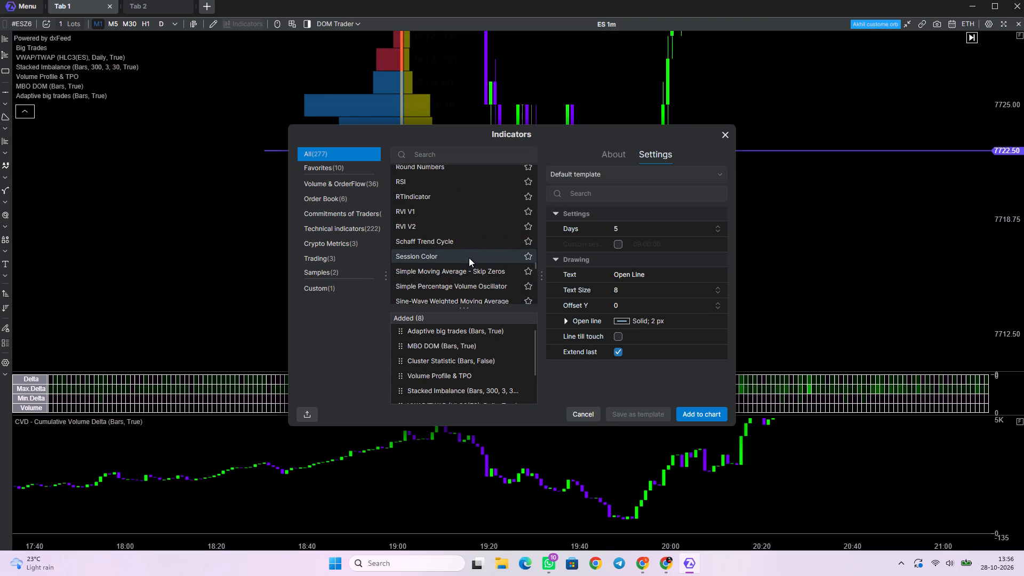
click(723, 135)
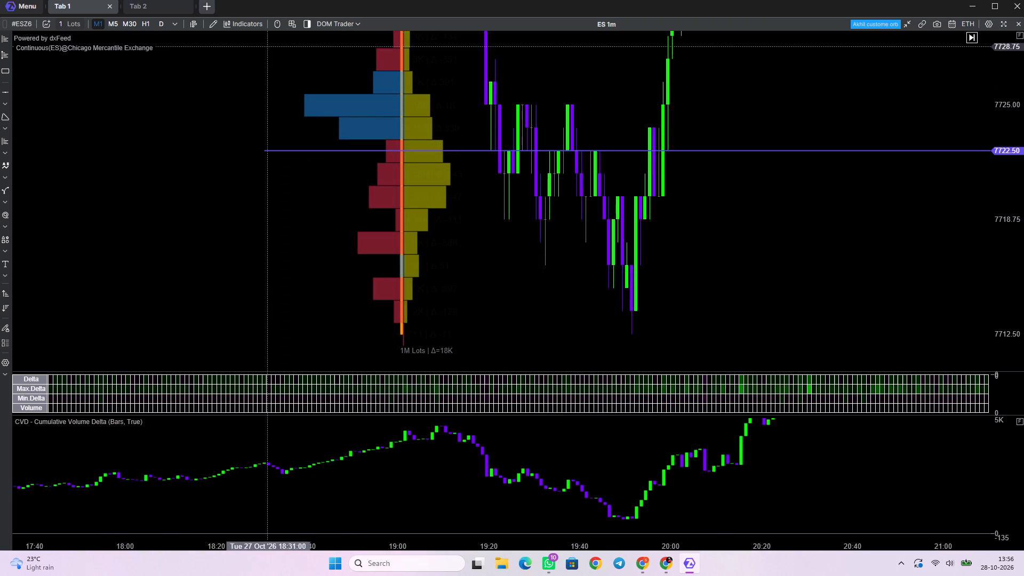
Reopen the indicators window on the favourite indicators.
click(234, 22)
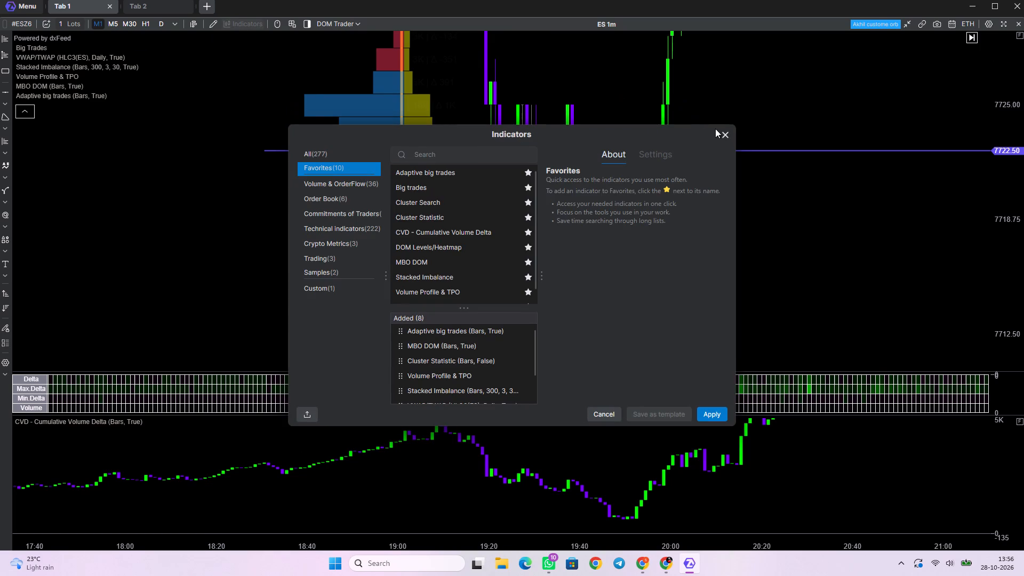
Close the indicators window without adding anything and view the ES 1m chart's candles and volume profile.
click(723, 135)
scroll(498, 208, down, 3)
scroll(406, 187, up, 2)
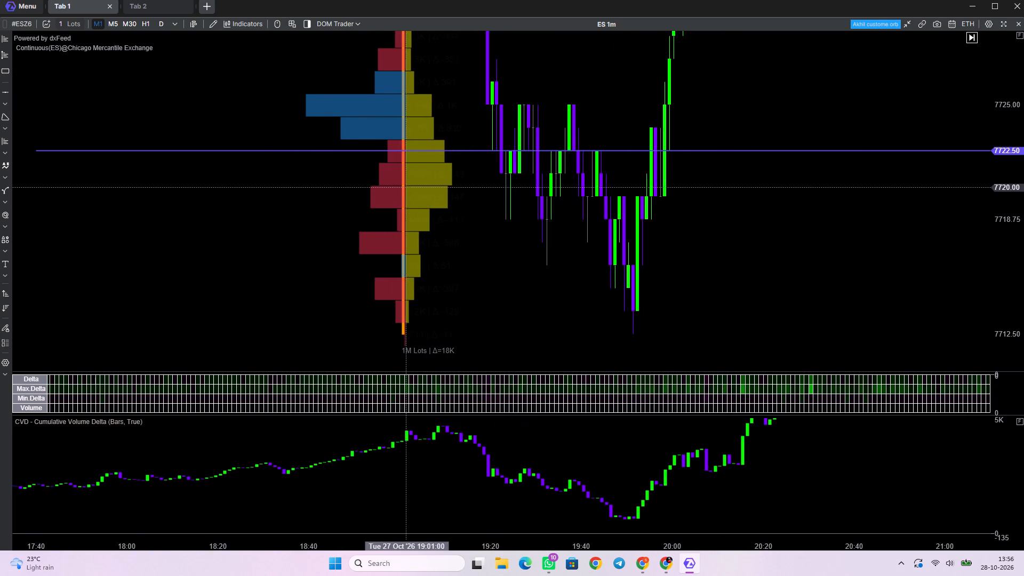
scroll(406, 187, up, 1)
scroll(406, 187, down, 4)
Reopen the indicators window for the ES 1m chart.
click(243, 24)
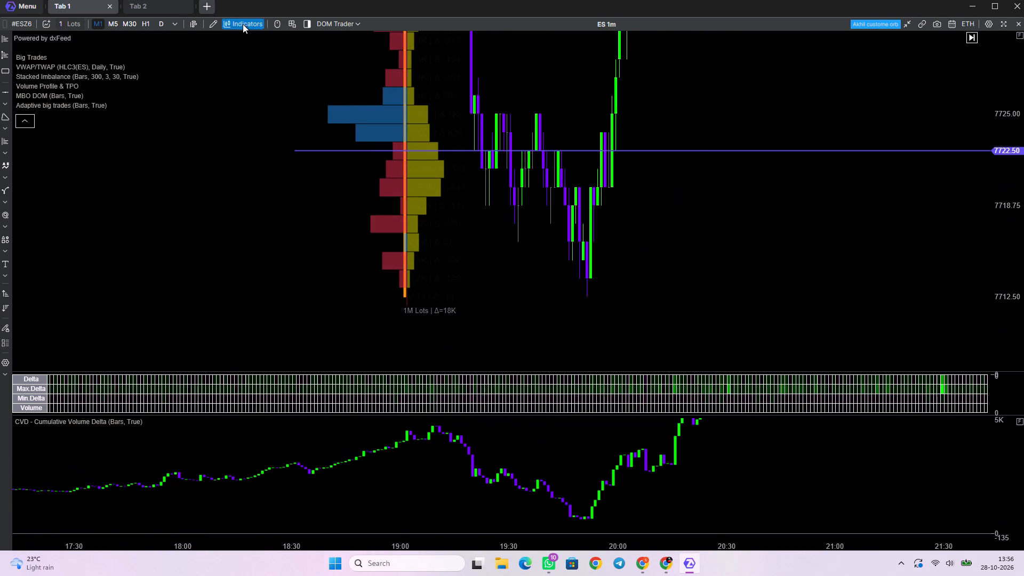
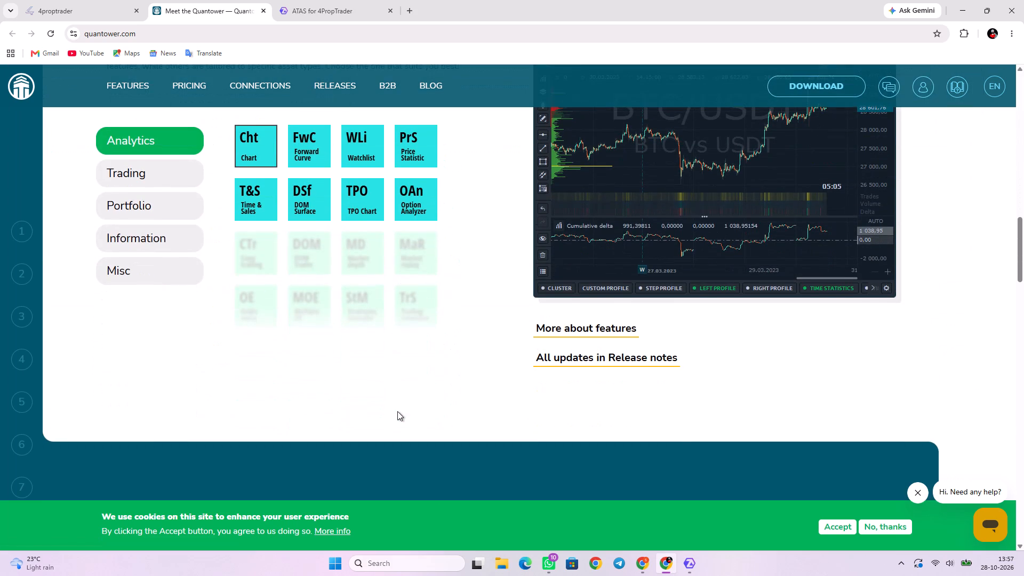
Review the Portfolio, Trading, Analytics, Information and Misc panel categories on the Quantower home page.
scroll(397, 411, up, 1)
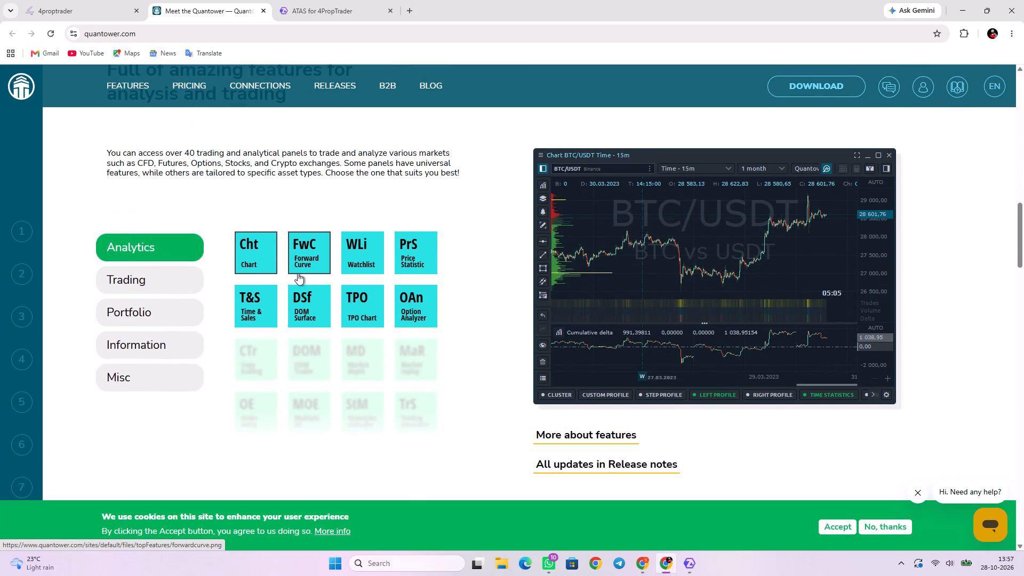
click(138, 311)
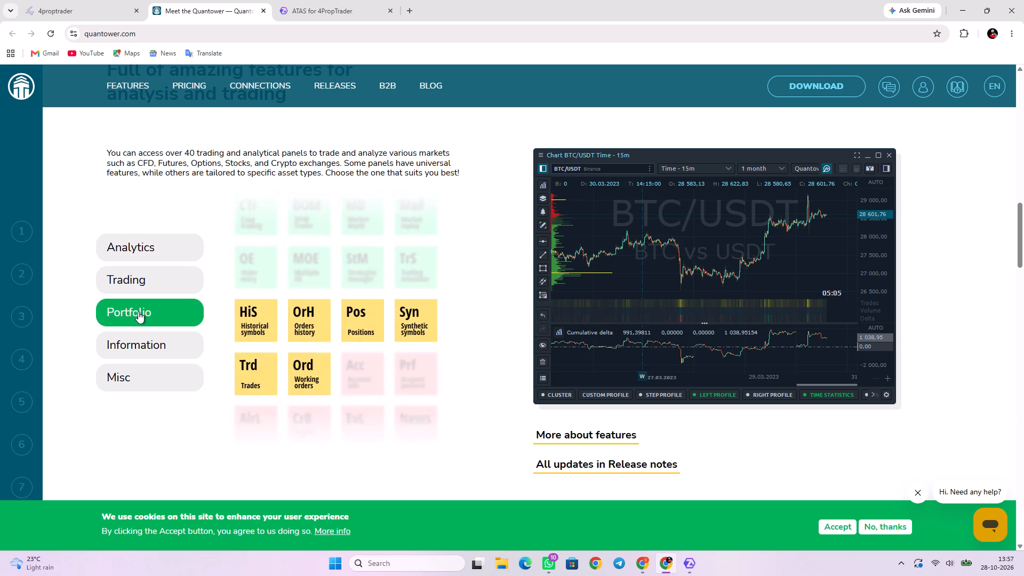
click(145, 277)
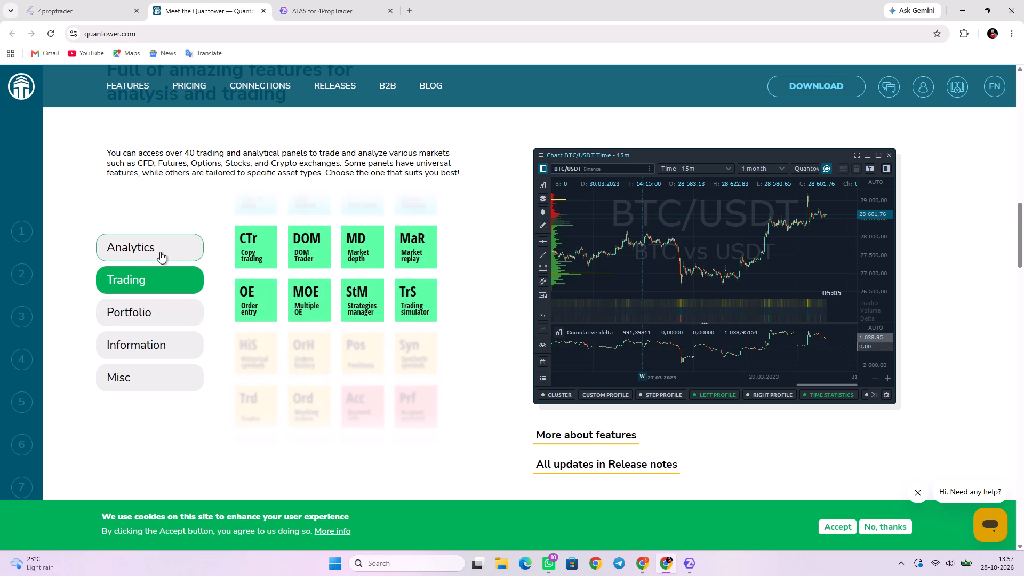
click(160, 252)
click(141, 338)
click(144, 374)
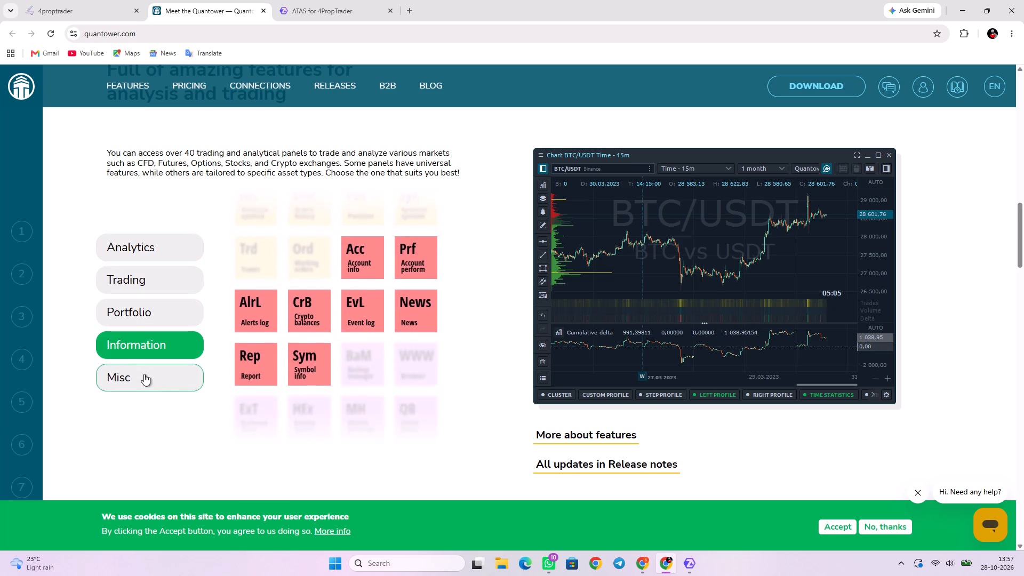
Read through the Quantower home page from the feature panels past connections, community and open API down to the footer.
scroll(505, 379, down, 3)
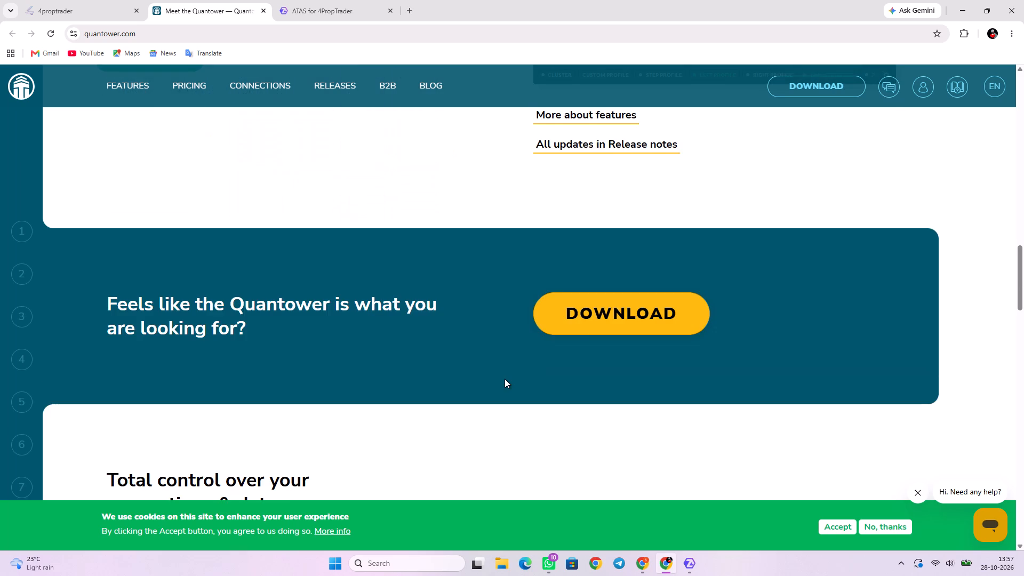
scroll(505, 379, up, 3)
scroll(505, 379, down, 7)
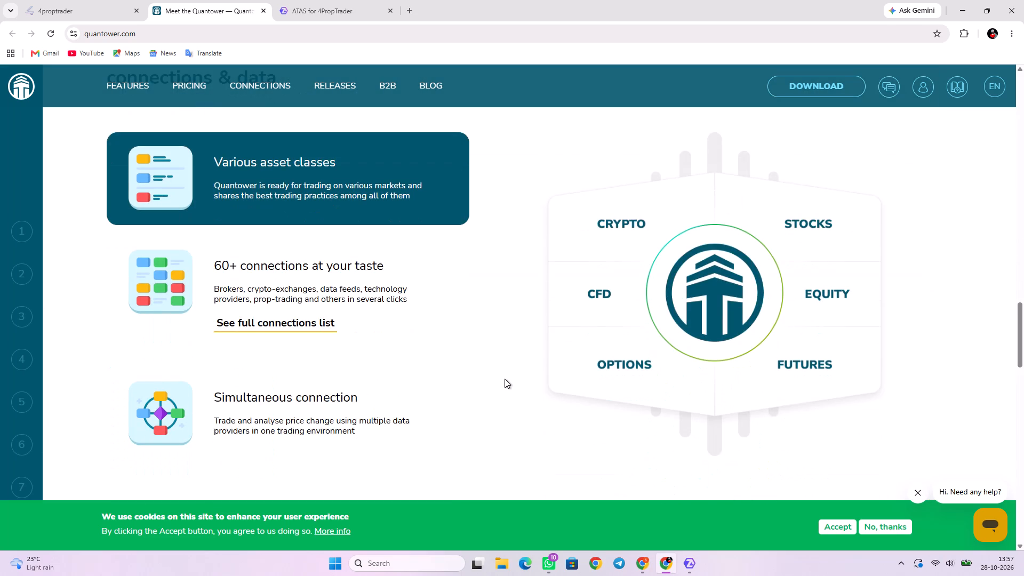
scroll(505, 379, down, 8)
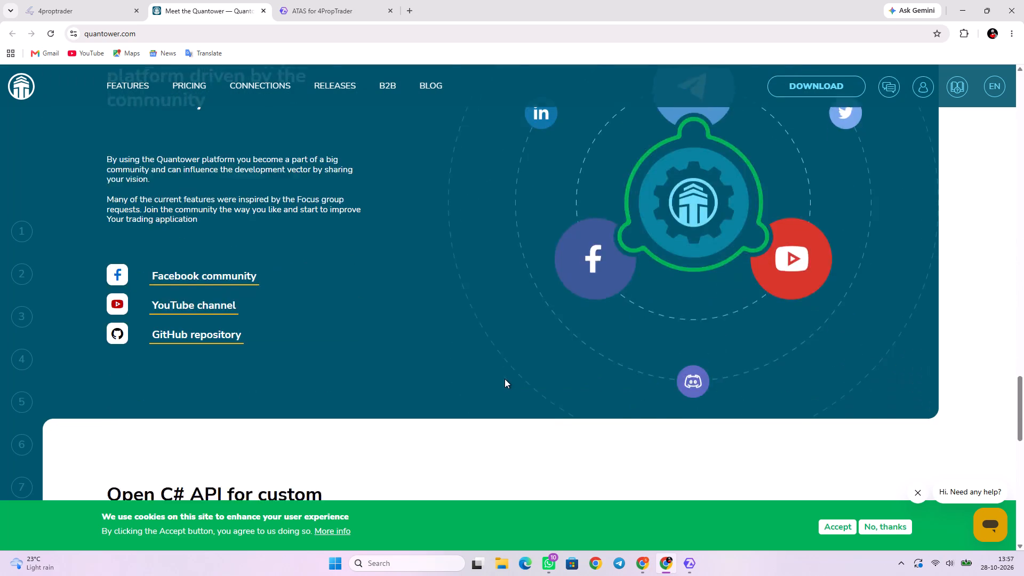
scroll(505, 379, down, 5)
scroll(505, 379, up, 2)
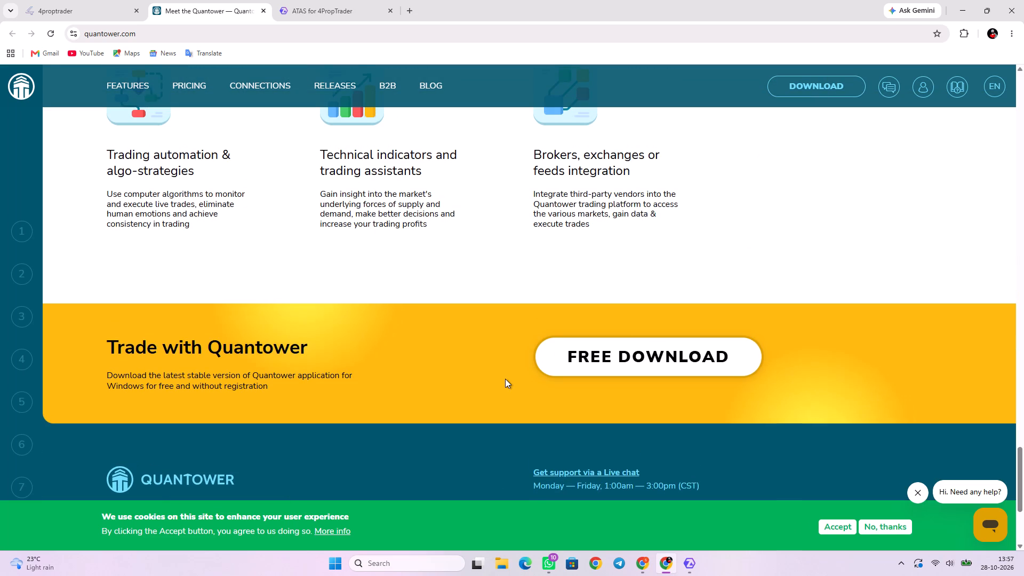
Look back over the Quantower home page sections from the footer up to the introduction.
scroll(505, 379, up, 14)
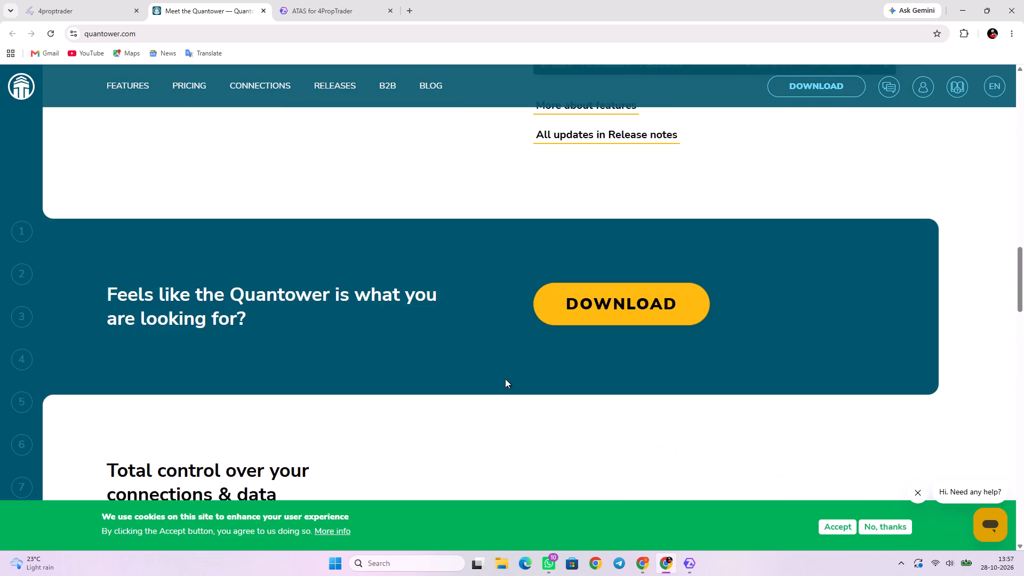
scroll(505, 379, up, 11)
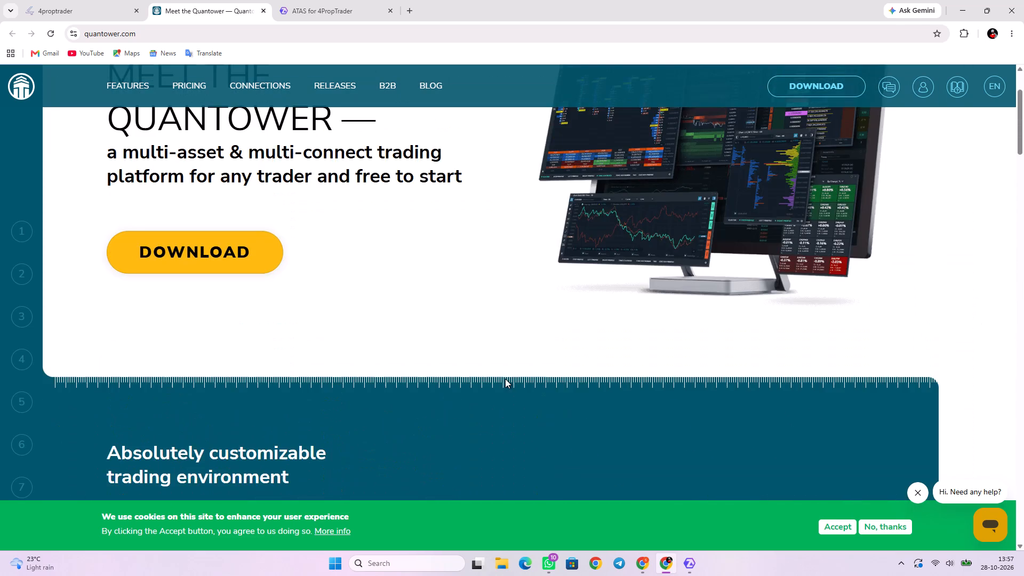
scroll(505, 379, up, 1)
scroll(505, 379, down, 6)
scroll(505, 379, up, 11)
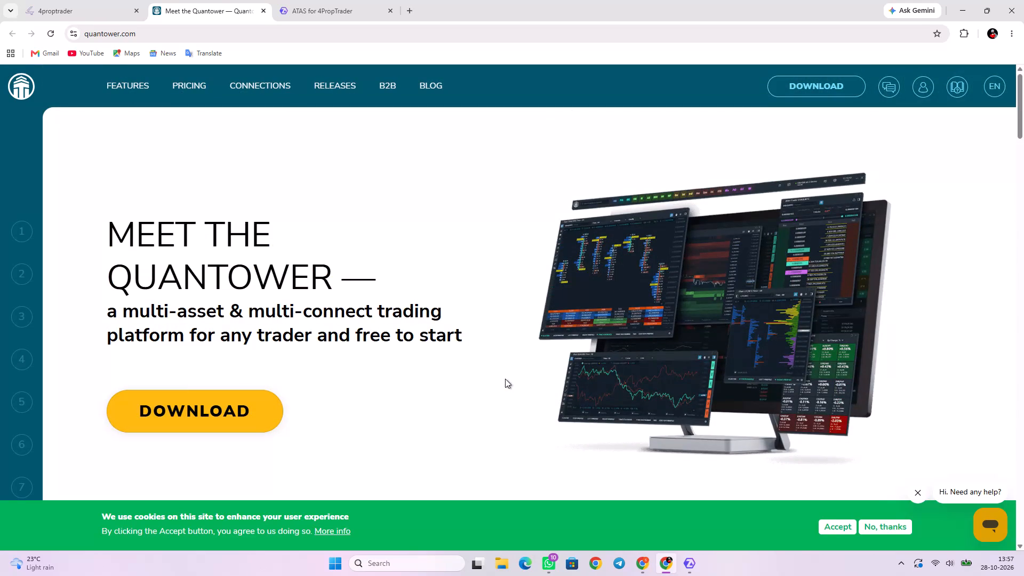
Open Quantower's Connections page and look through the supported brokers, exchanges and data feed vendors.
click(266, 89)
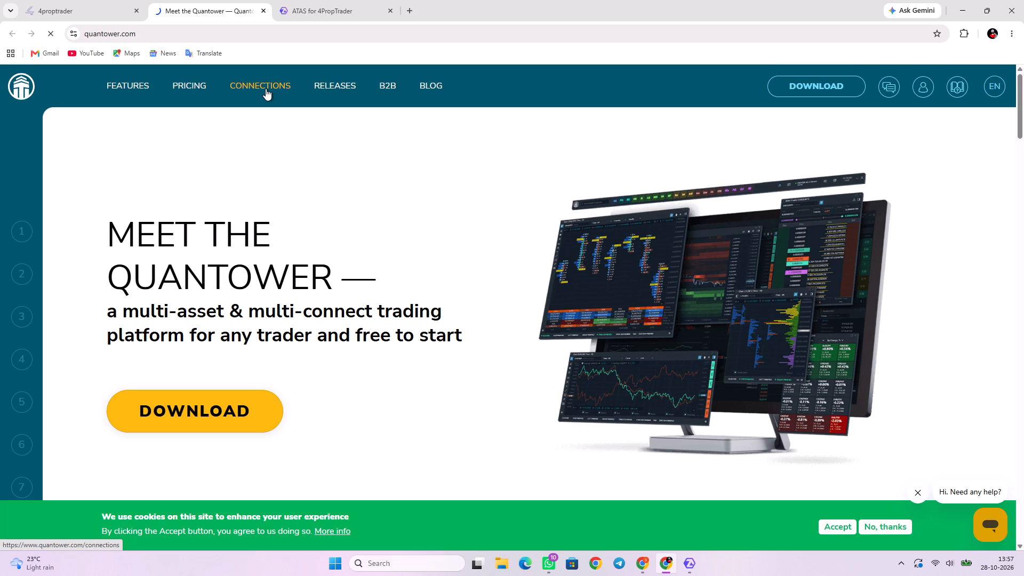
scroll(413, 310, down, 3)
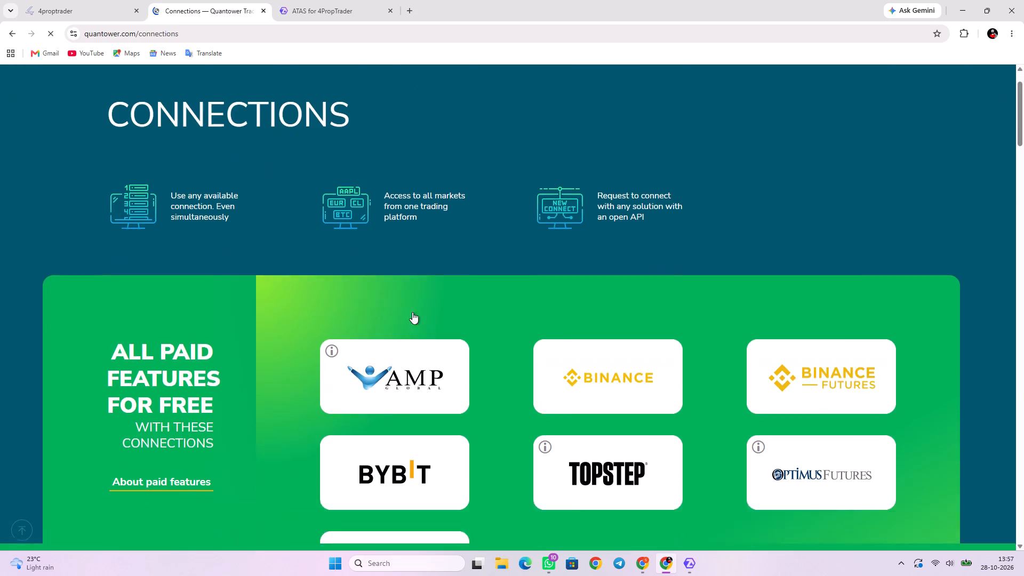
scroll(412, 312, down, 5)
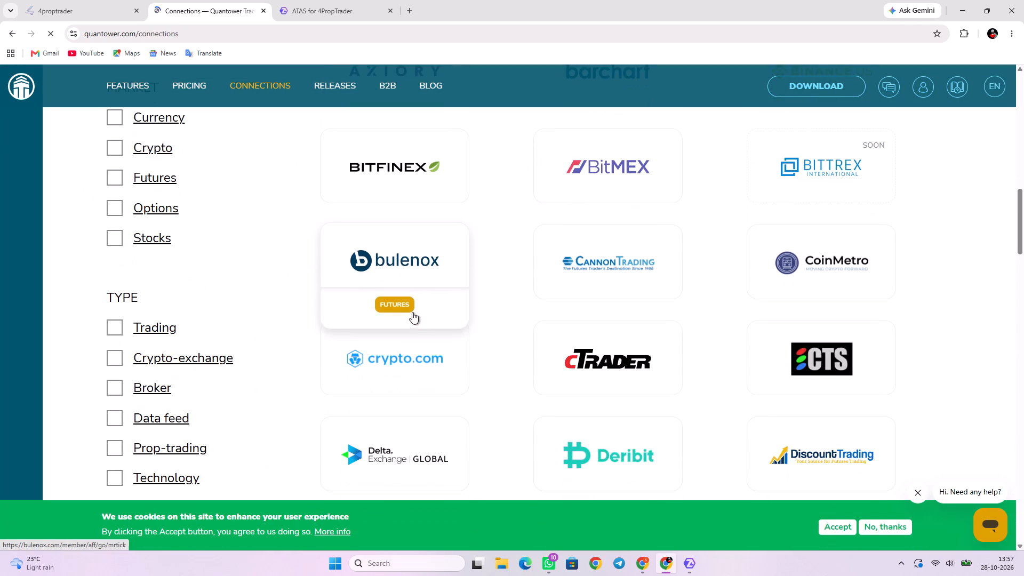
scroll(589, 371, up, 2)
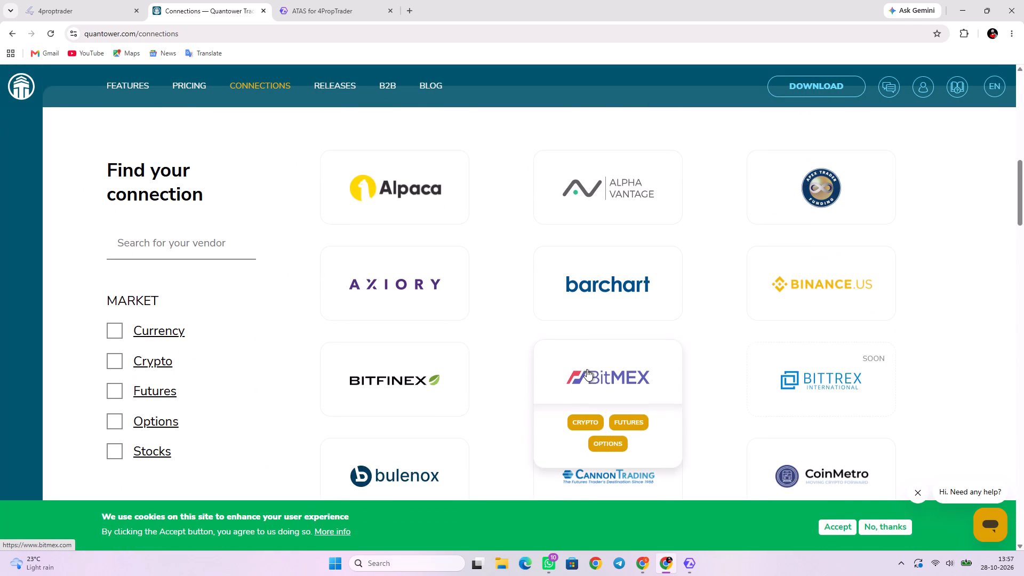
scroll(585, 367, down, 4)
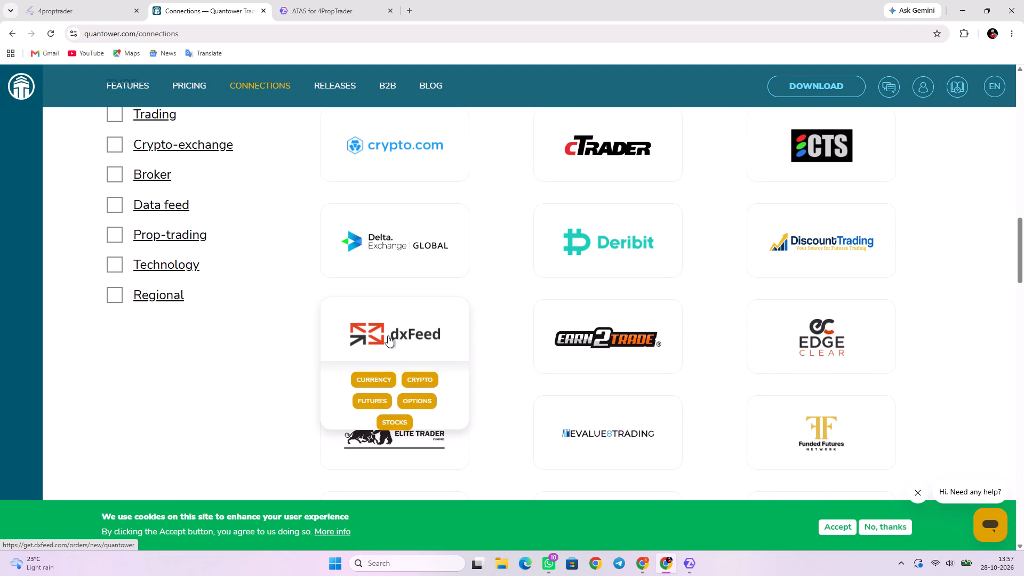
Open the dxFeed subscription order page for Quantower from the vendor list and accept all cookies.
click(388, 335)
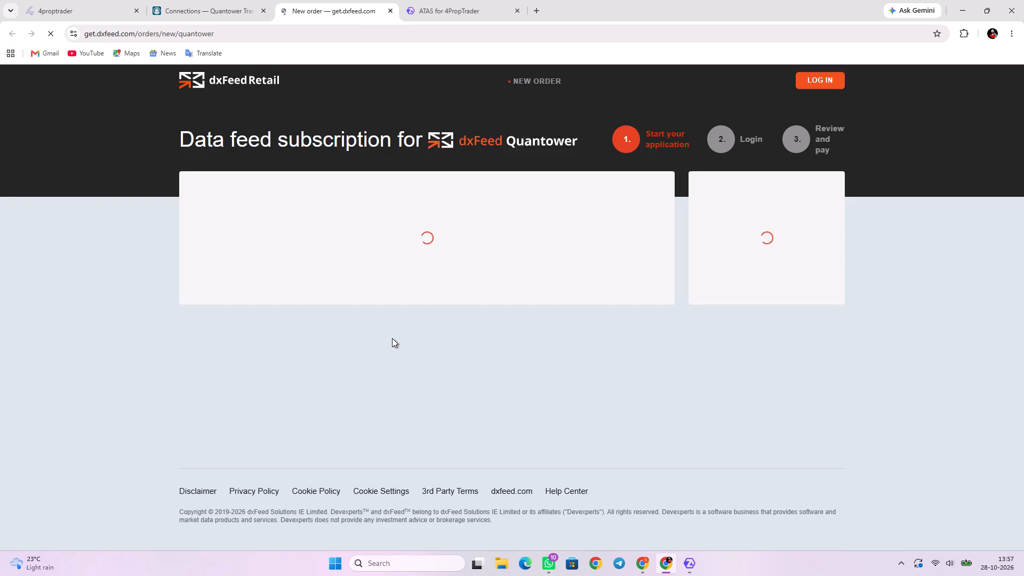
click(666, 368)
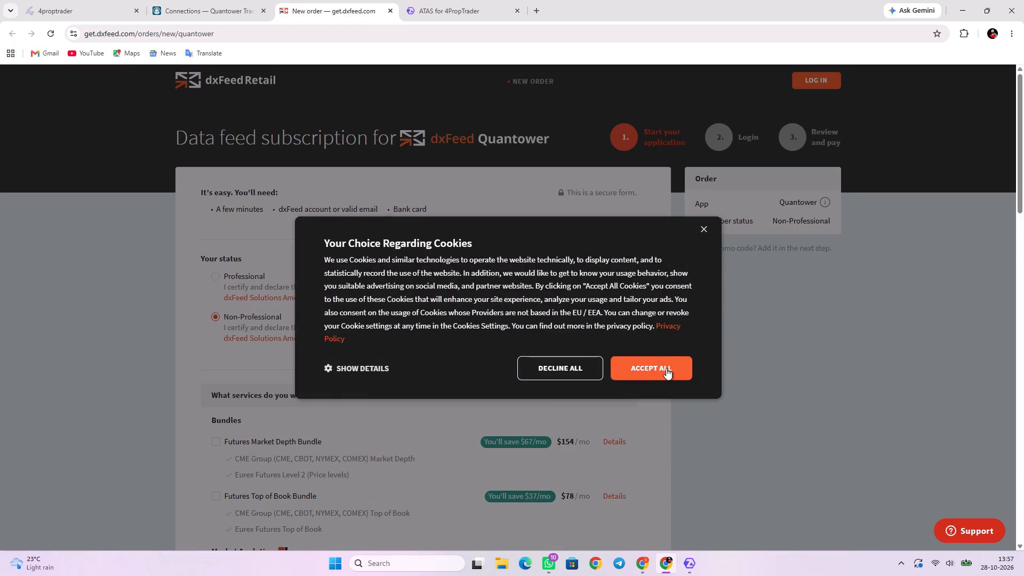
Examine the dxFeed bundles, US and EU market data services and monthly prices, then the subscriber status options.
scroll(465, 370, down, 2)
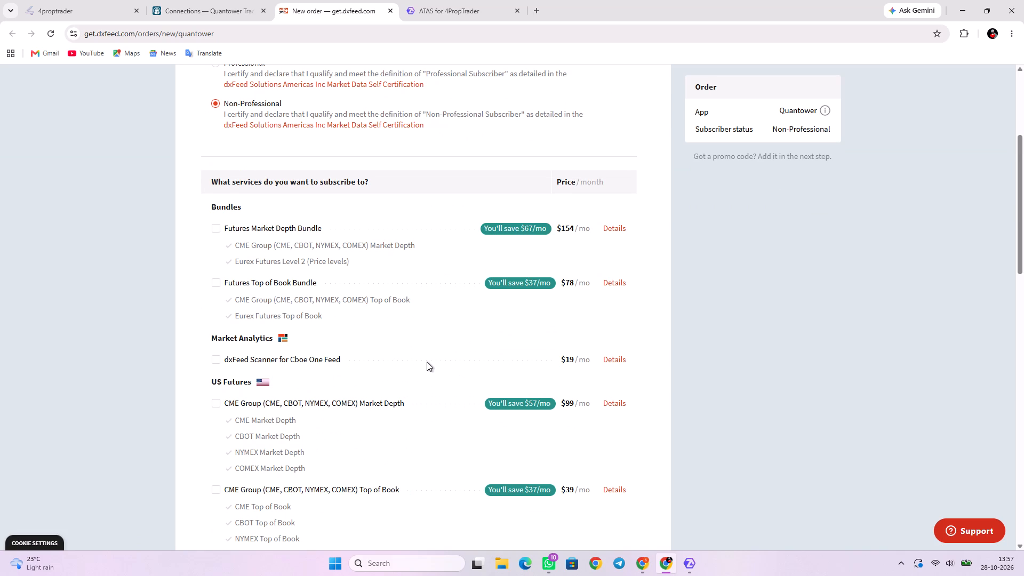
scroll(419, 359, down, 2)
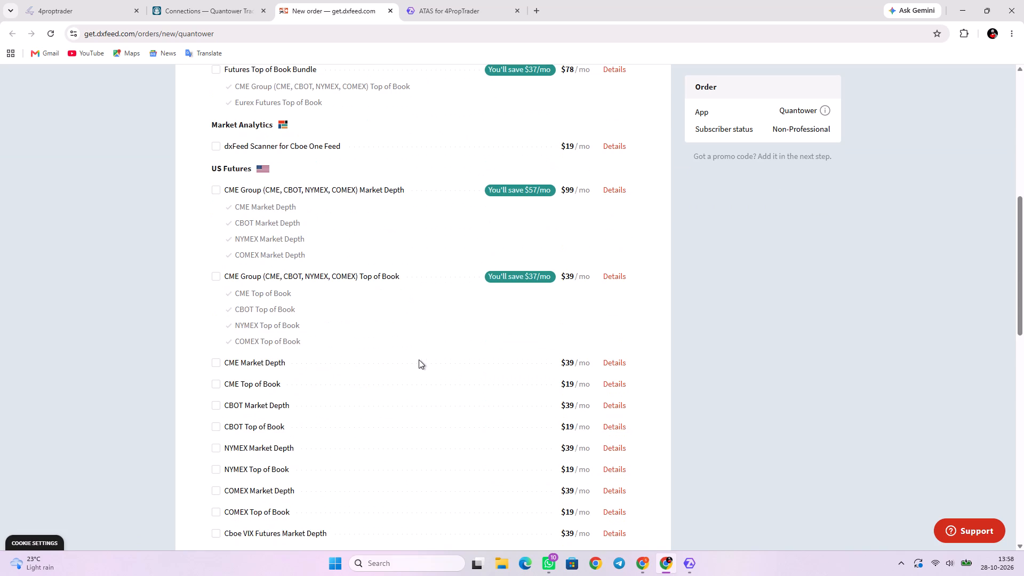
scroll(419, 359, down, 1)
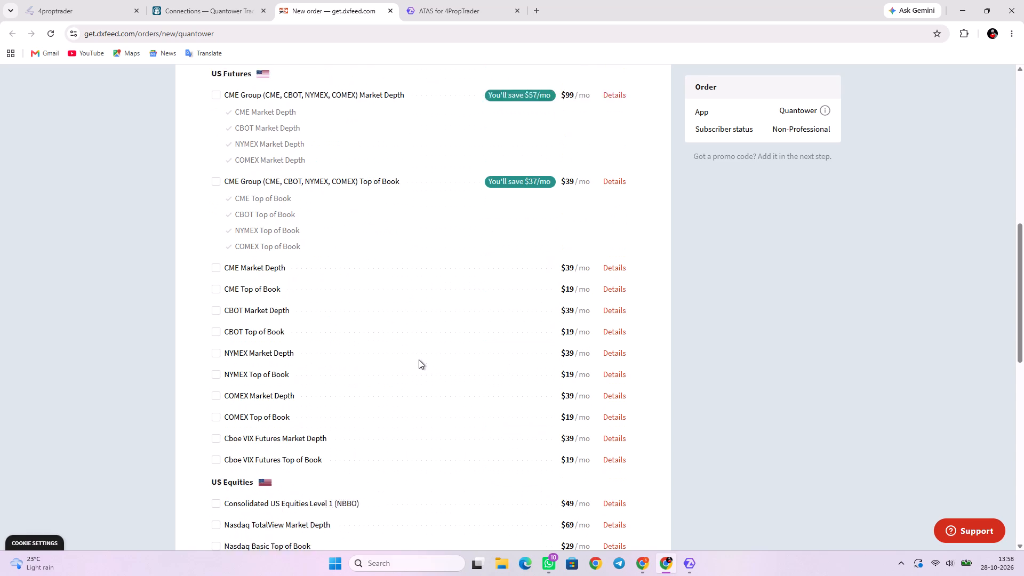
scroll(417, 359, down, 2)
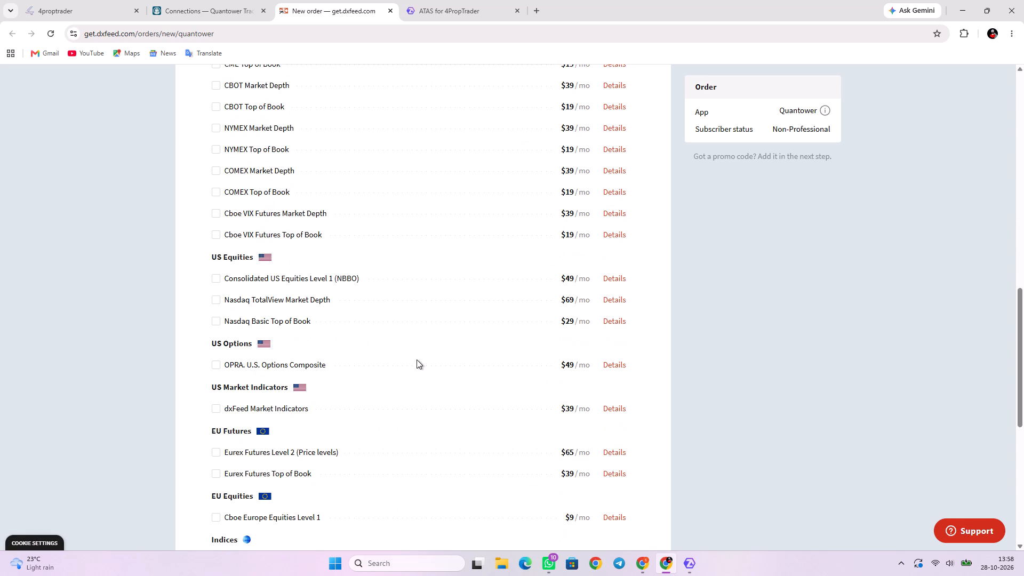
scroll(413, 333, up, 1)
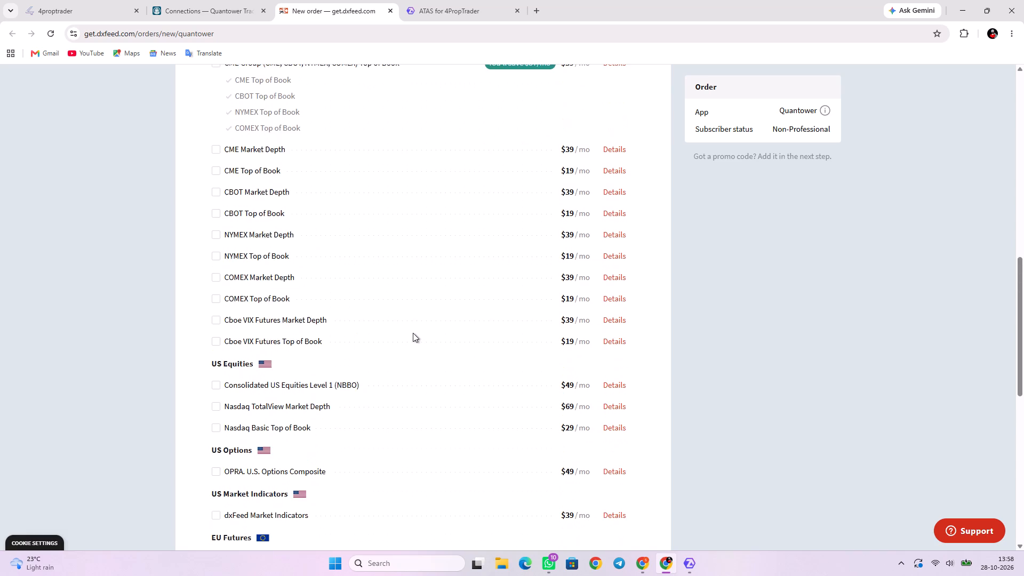
scroll(413, 333, up, 4)
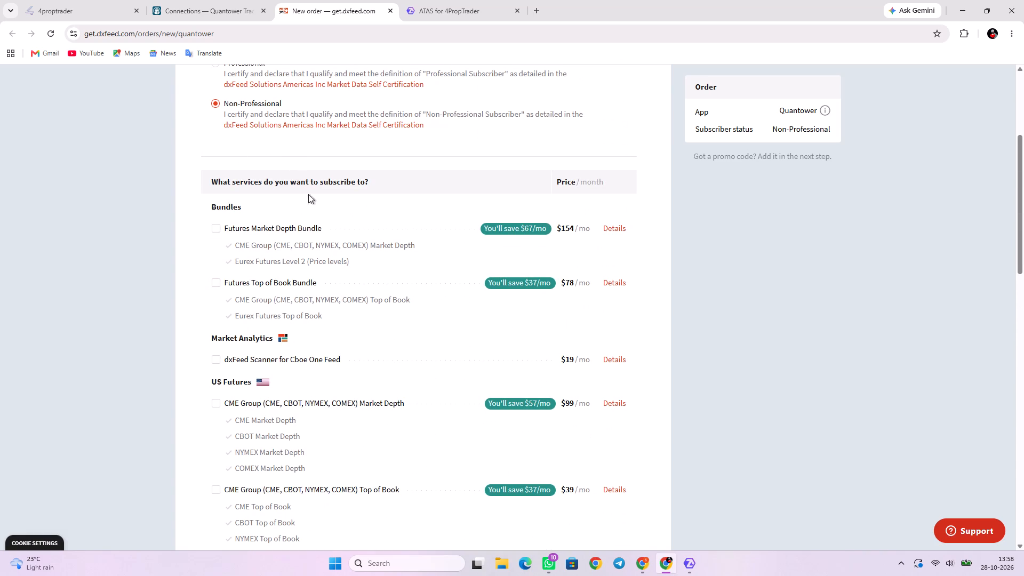
scroll(324, 249, up, 1)
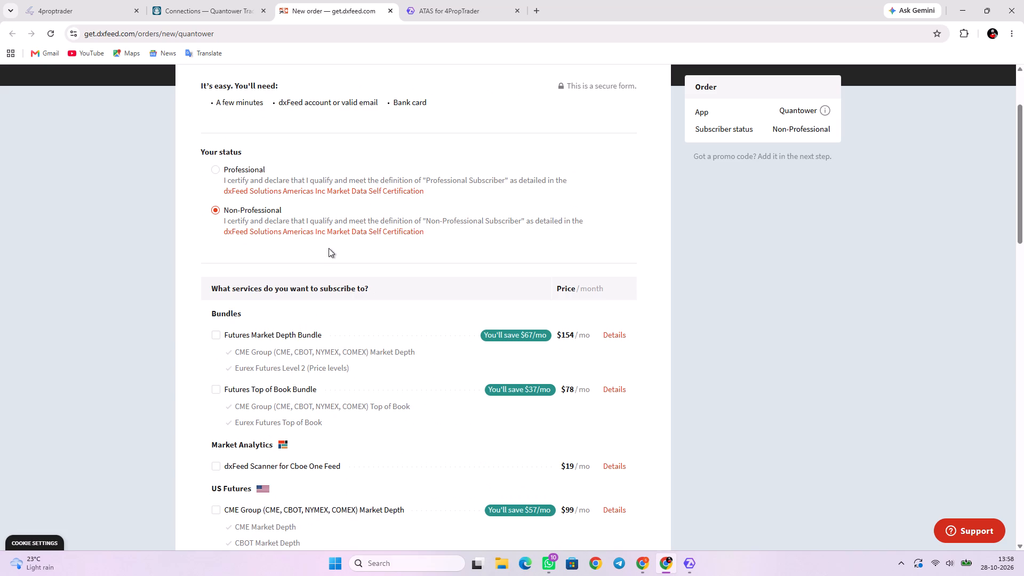
Review the full dxFeed service list down to Forex and the consent section, return to the top, and close the order page.
scroll(329, 248, down, 1)
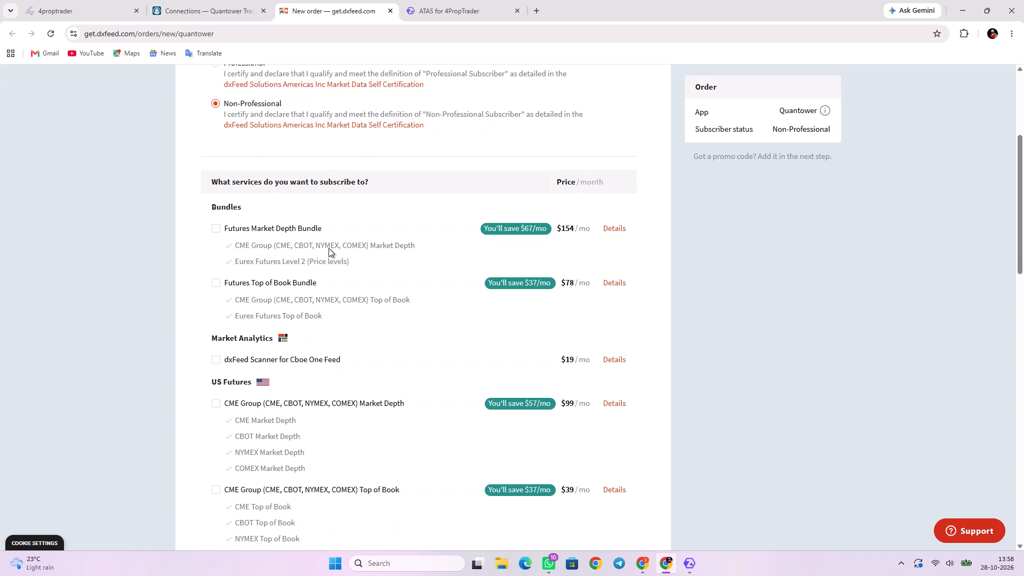
scroll(329, 248, down, 1)
scroll(320, 341, down, 2)
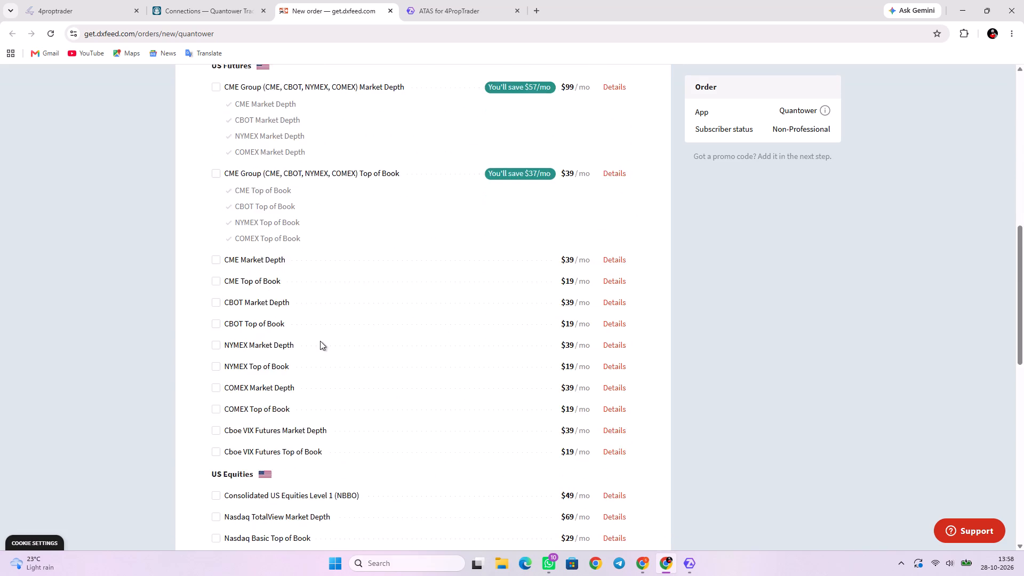
scroll(320, 341, down, 7)
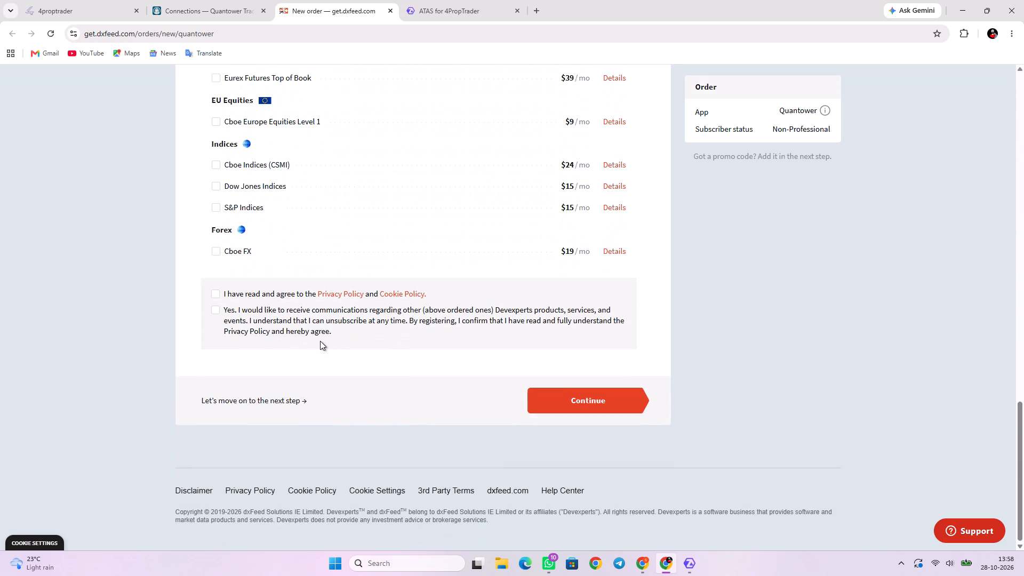
scroll(320, 341, down, 3)
scroll(317, 339, up, 3)
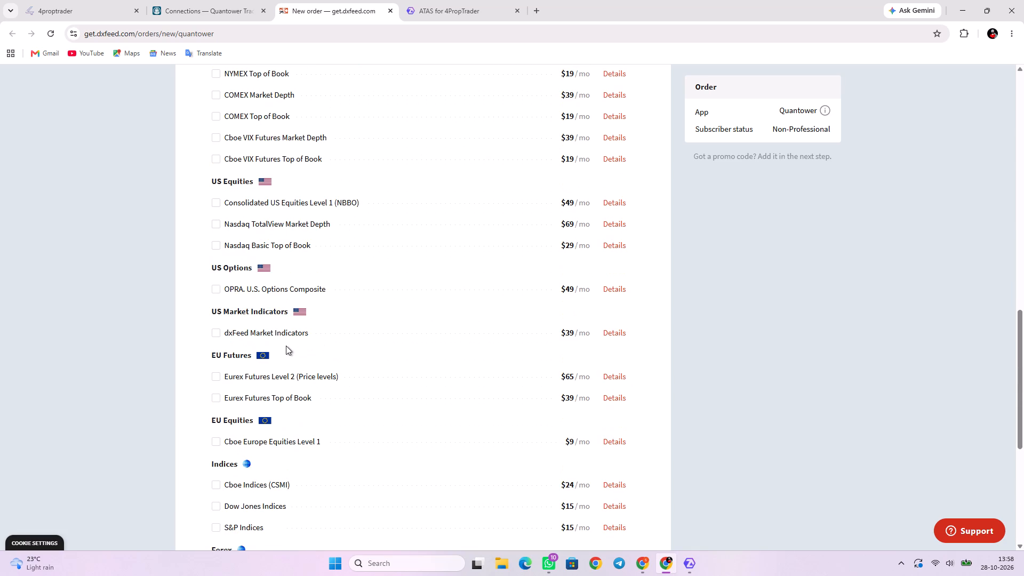
scroll(282, 340, up, 1)
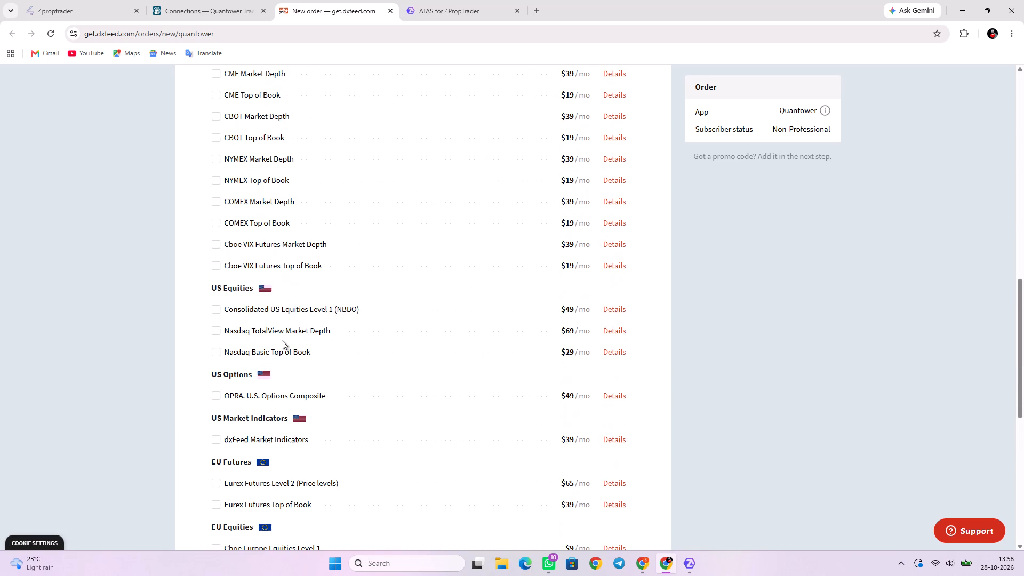
scroll(276, 343, up, 1)
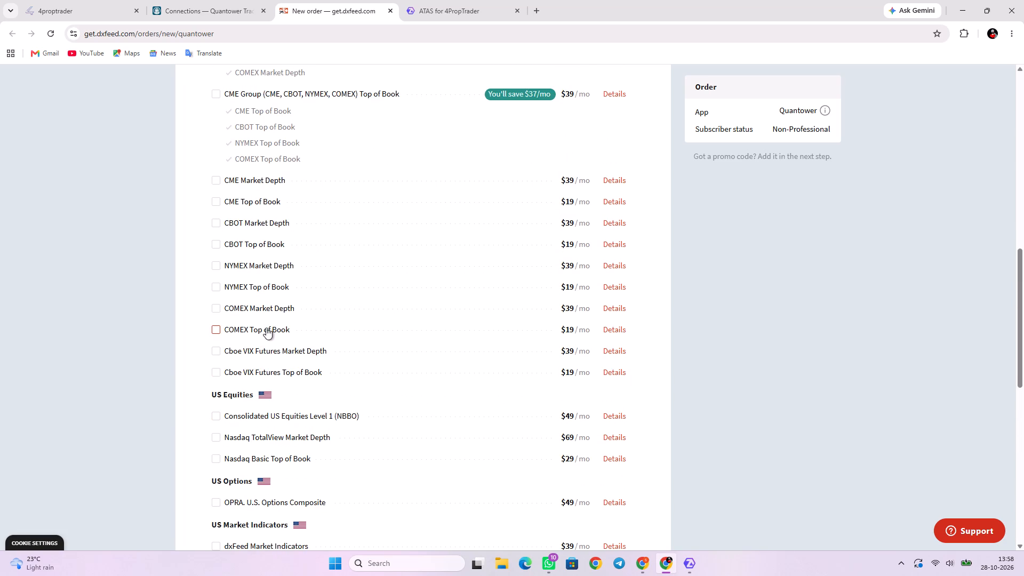
scroll(275, 326, up, 1)
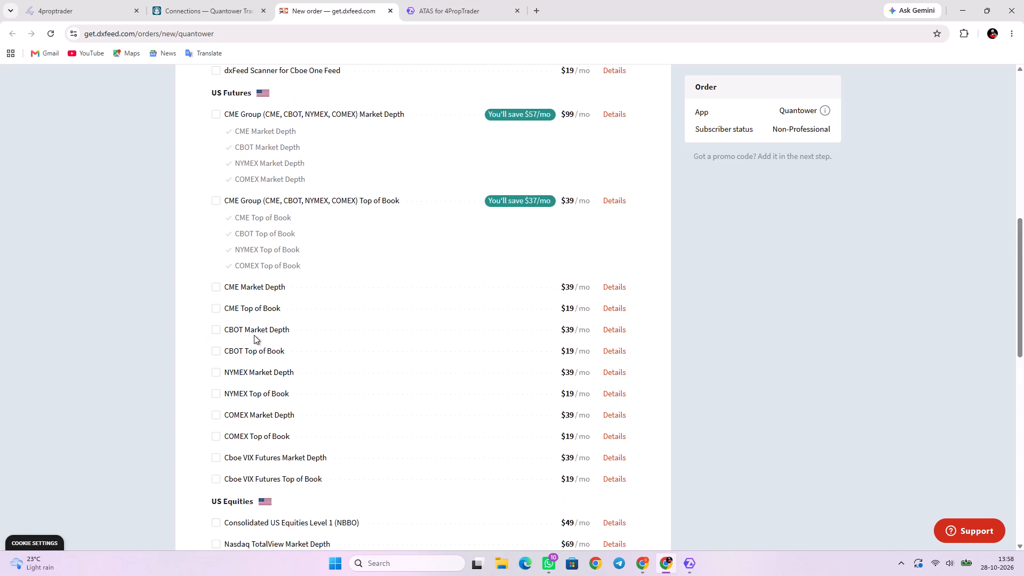
scroll(250, 331, up, 1)
scroll(306, 247, up, 8)
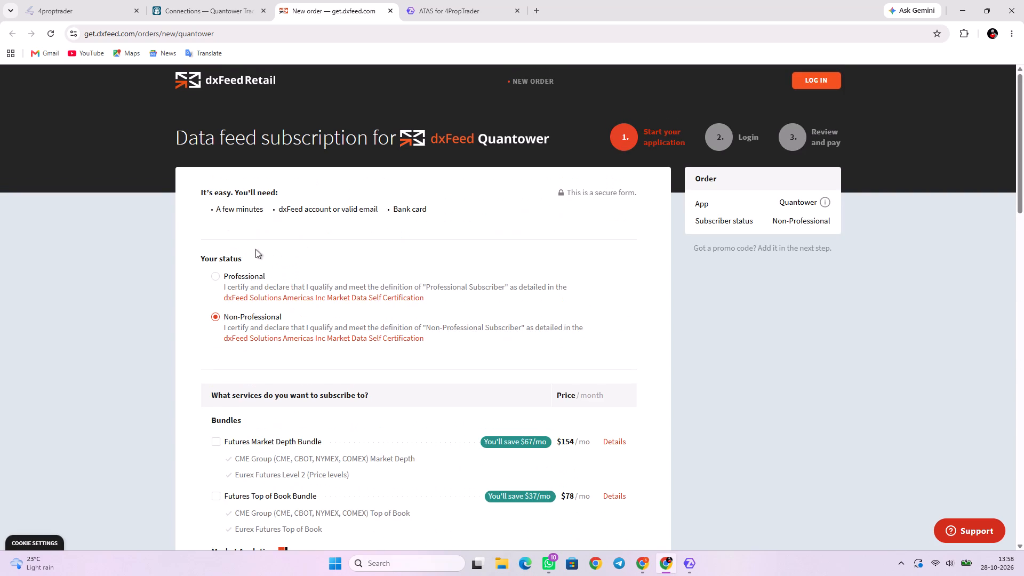
click(388, 10)
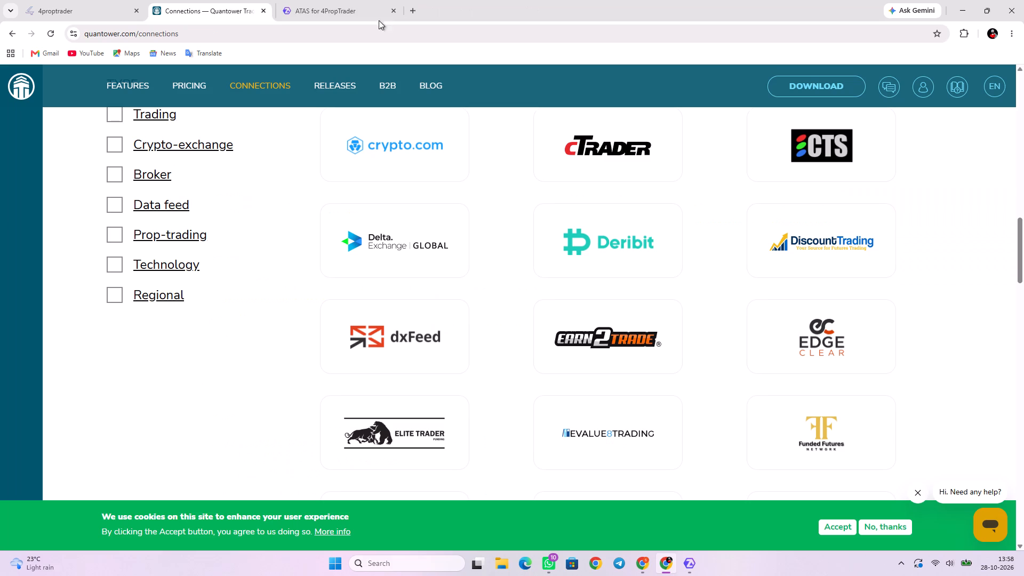
Look through the remaining supported brokers, prop firms and data feed vendors on Quantower's Connections page.
scroll(247, 283, up, 2)
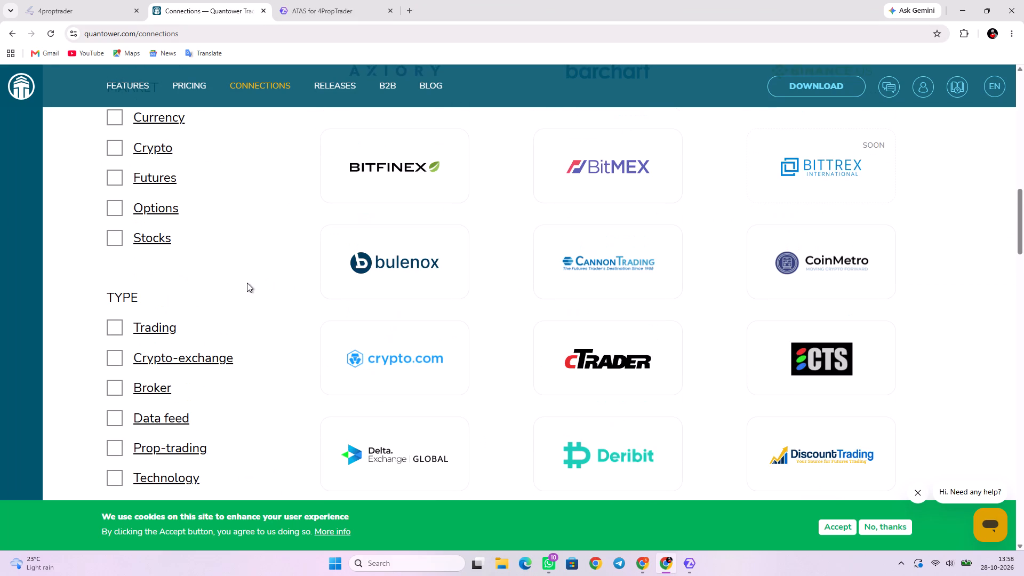
scroll(618, 366, down, 3)
scroll(570, 357, down, 2)
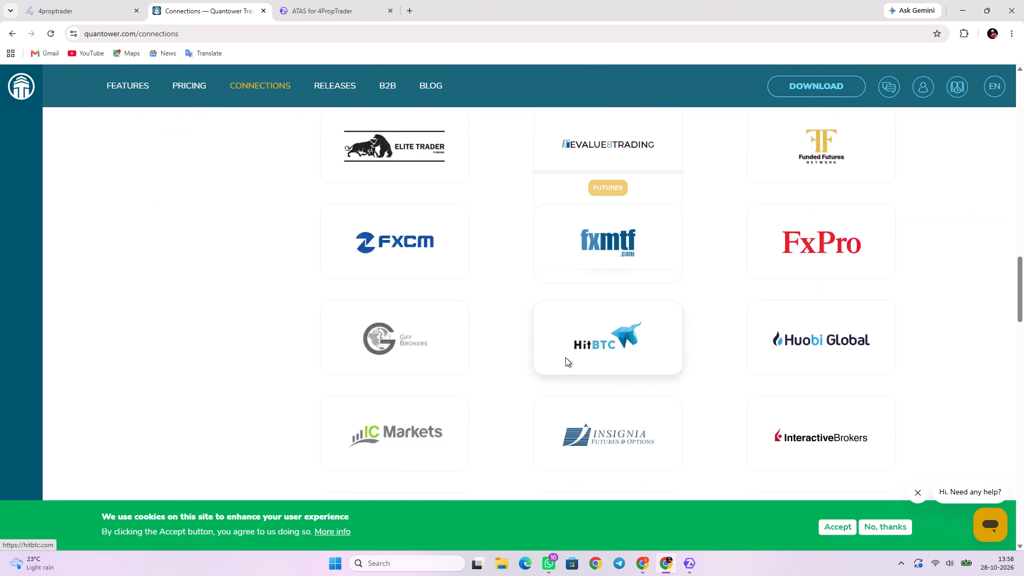
scroll(525, 356, down, 11)
scroll(515, 354, up, 4)
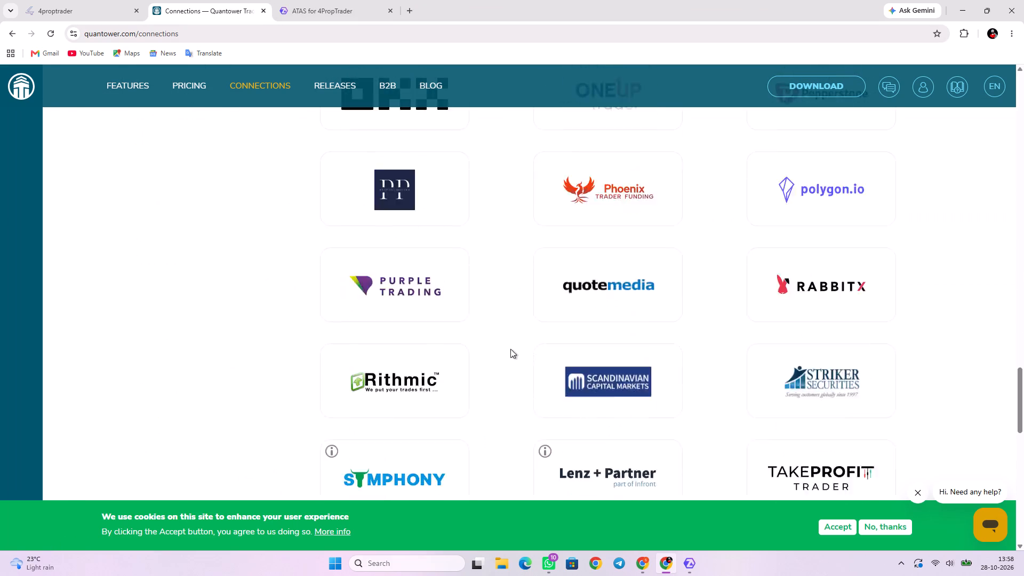
scroll(510, 349, up, 13)
Search Google for DXFEED in a new browser tab.
click(404, 13)
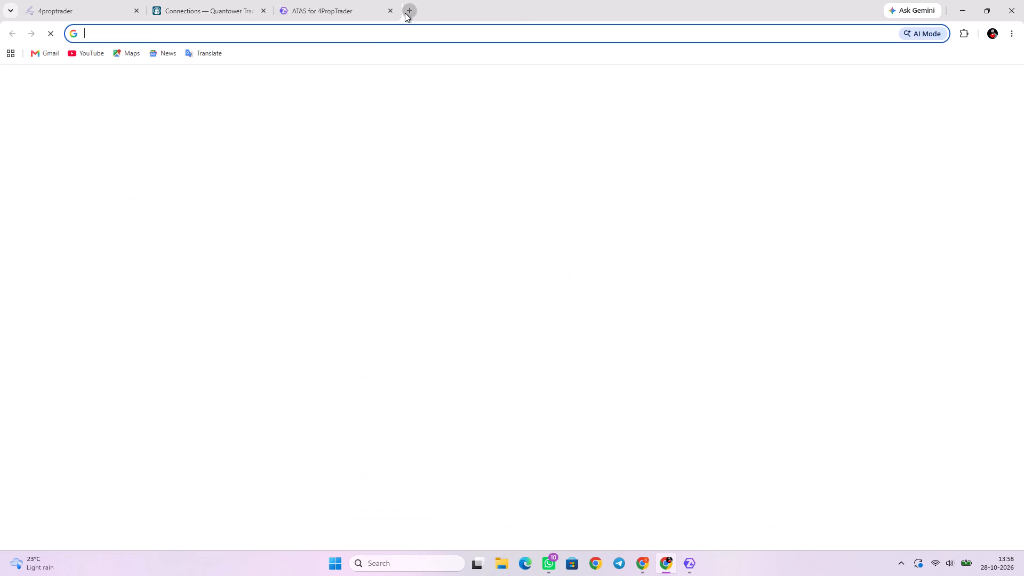
click(378, 27)
key(d)
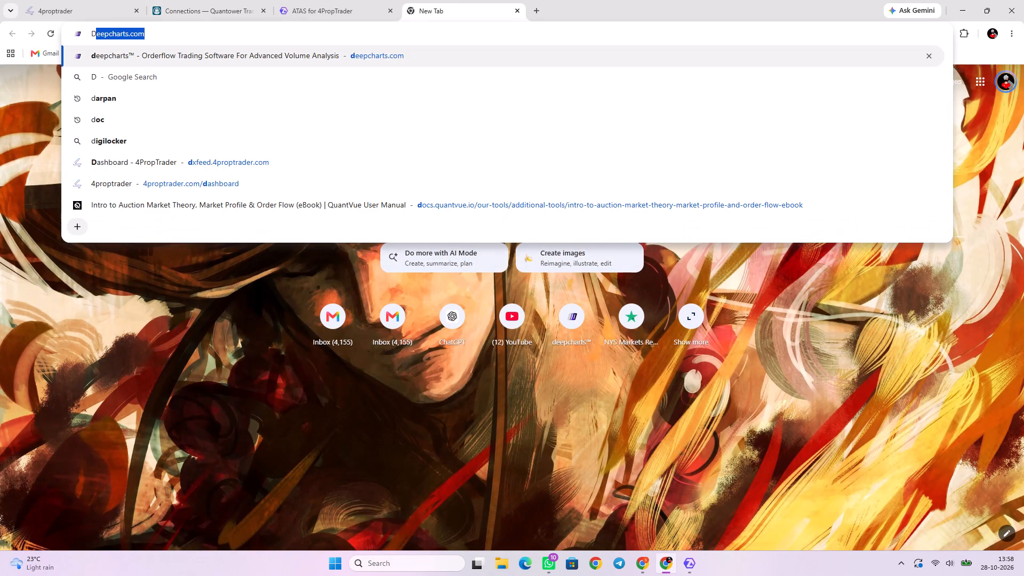
text(XFEED)
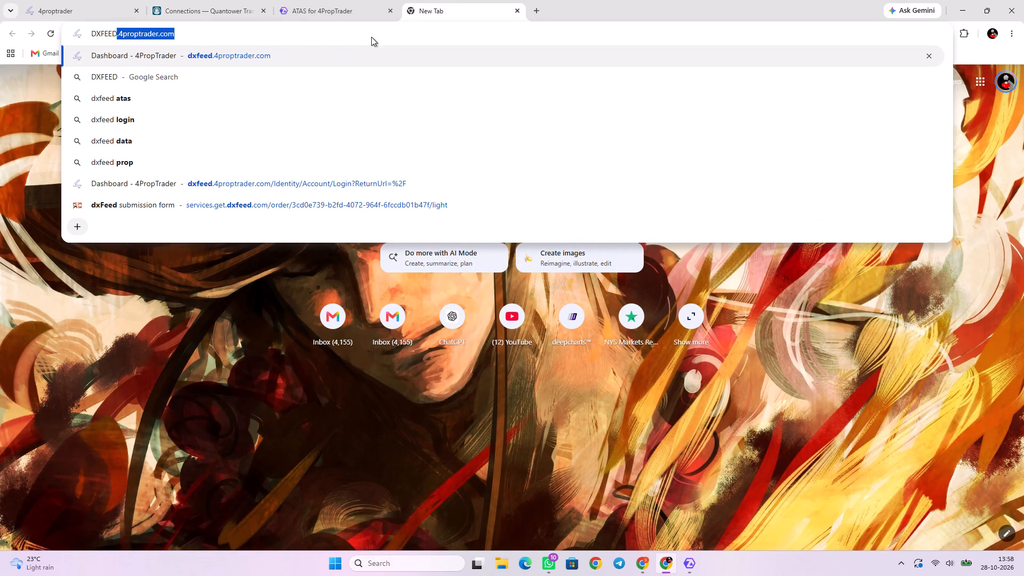
key(BackSpace)
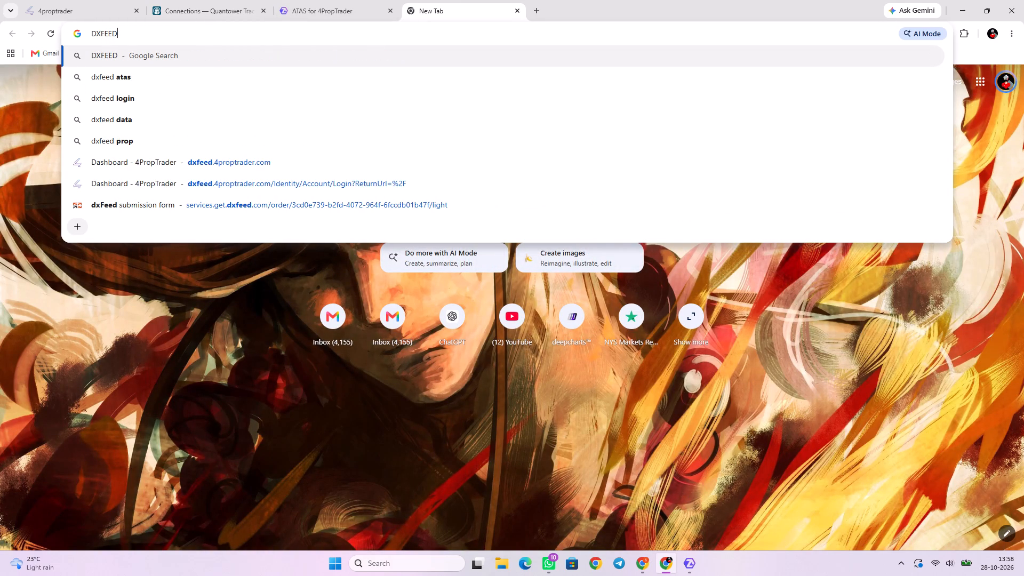
key(Return)
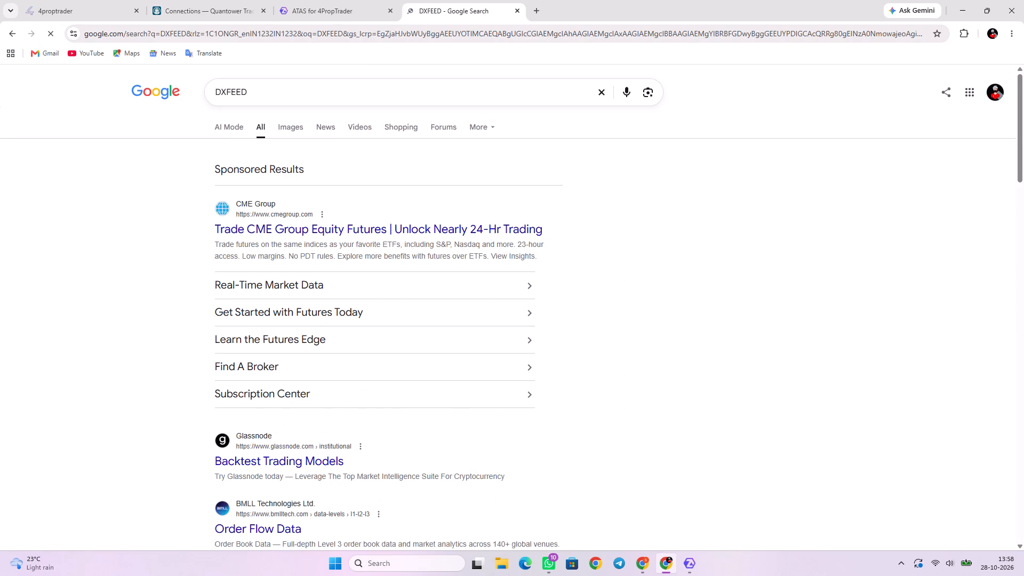
Open the dxFeed Market Data website from the search results and accept all cookies.
scroll(341, 398, down, 2)
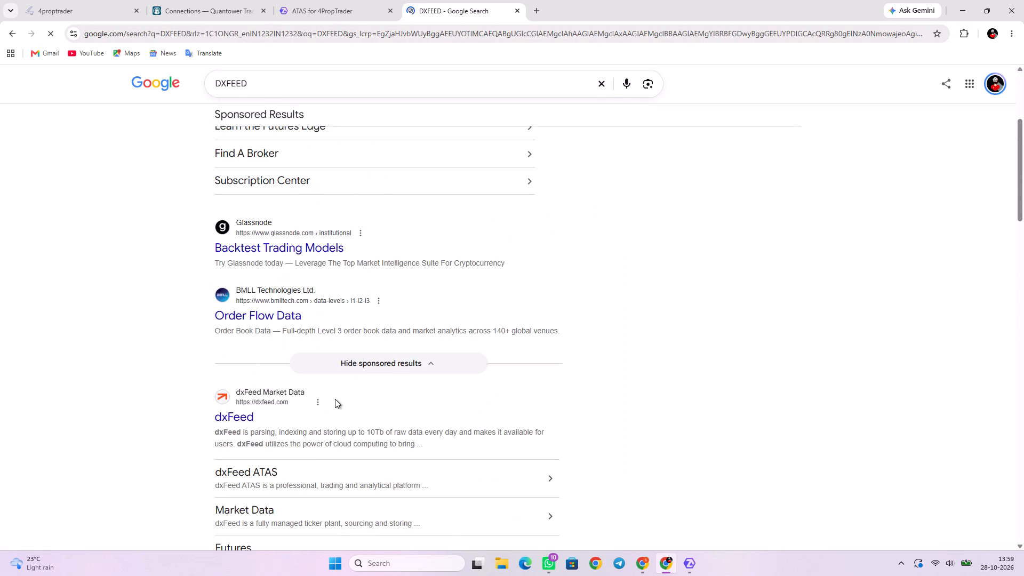
click(240, 415)
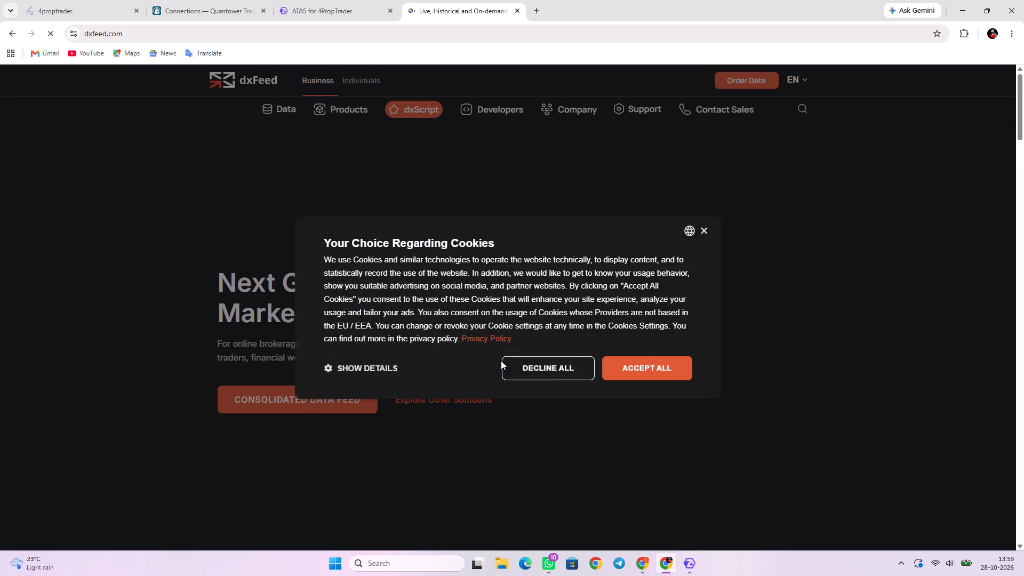
click(649, 369)
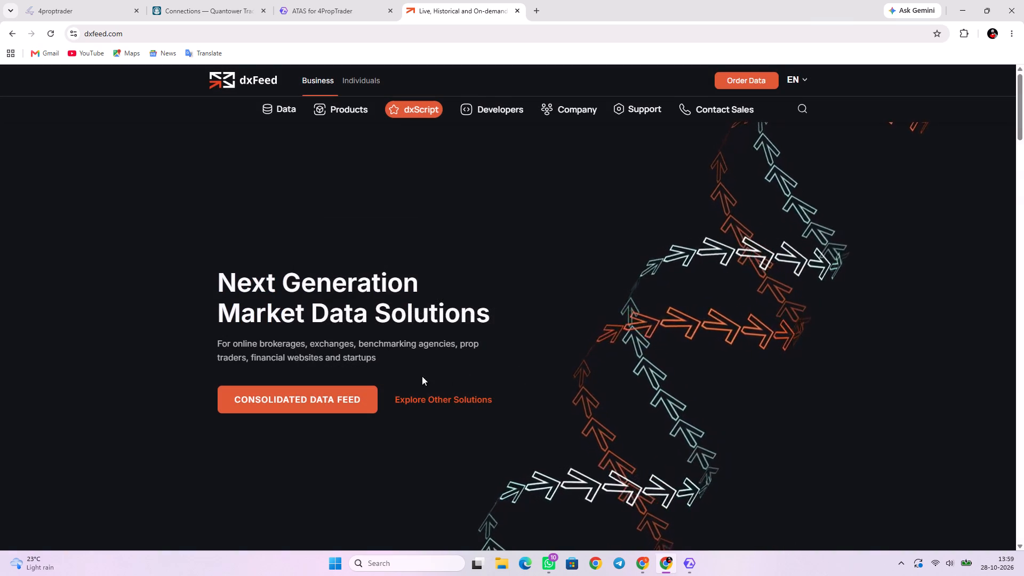
Look through the dxFeed home page's data services, solutions, display products, clients and news, and return to the top.
scroll(412, 376, down, 7)
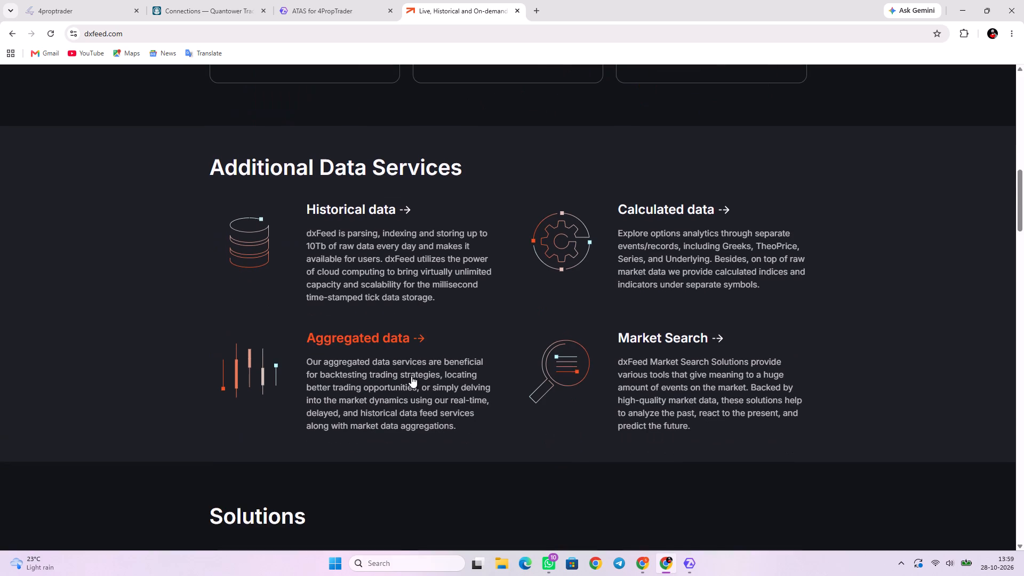
scroll(411, 376, down, 11)
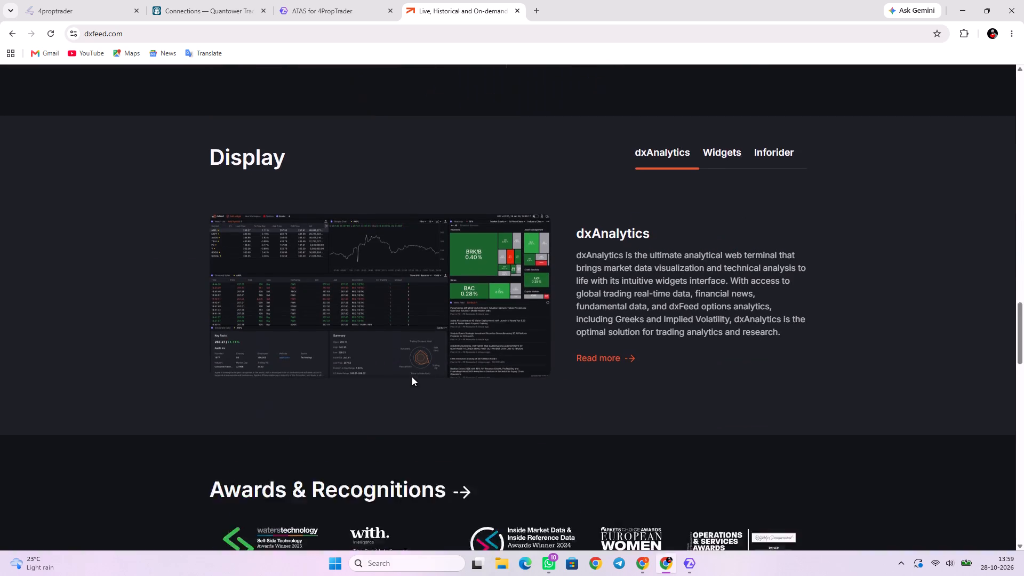
scroll(412, 377, down, 4)
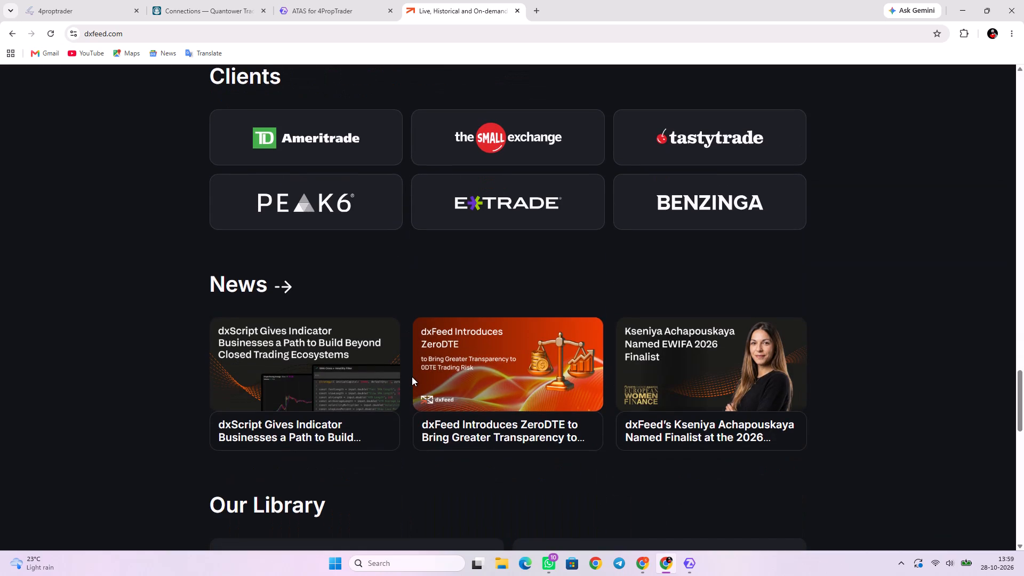
scroll(412, 377, up, 12)
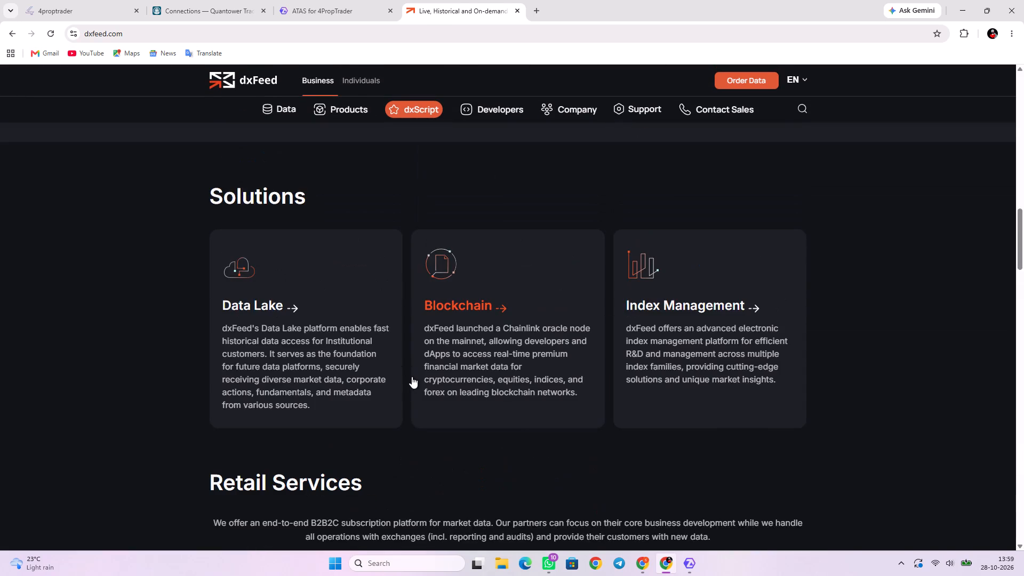
scroll(412, 377, up, 9)
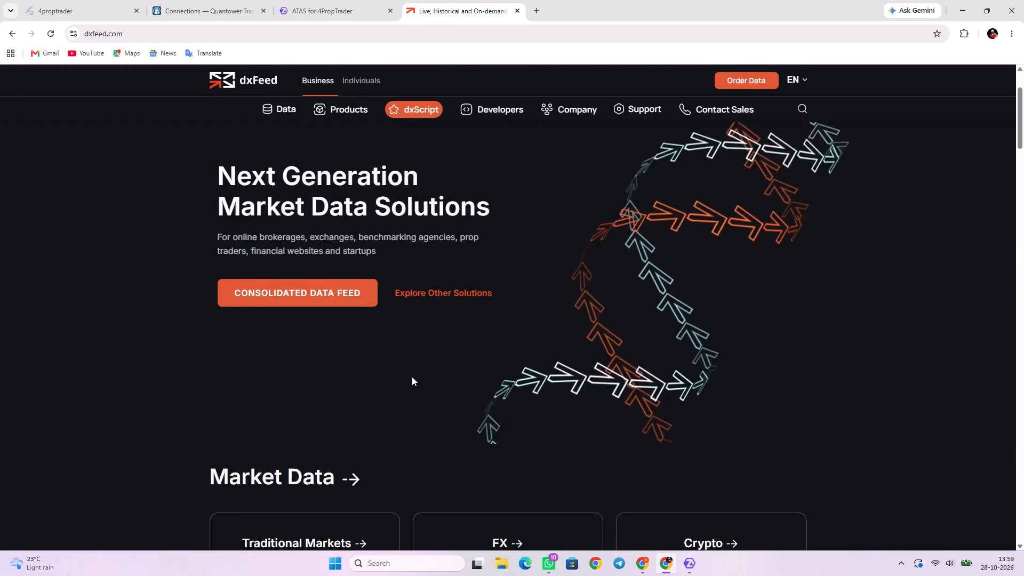
scroll(412, 377, up, 3)
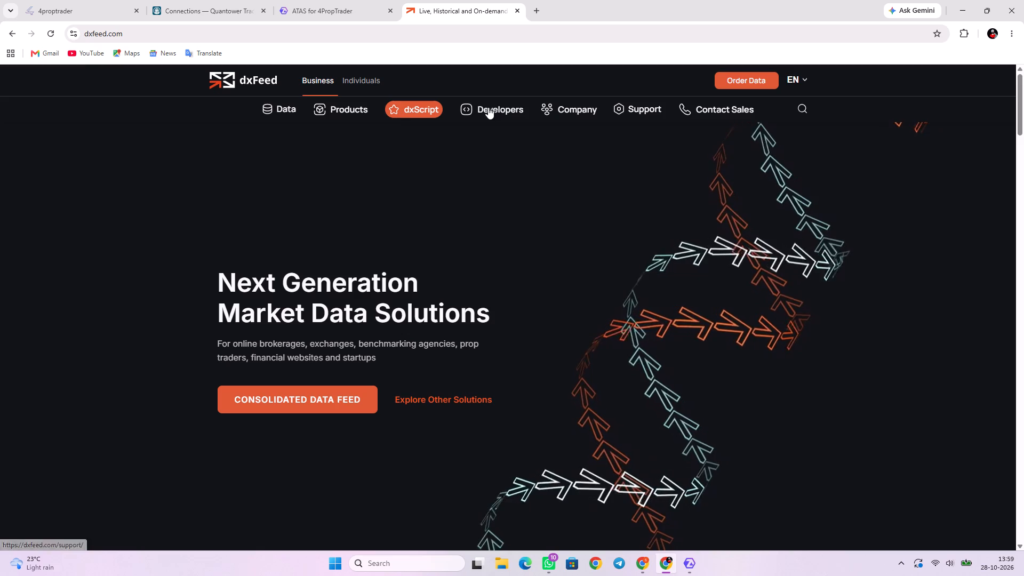
Open the dxFeed site's list of Data categories.
click(276, 109)
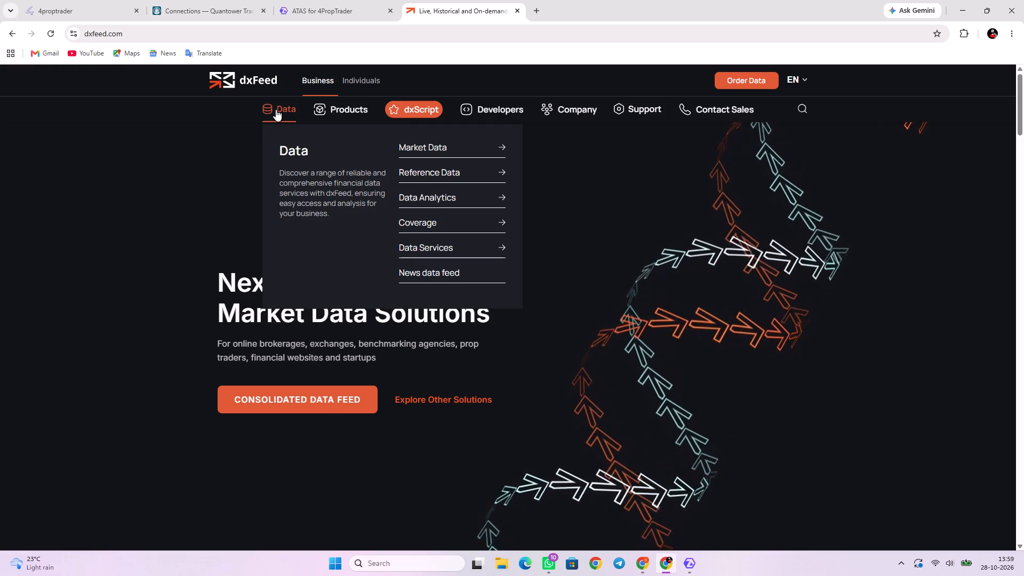
Open dxFeed's Market Data page and look through its asset classes, regions, exchanges and venues, highlights and request form, returning to the top.
click(575, 198)
click(323, 398)
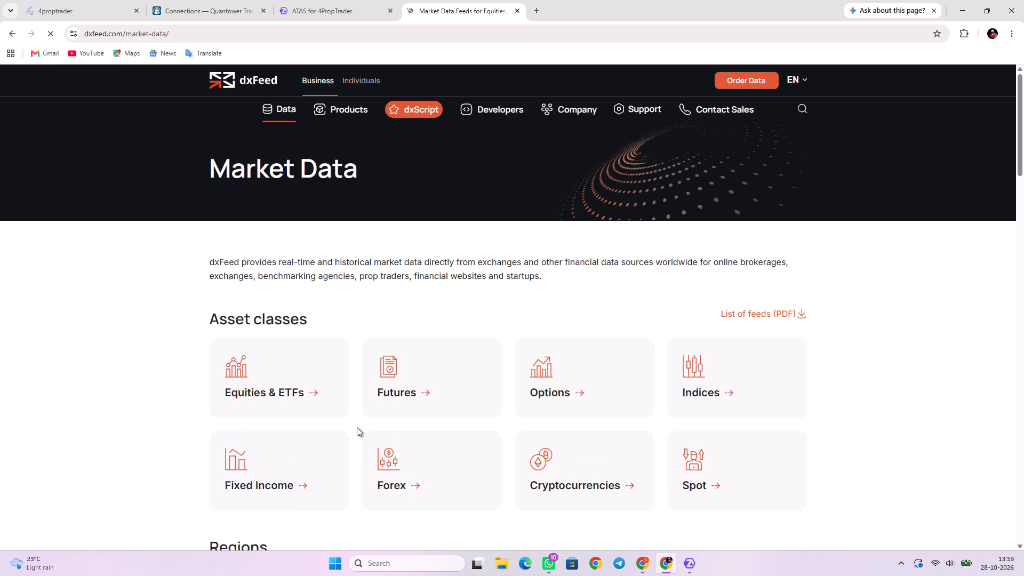
scroll(357, 427, down, 6)
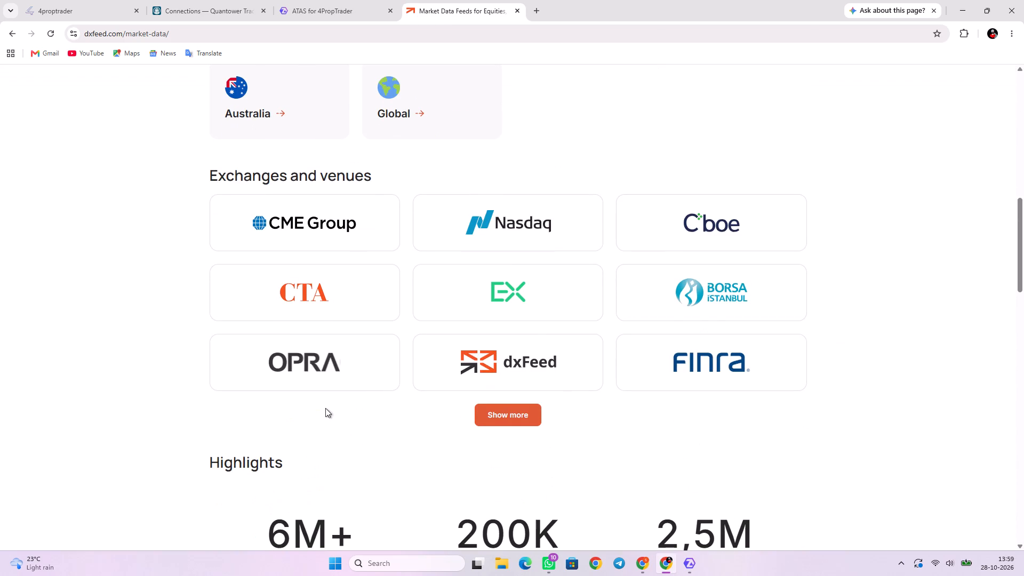
scroll(487, 422, down, 2)
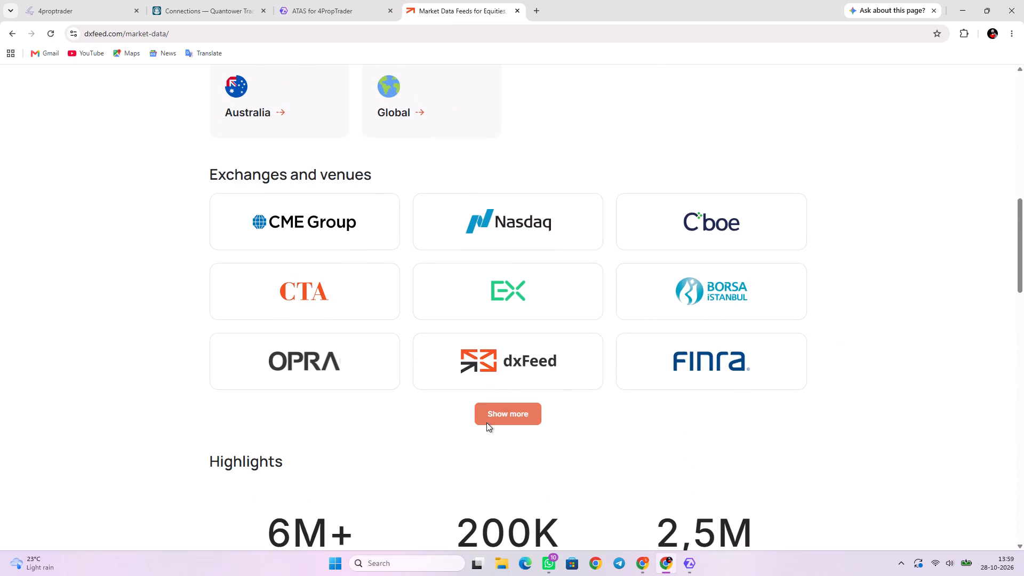
scroll(486, 422, down, 7)
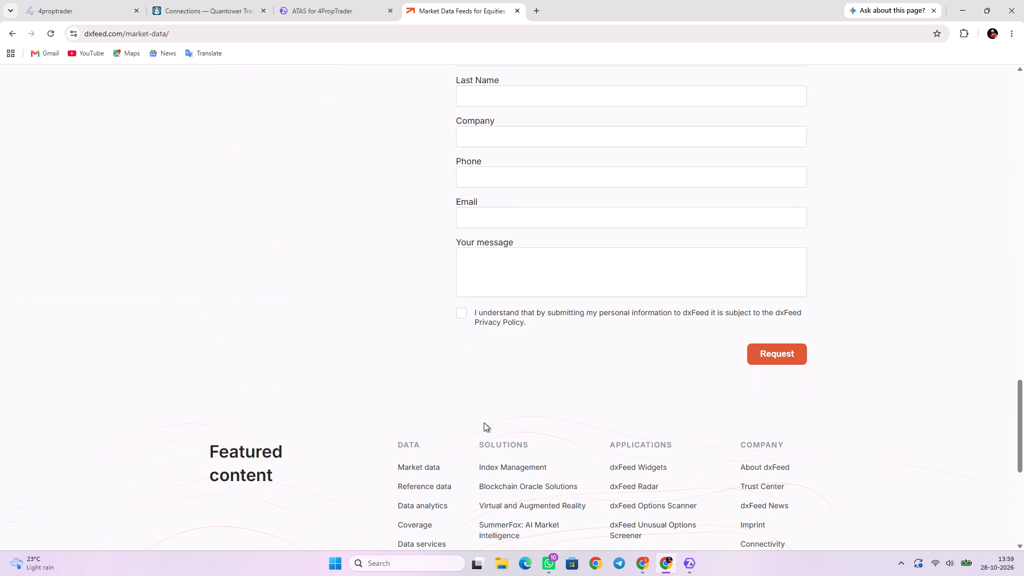
scroll(484, 422, up, 20)
scroll(484, 422, up, 4)
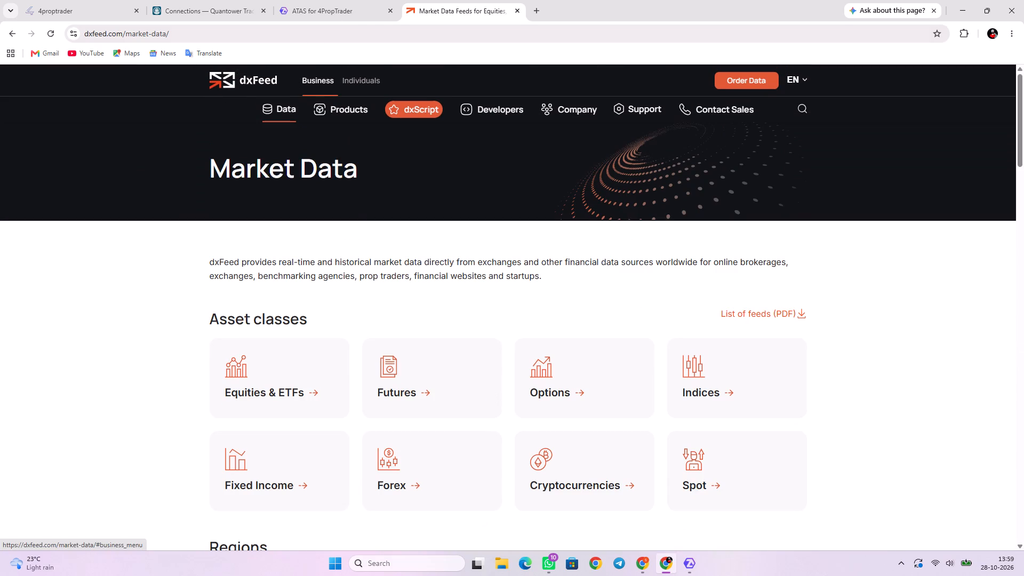
Close the dxFeed tab and return to the top of the Quantower Connections page.
click(515, 12)
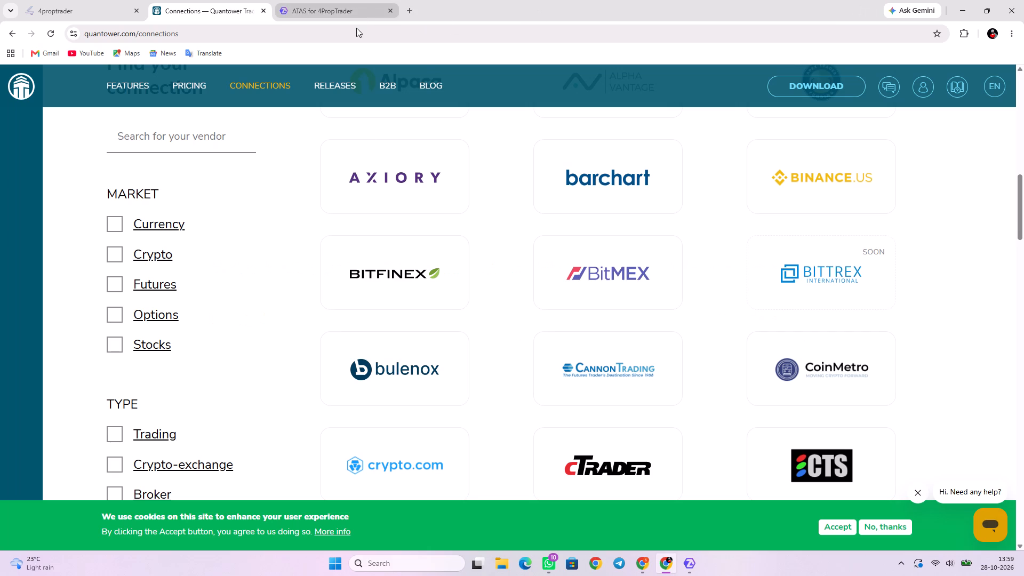
scroll(353, 167, up, 13)
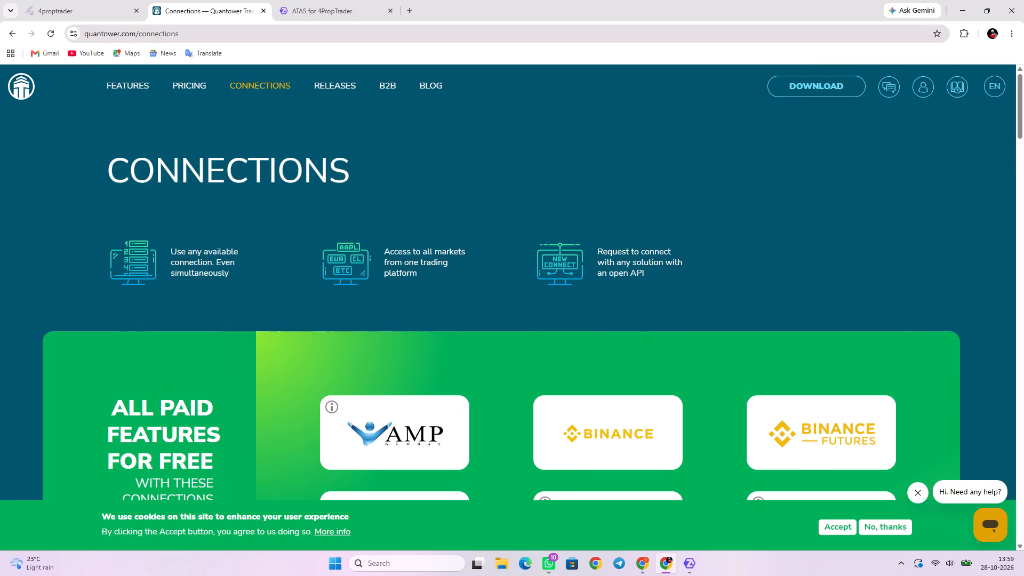
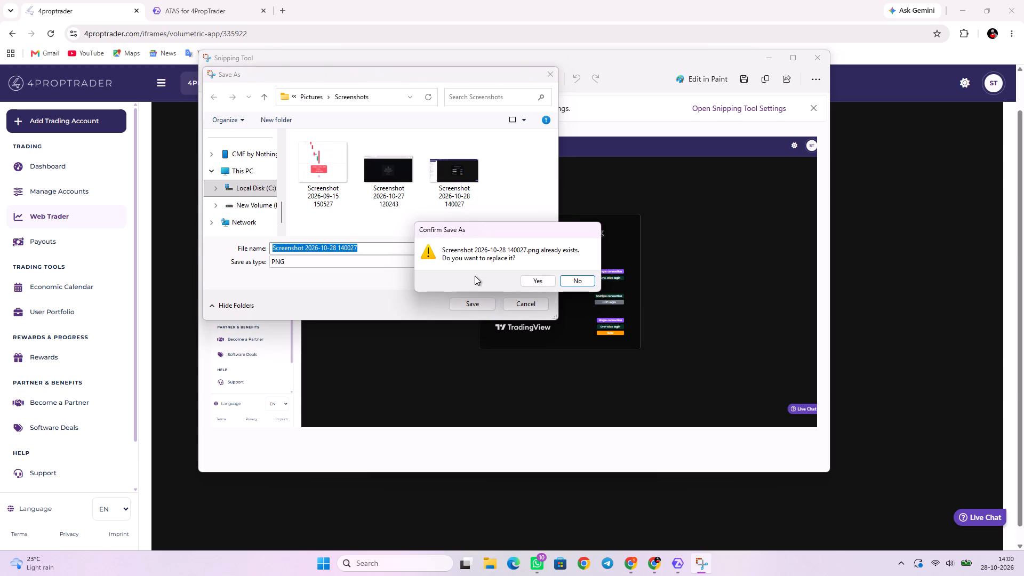
Decline replacing the existing file Screenshot 2026-10-28 140027.png while saving the web trader screenshot.
click(571, 279)
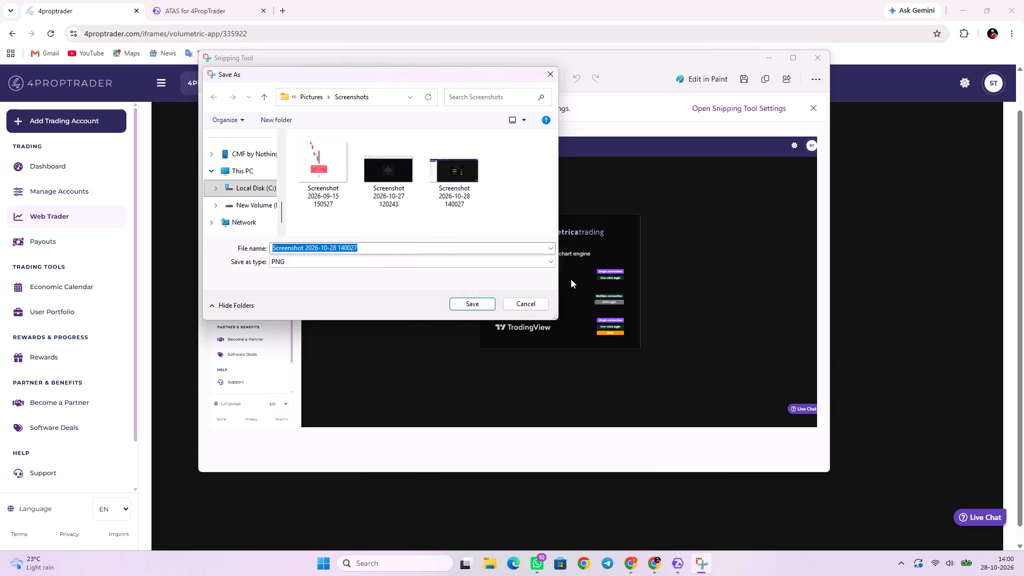
click(415, 248)
click(415, 248)
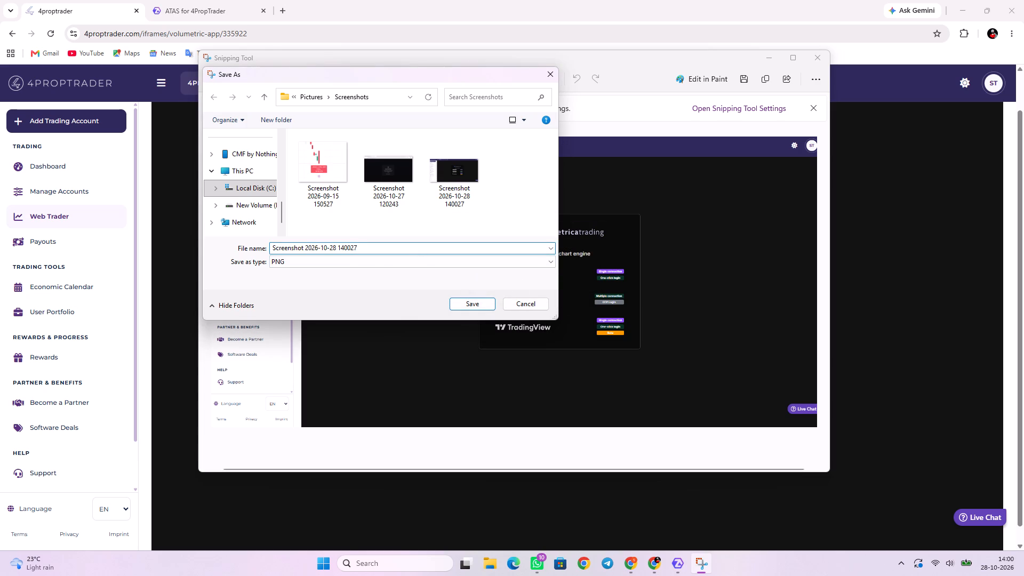
click(415, 248)
key(a)
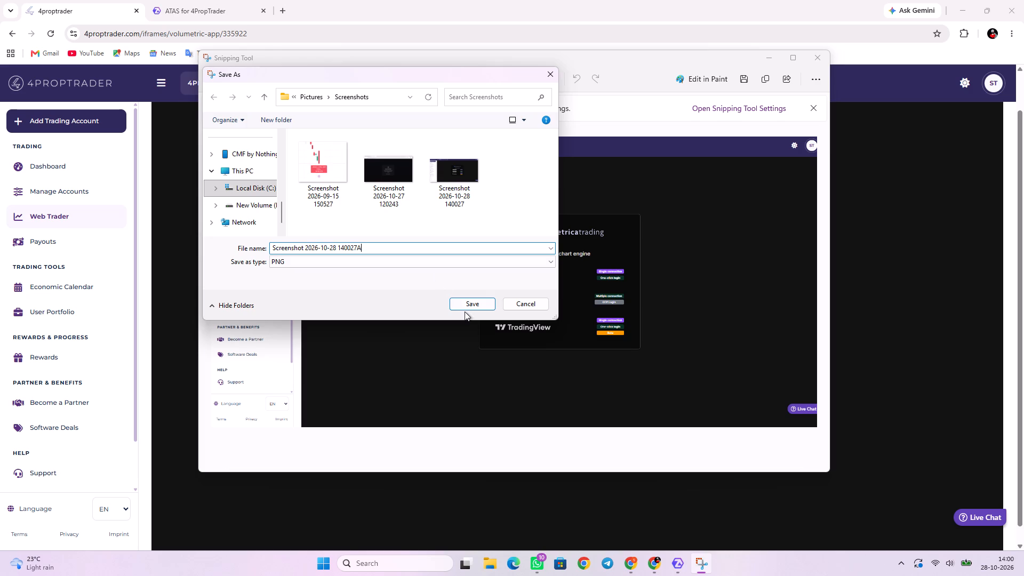
click(465, 305)
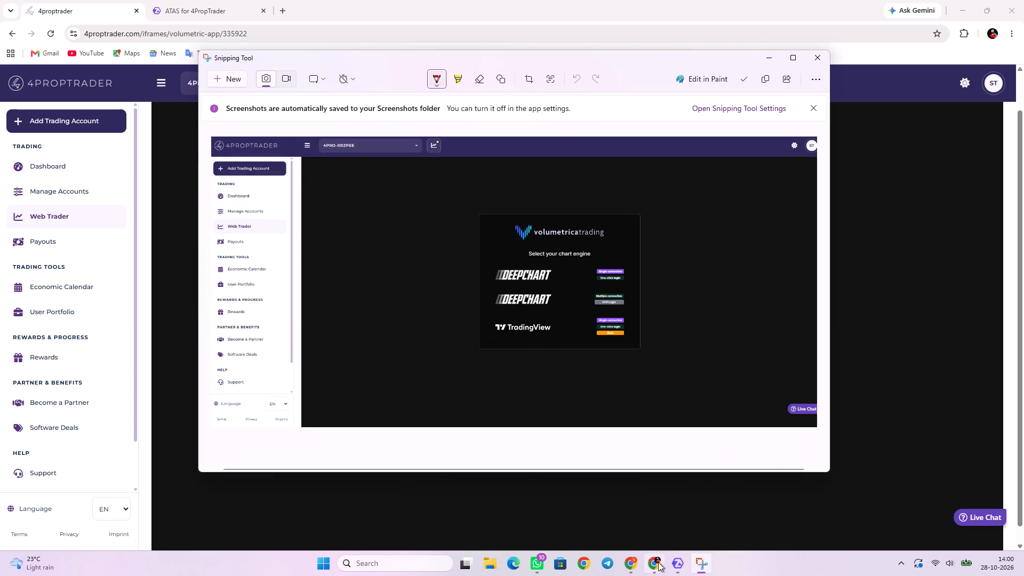
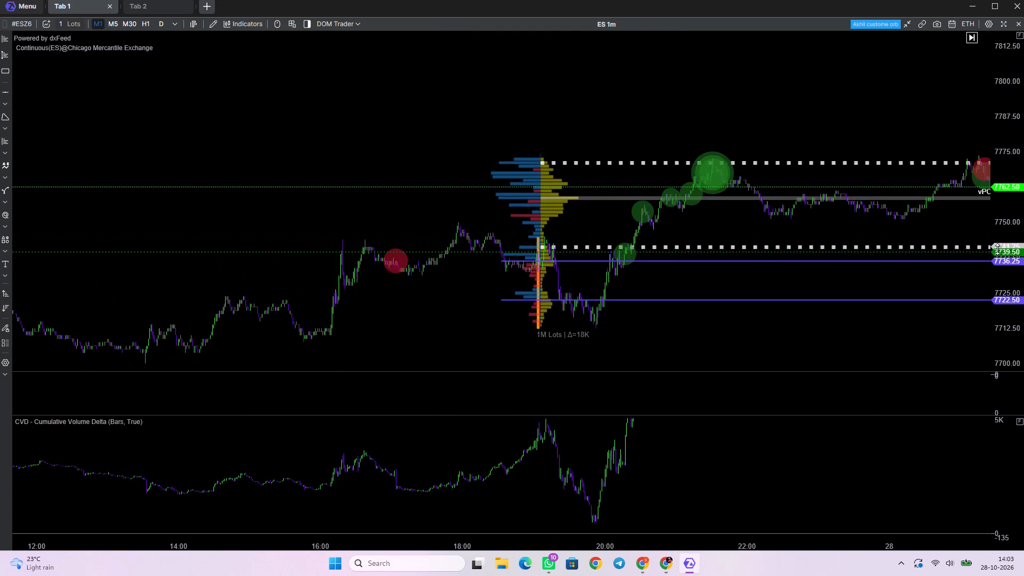
Examine the ES 1m chart's candles, big-trade bubbles and delta rows around the 7722.50 level between about 19:20 and 20:00.
scroll(997, 249, up, 8)
scroll(698, 258, up, 4)
drag(660, 258, 699, 177)
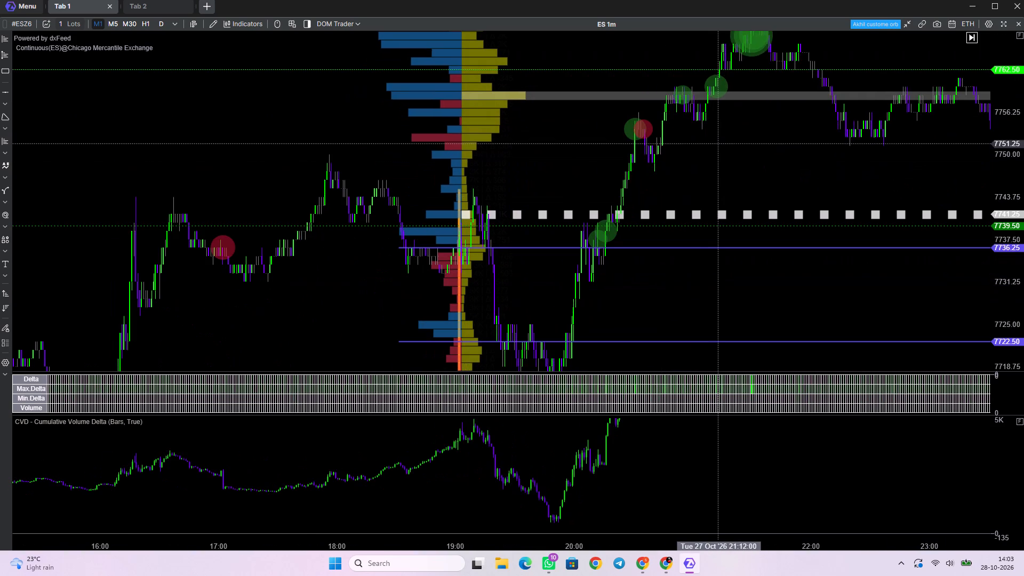
drag(709, 192, 602, 115)
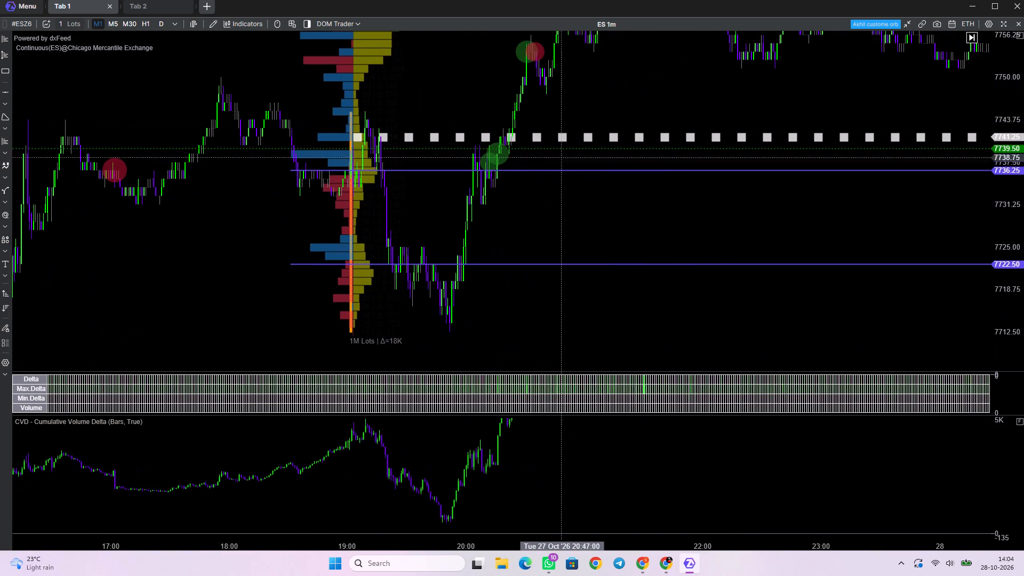
scroll(422, 270, up, 10)
scroll(461, 297, up, 3)
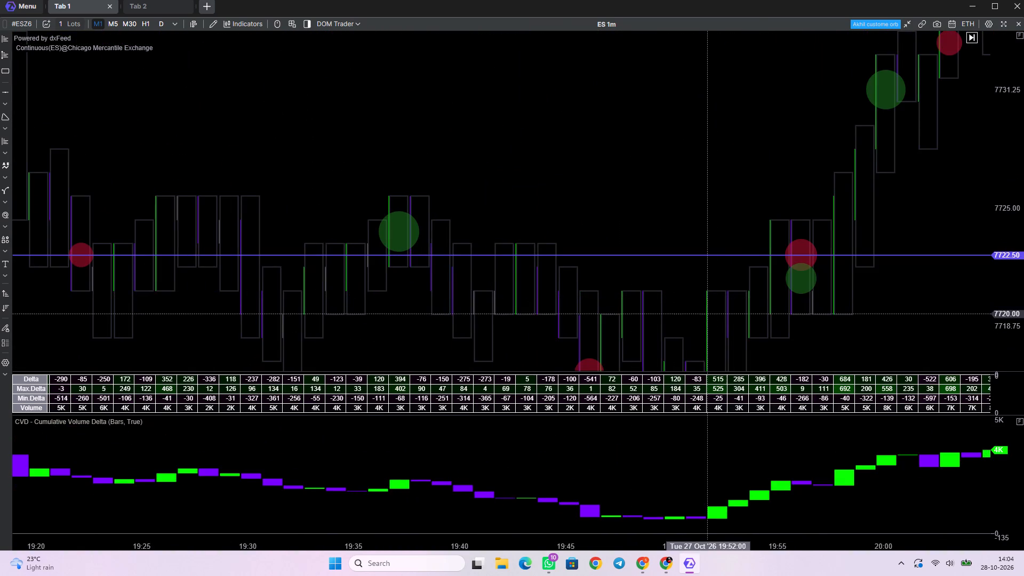
Examine the bid/ask footprint cells of the ES 1-minute candles around 19:50 to 19:58.
drag(715, 311, 633, 187)
scroll(615, 271, up, 6)
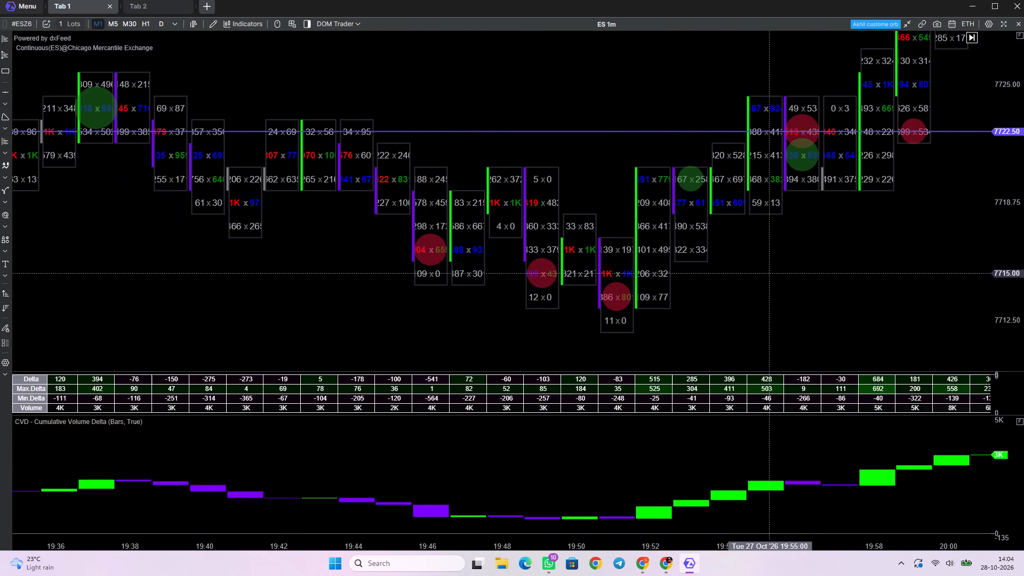
drag(798, 243, 735, 231)
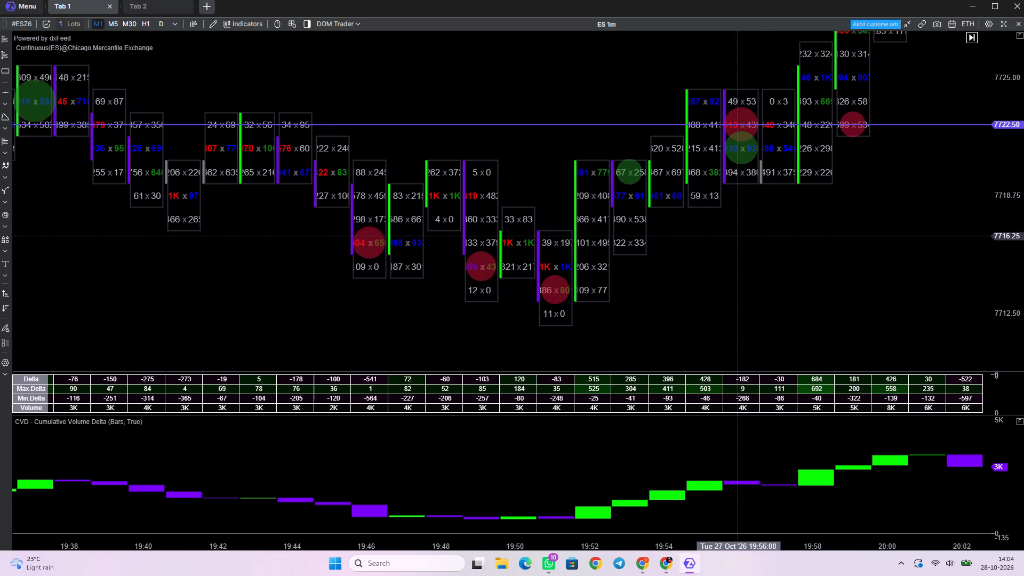
drag(735, 231, 733, 228)
click(732, 223)
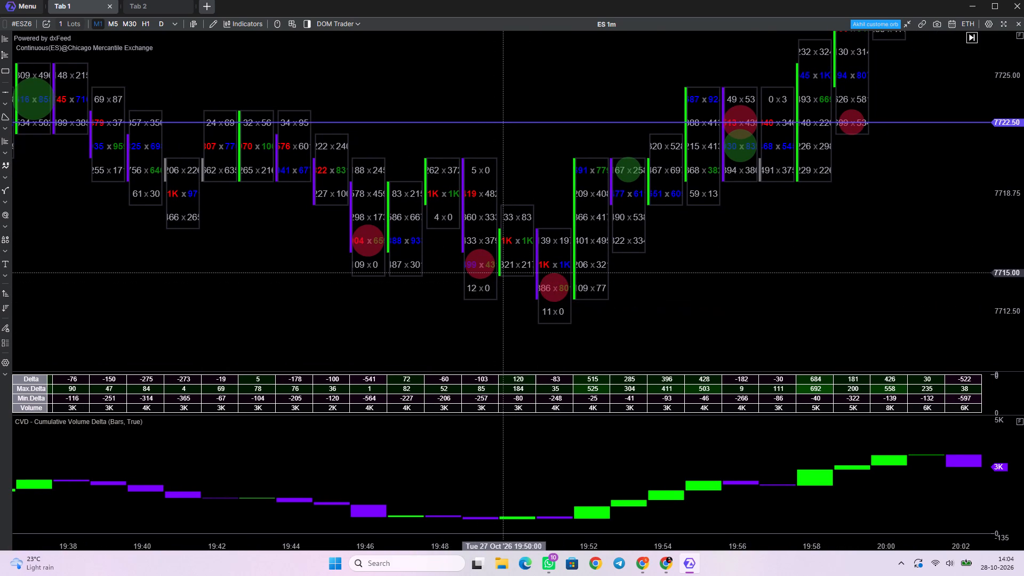
scroll(503, 272, down, 1)
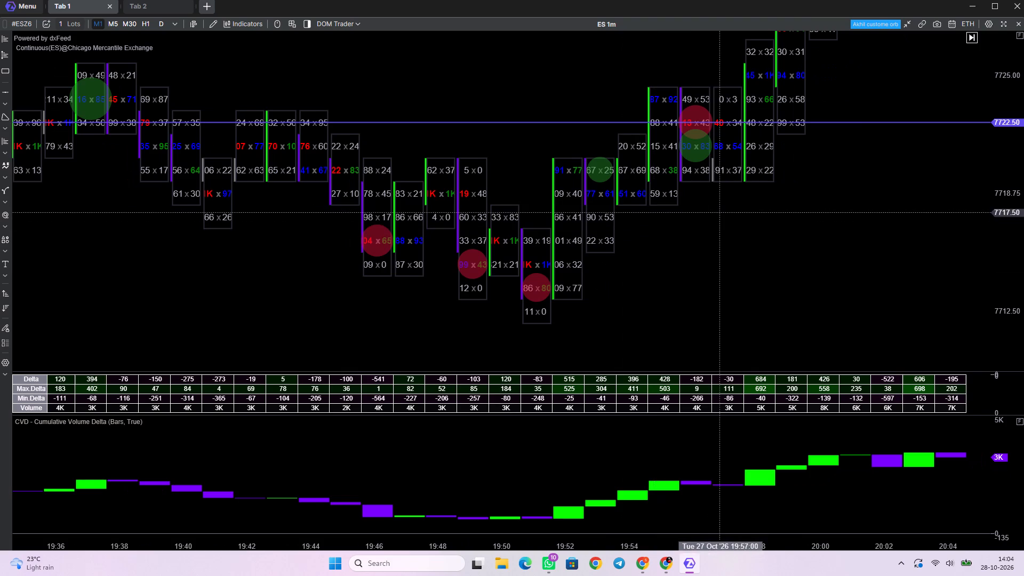
drag(699, 225, 557, 321)
scroll(539, 280, up, 4)
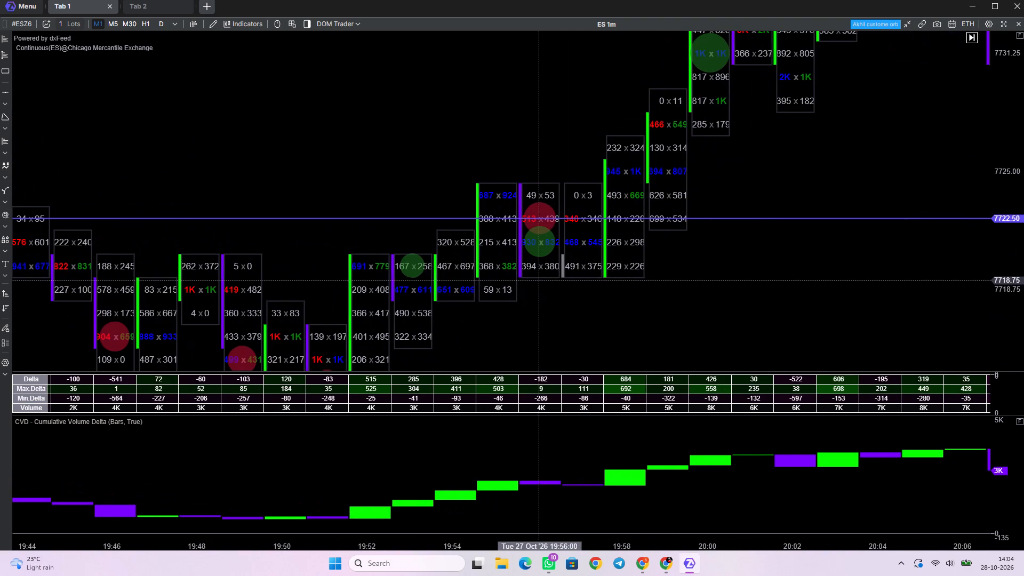
Review the chart's footprint settings, from content and colour scheme through the Bid/Ask imbalance options.
click(986, 25)
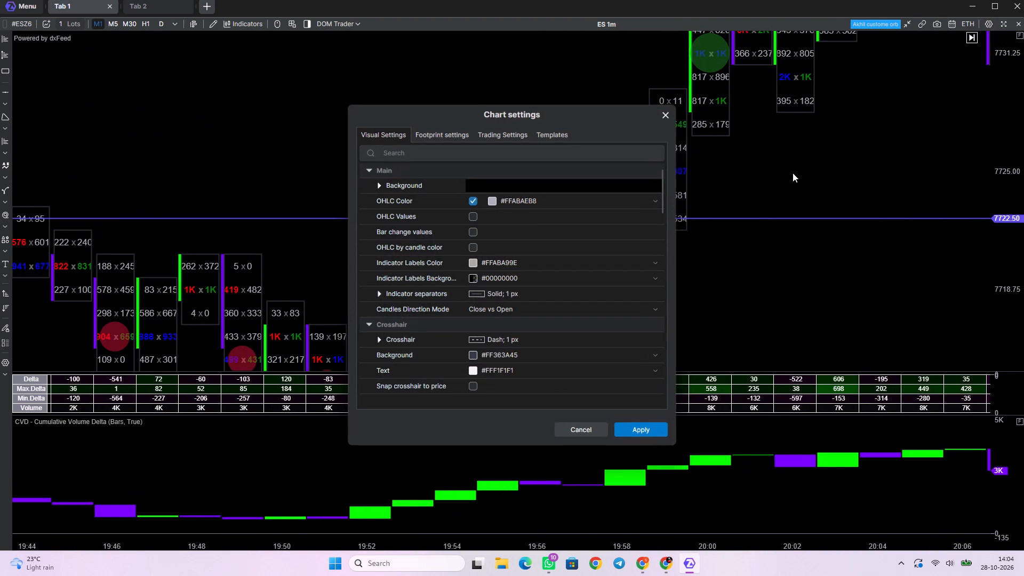
click(447, 131)
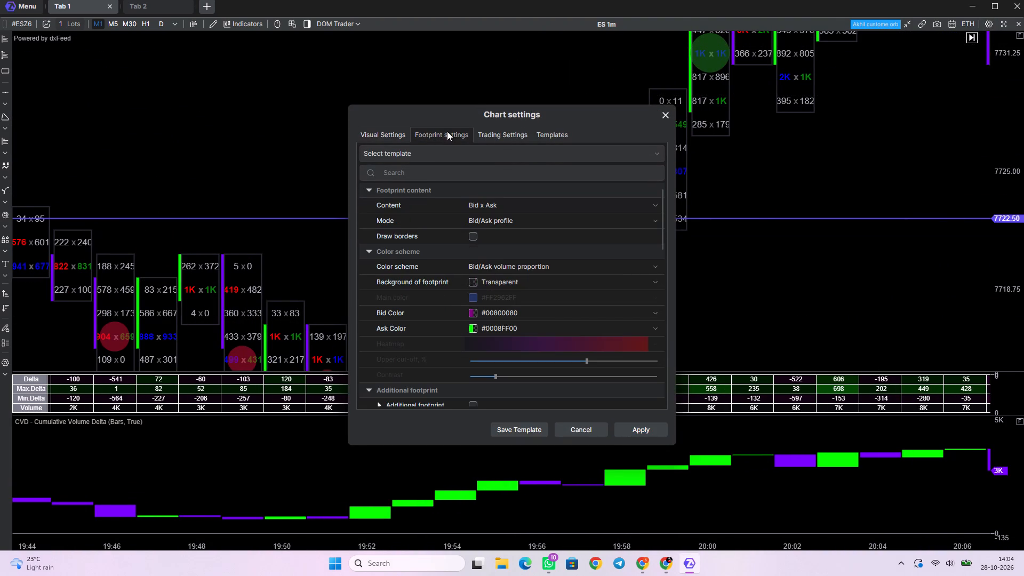
scroll(539, 292, down, 7)
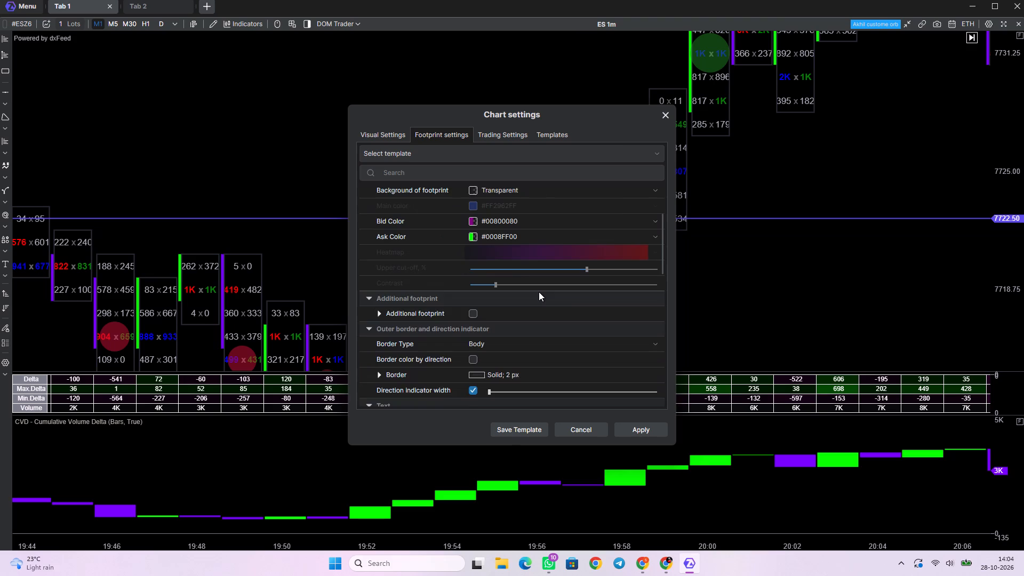
scroll(539, 292, down, 12)
scroll(539, 292, down, 9)
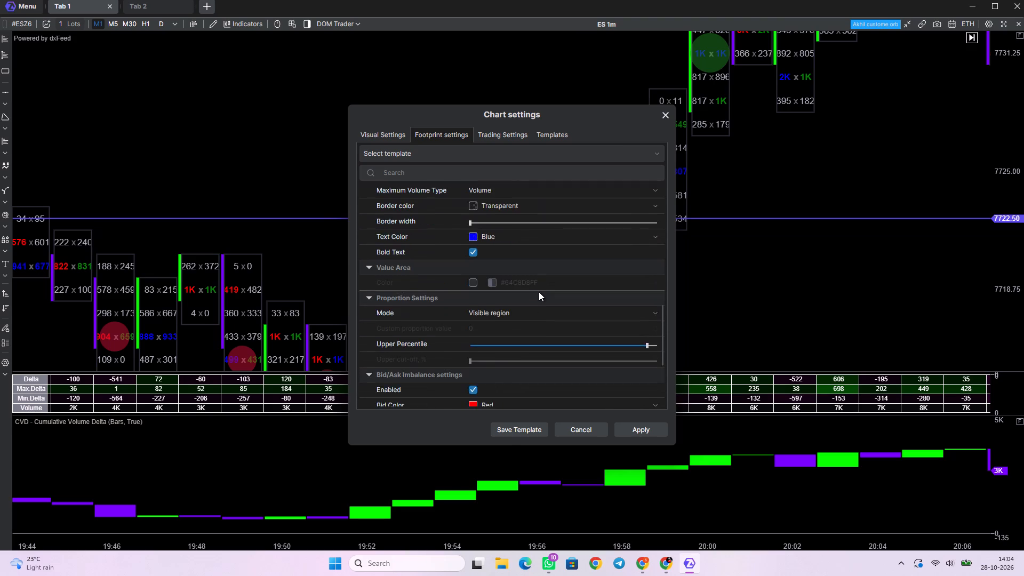
scroll(539, 292, down, 8)
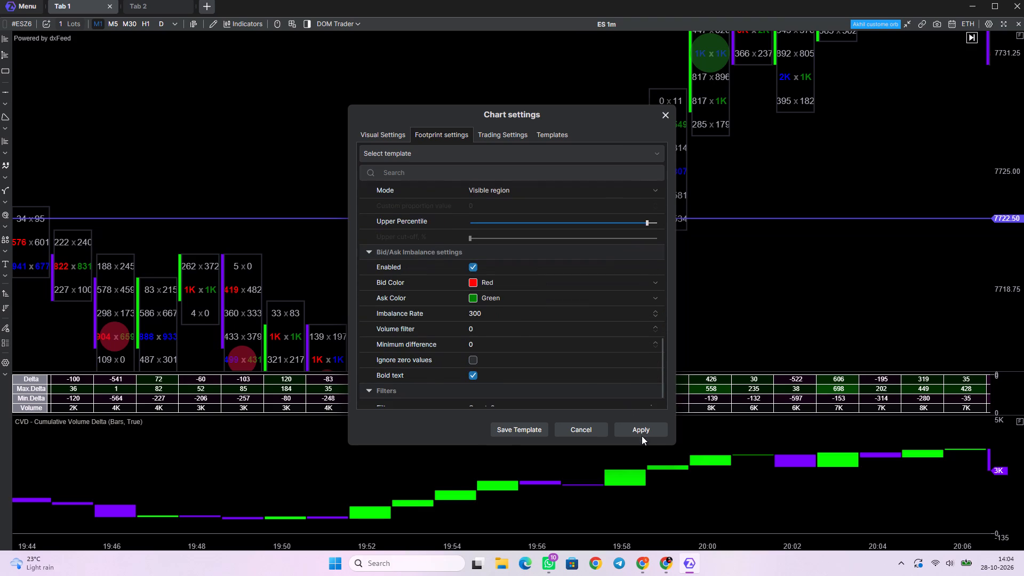
click(642, 436)
Place a Long Position drawing with its entry at 7720.00 on the 19:55 candle.
drag(511, 317, 570, 313)
scroll(566, 326, up, 3)
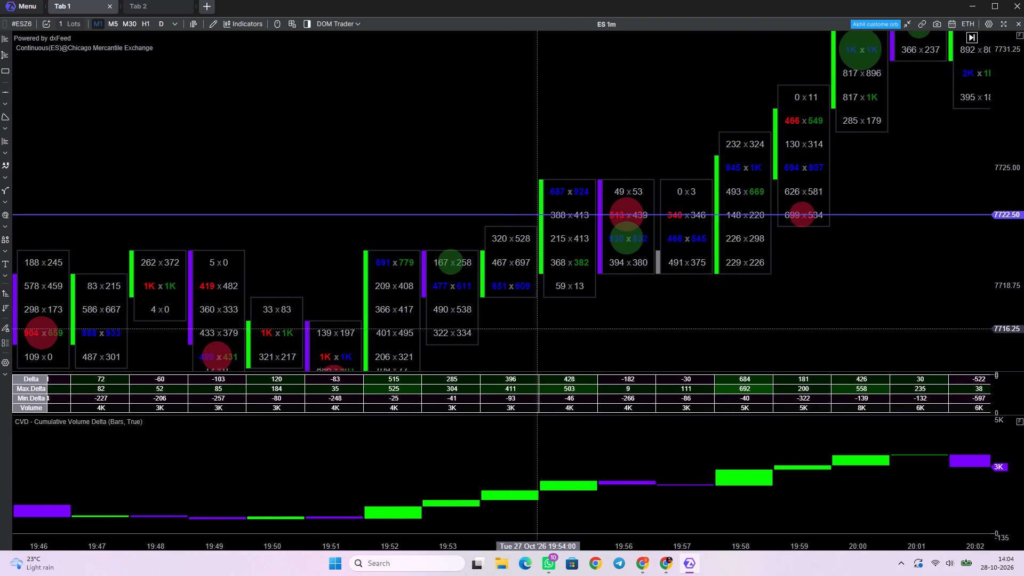
drag(531, 327, 550, 319)
scroll(454, 259, down, 2)
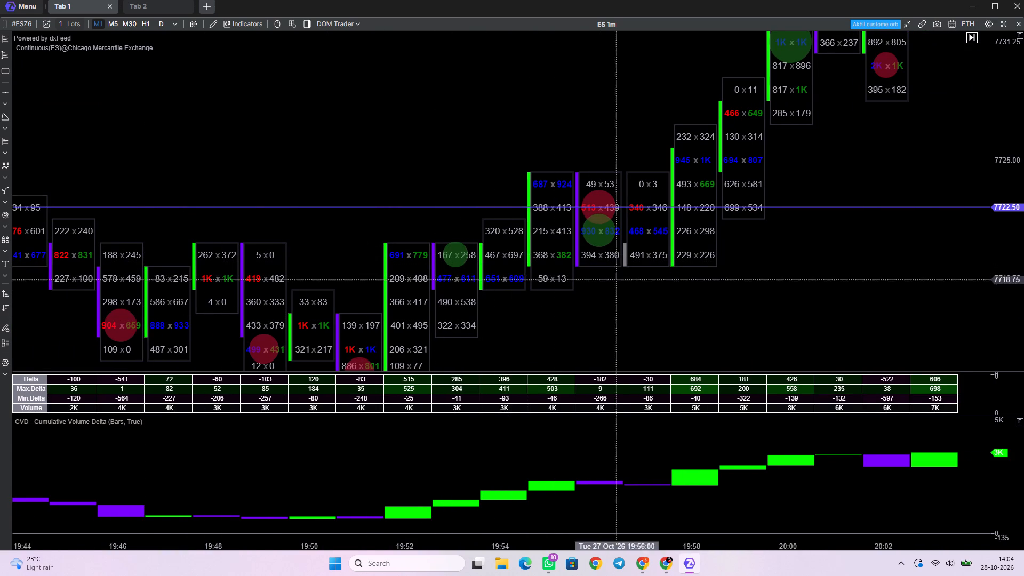
click(2, 295)
click(571, 255)
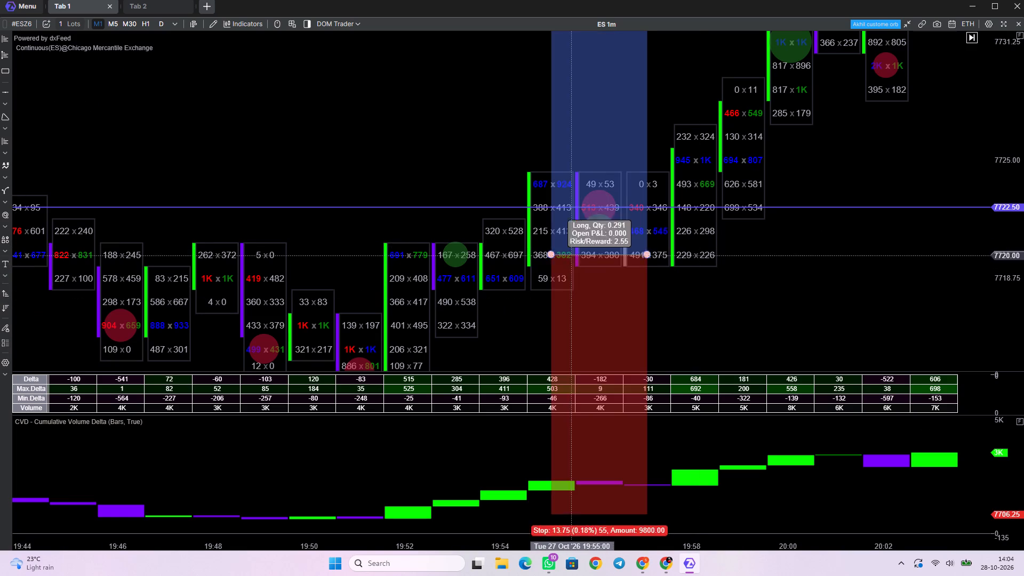
Move the long position's stop level up to 7712.50, near the swing low before the entry.
scroll(648, 306, down, 10)
drag(715, 319, 650, 162)
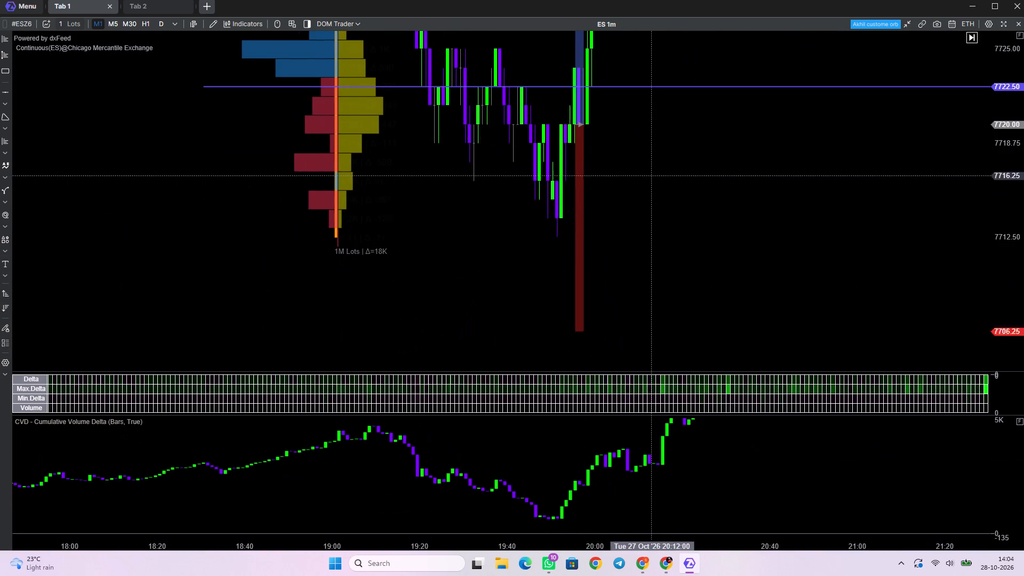
drag(650, 162, 650, 162)
scroll(1018, 181, down, 20)
scroll(1018, 181, down, 8)
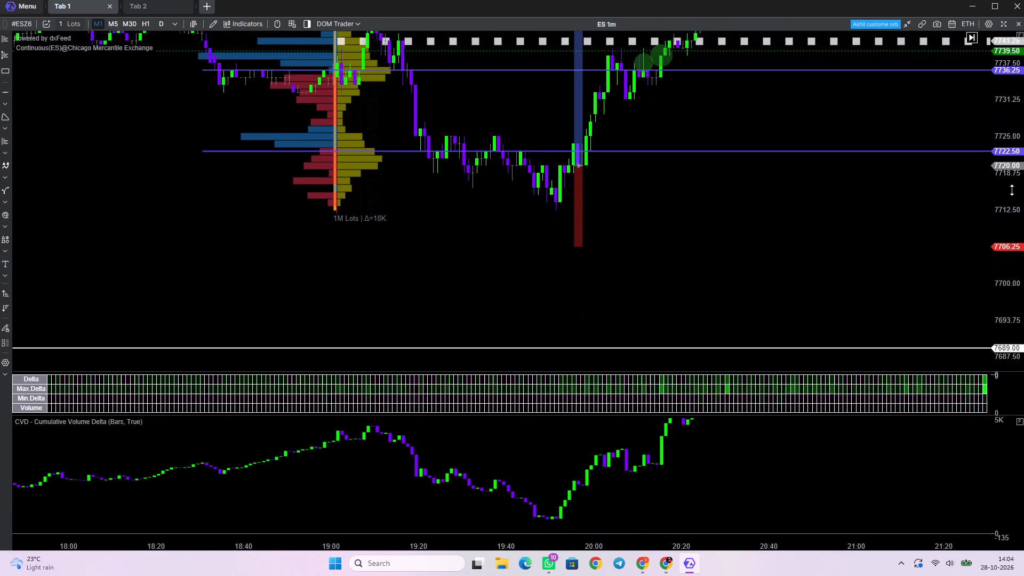
scroll(1012, 190, down, 4)
drag(571, 238, 569, 206)
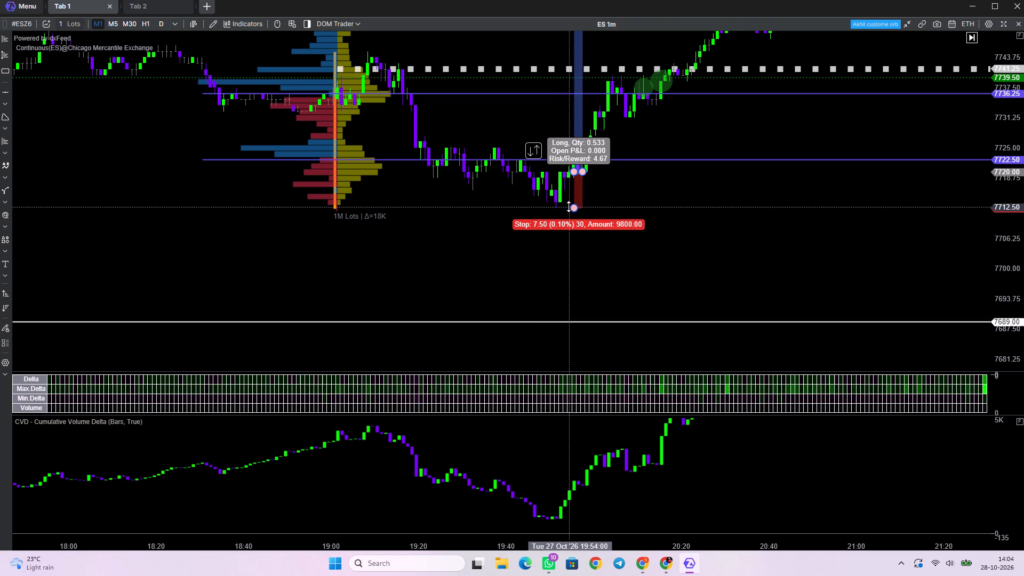
drag(569, 206, 568, 211)
Lower the long position's target to 7736.25, on the upper purple horizontal level.
drag(674, 133, 557, 336)
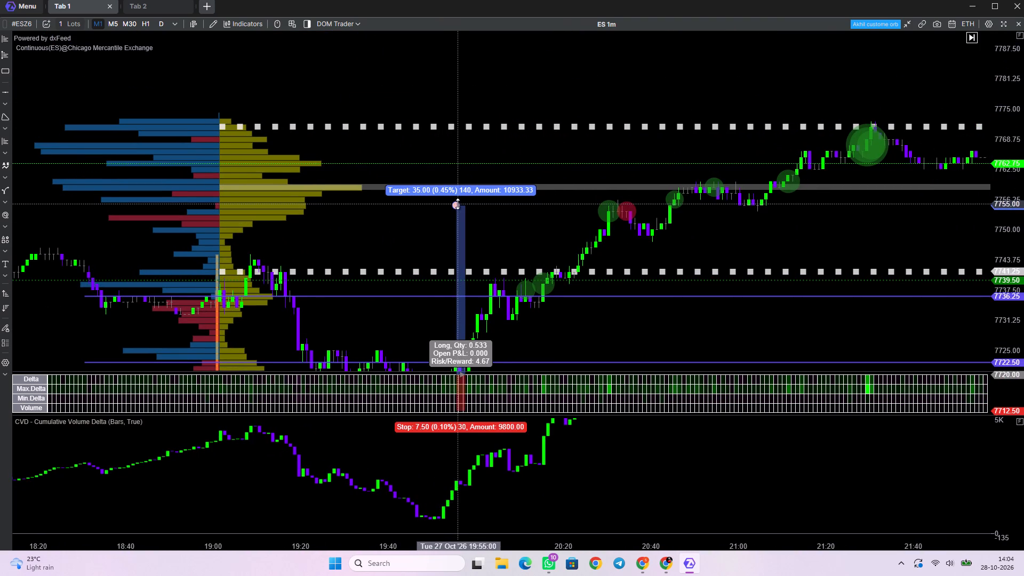
drag(457, 204, 445, 364)
drag(566, 334, 570, 329)
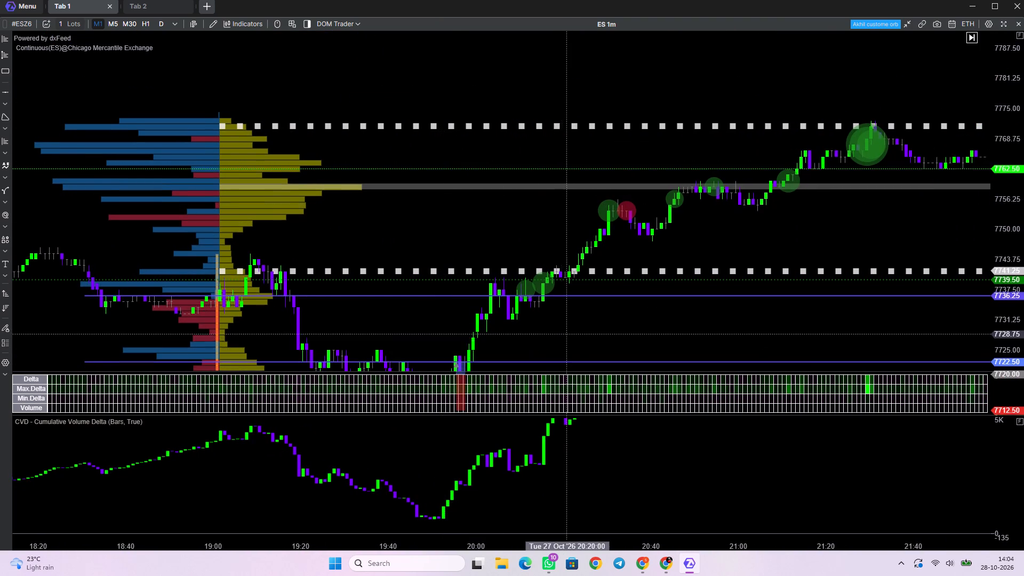
drag(570, 329, 626, 261)
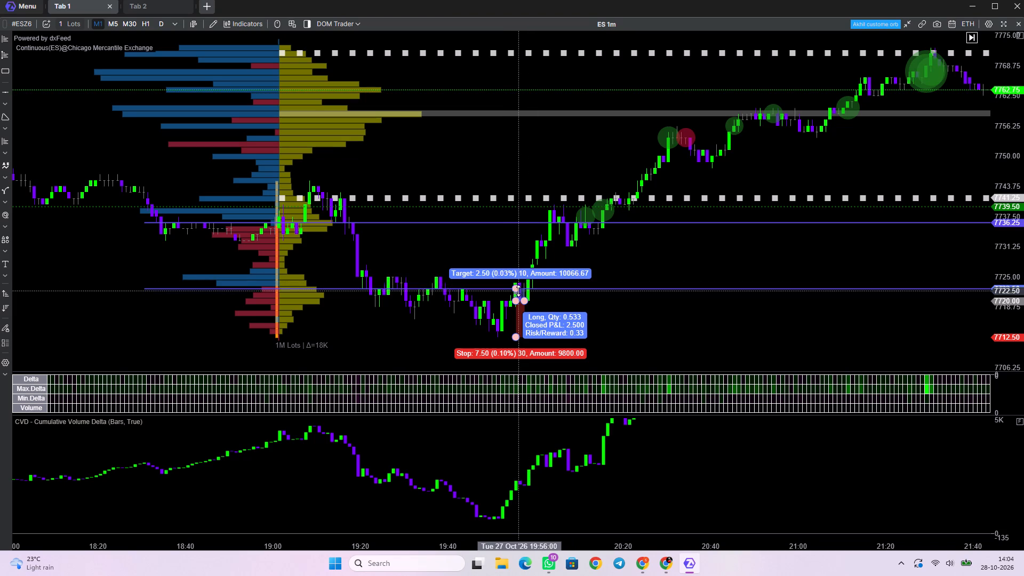
drag(516, 286, 532, 226)
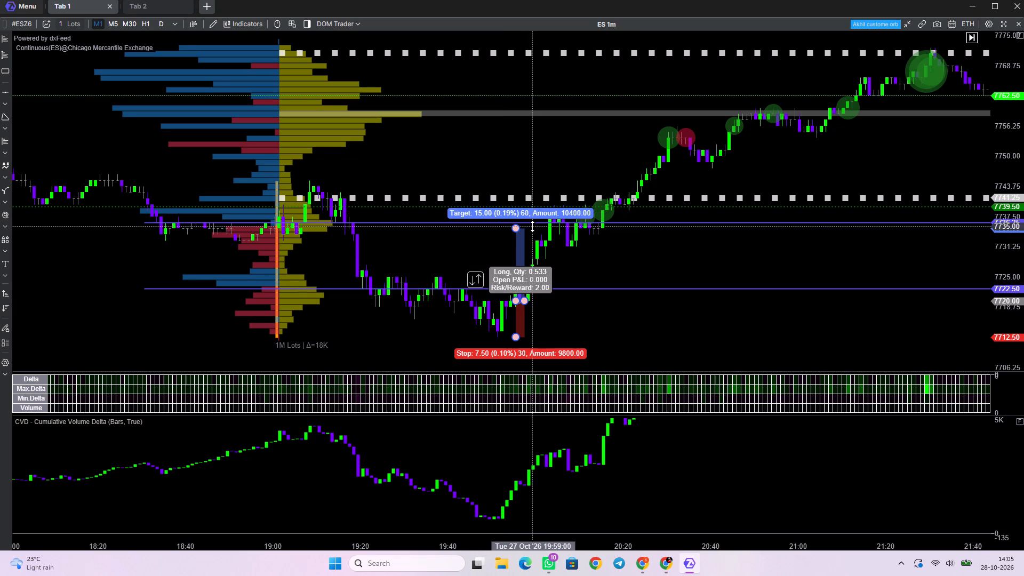
drag(532, 226, 532, 225)
Extend the long position drawing's end time to about 20:13.
drag(527, 301, 581, 294)
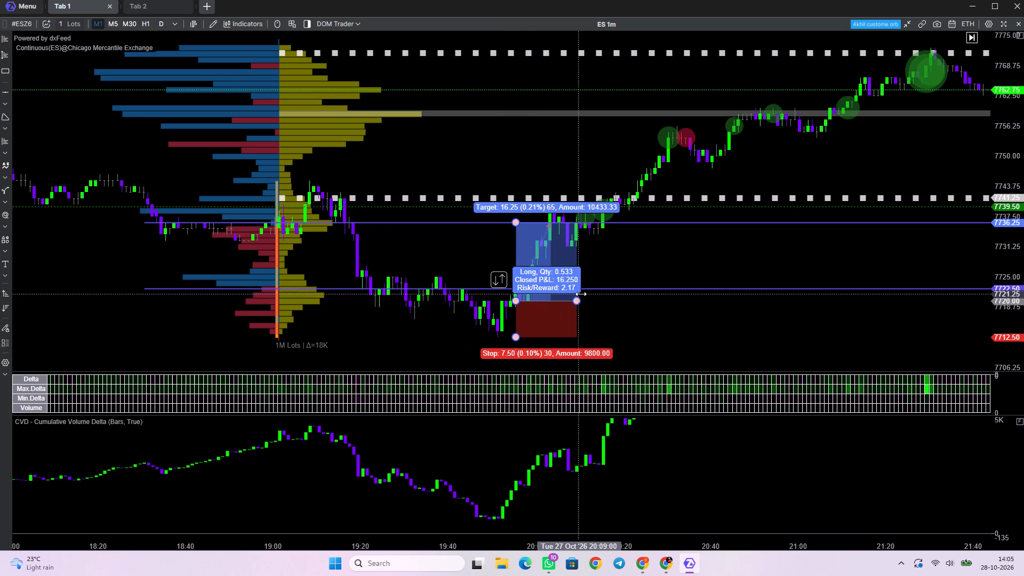
drag(581, 294, 596, 294)
drag(657, 249, 649, 262)
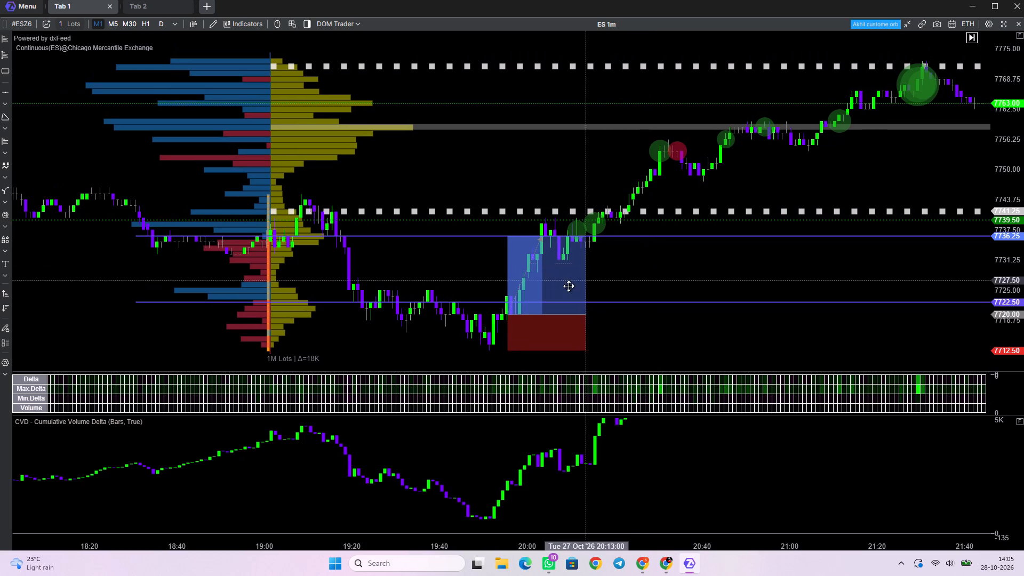
In File Explorer, cut the Runner.2026 video from the Download folder in the realme P4 Lite 5G's internal shared storage.
click(503, 563)
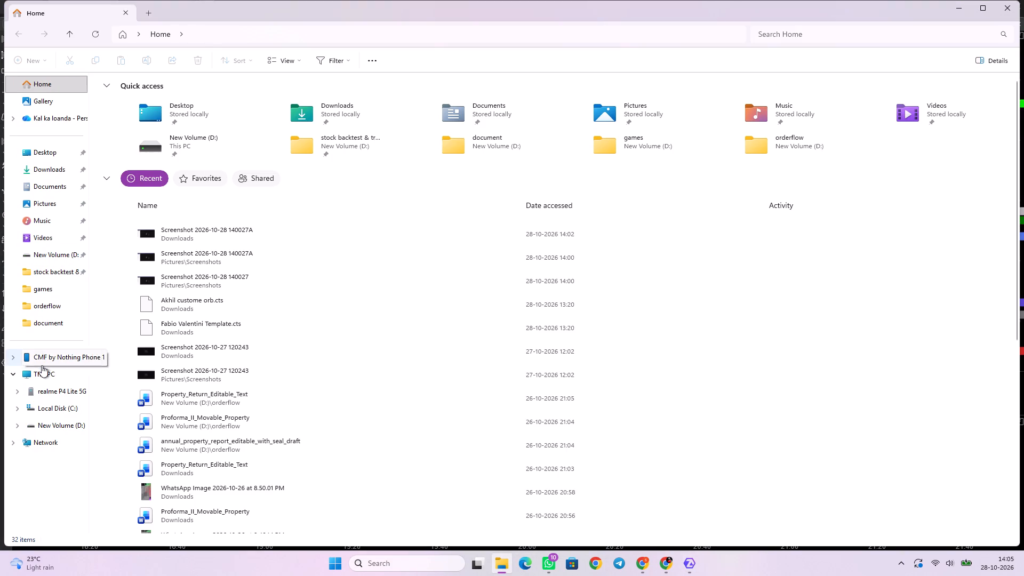
click(50, 383)
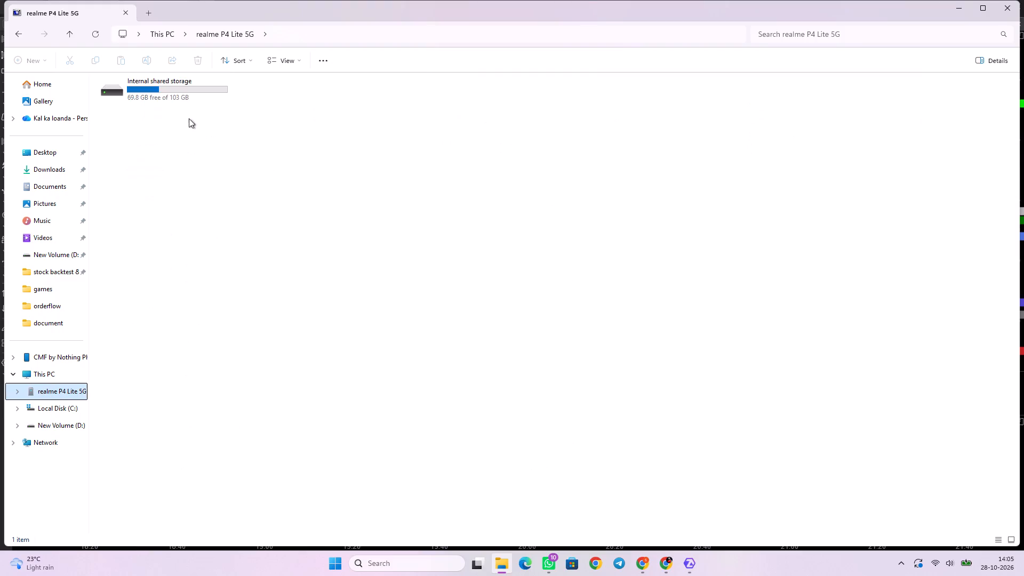
double_click(186, 90)
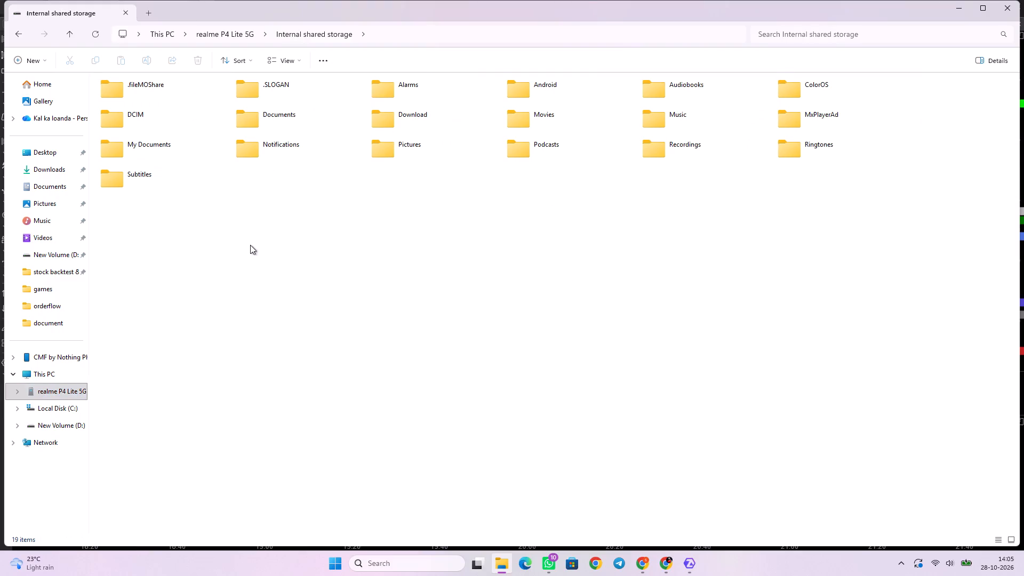
double_click(426, 111)
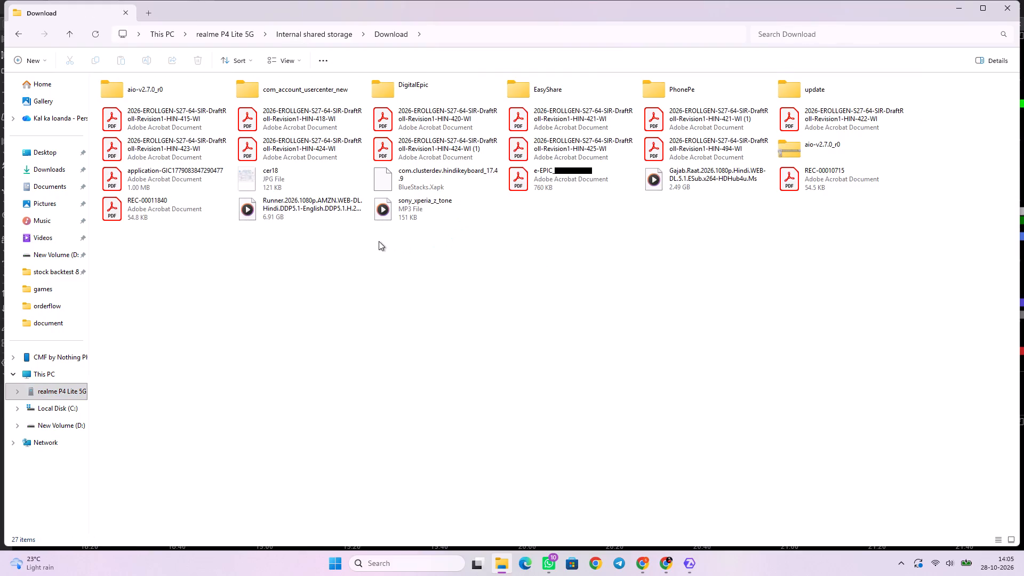
click(698, 181)
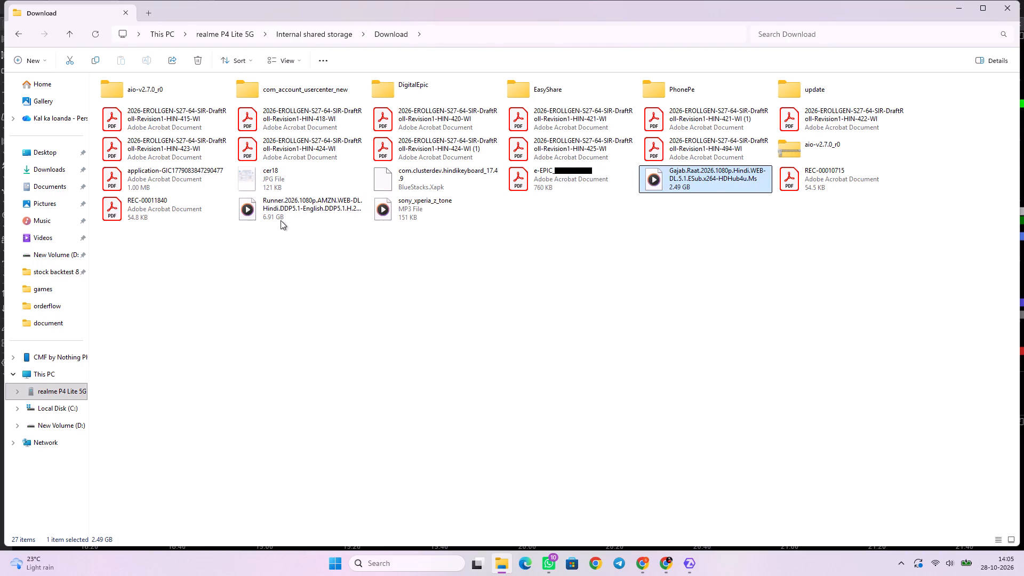
click(287, 204)
right_click(287, 204)
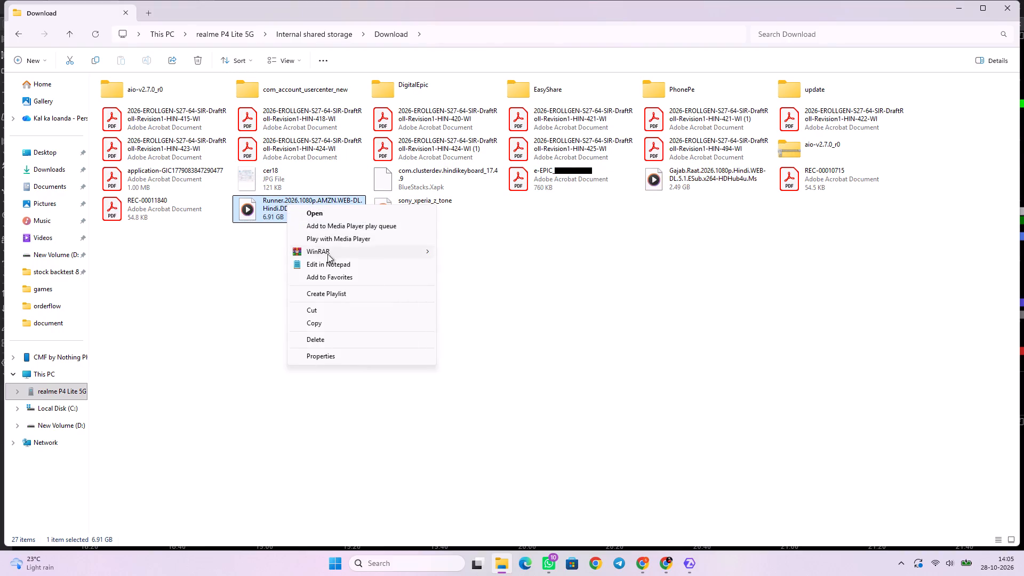
click(332, 310)
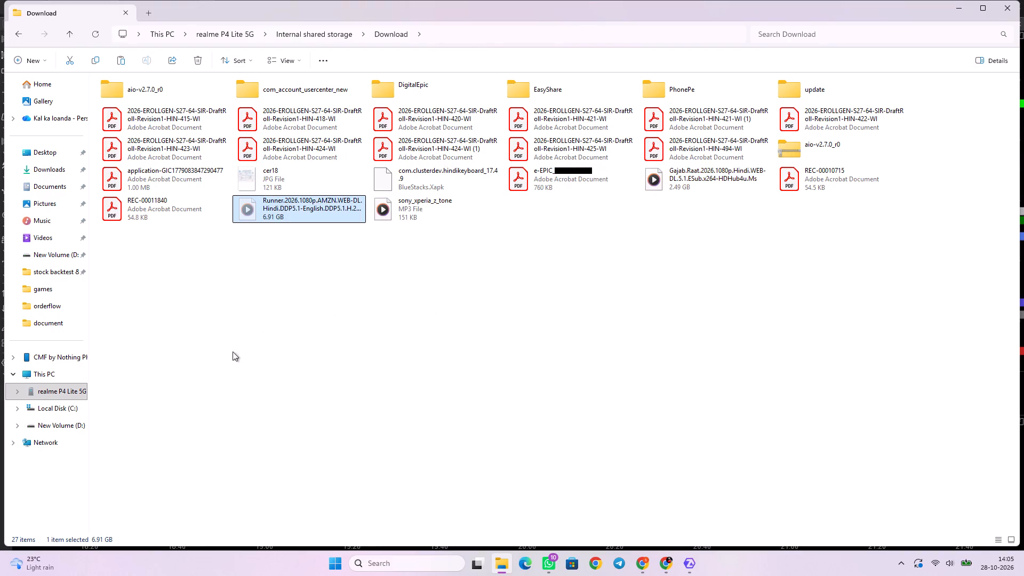